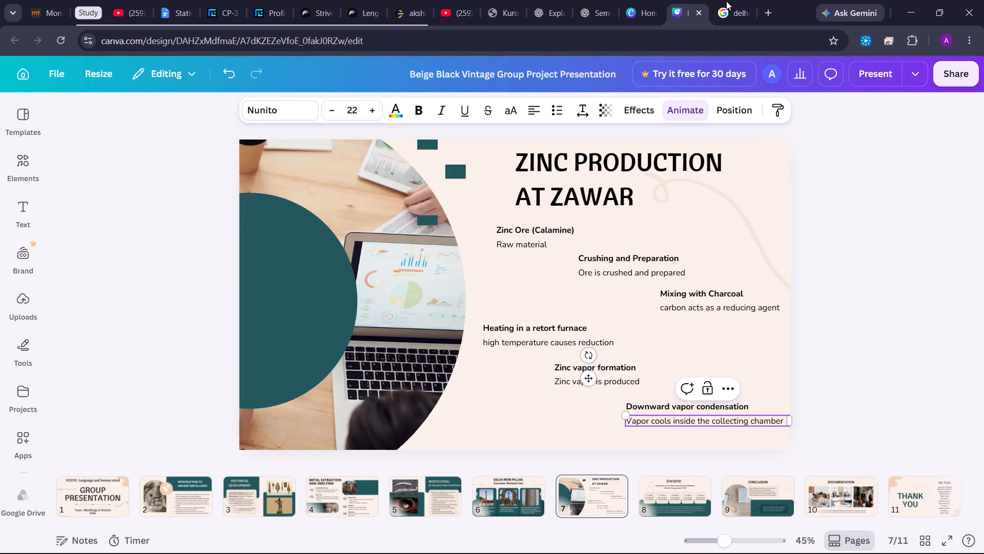
{"action": "left_click", "coordinate": [811, 275]}
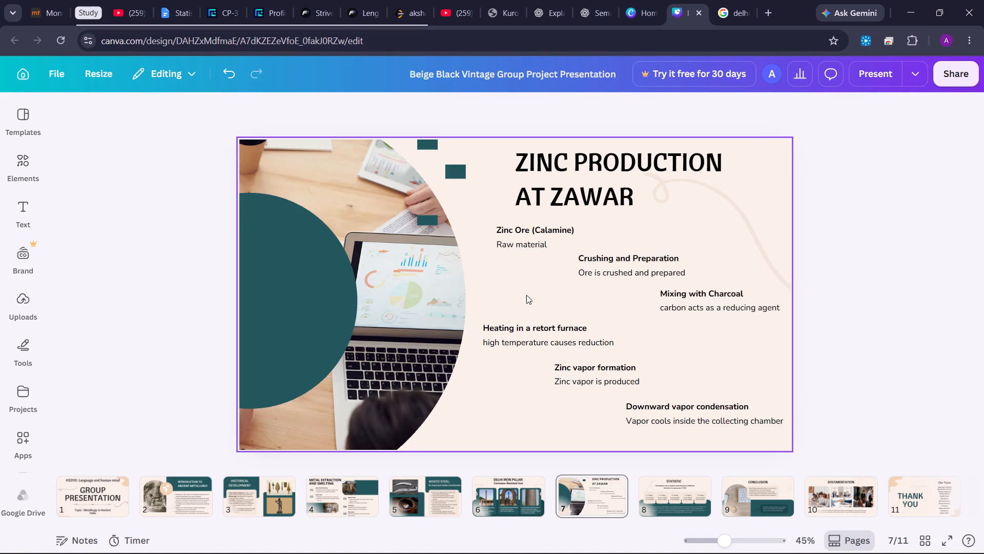
Move the Heating in a retort furnace, Zinc vapor formation and Downward vapor condensation texts up together, closer to the Mixing with Charcoal step.
{"action": "left_click_drag", "start_coordinate": [518, 292], "coordinate": [697, 439]}
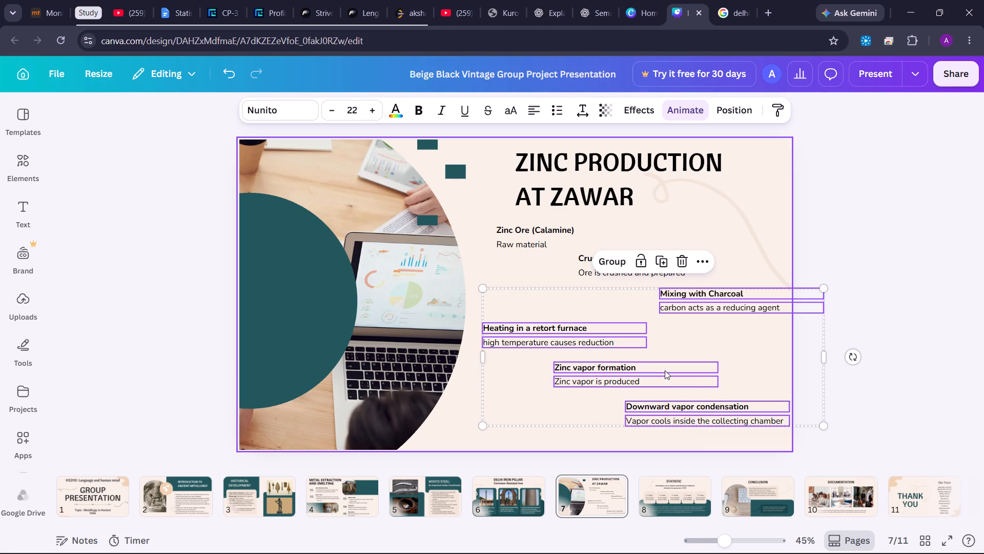
{"action": "left_click", "coordinate": [551, 267]}
{"action": "left_click_drag", "start_coordinate": [523, 279], "coordinate": [578, 346]}
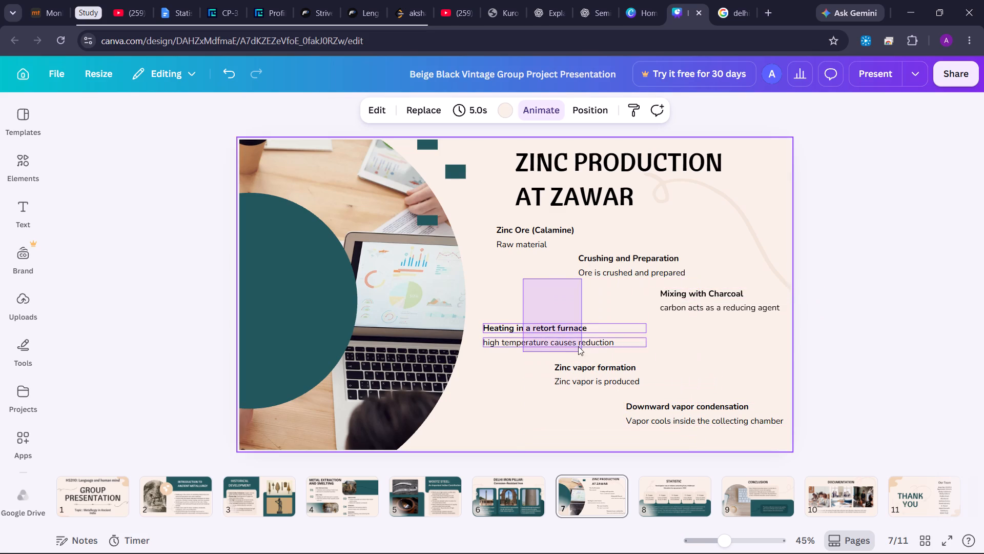
{"action": "left_click_drag", "start_coordinate": [578, 346], "coordinate": [553, 321]}
{"action": "left_click_drag", "start_coordinate": [506, 309], "coordinate": [602, 368]}
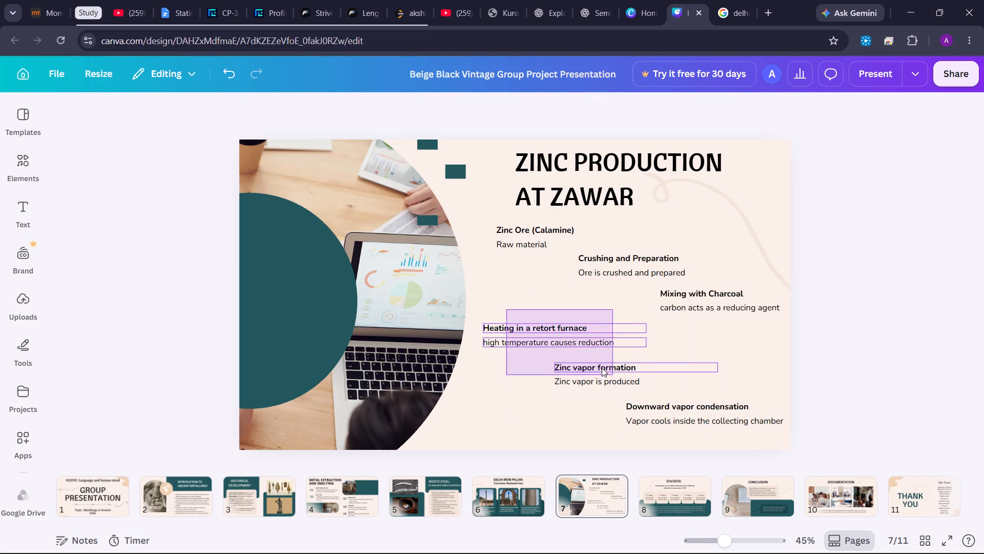
{"action": "left_click_drag", "start_coordinate": [602, 368], "coordinate": [527, 318]}
{"action": "left_click_drag", "start_coordinate": [506, 317], "coordinate": [679, 428]}
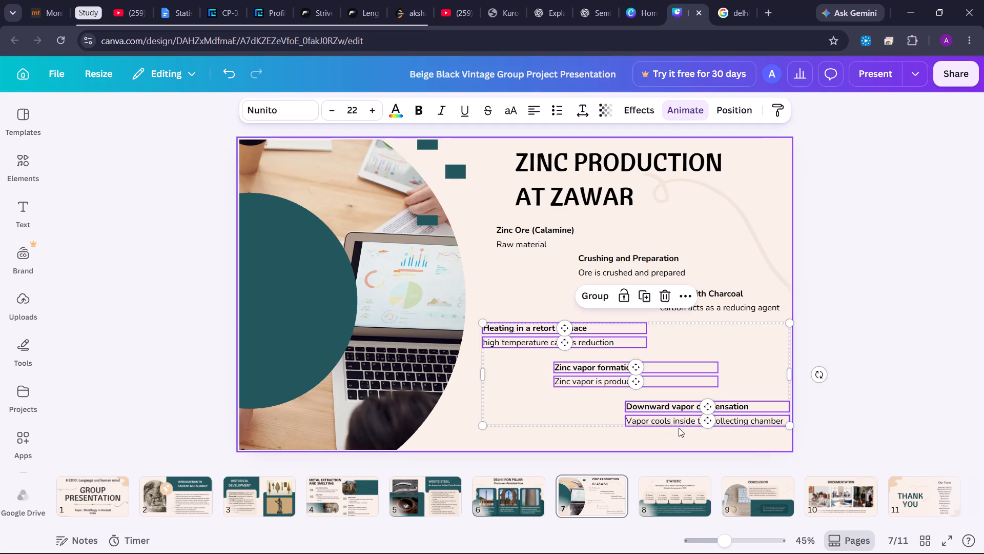
{"action": "left_click_drag", "start_coordinate": [664, 385], "coordinate": [656, 359]}
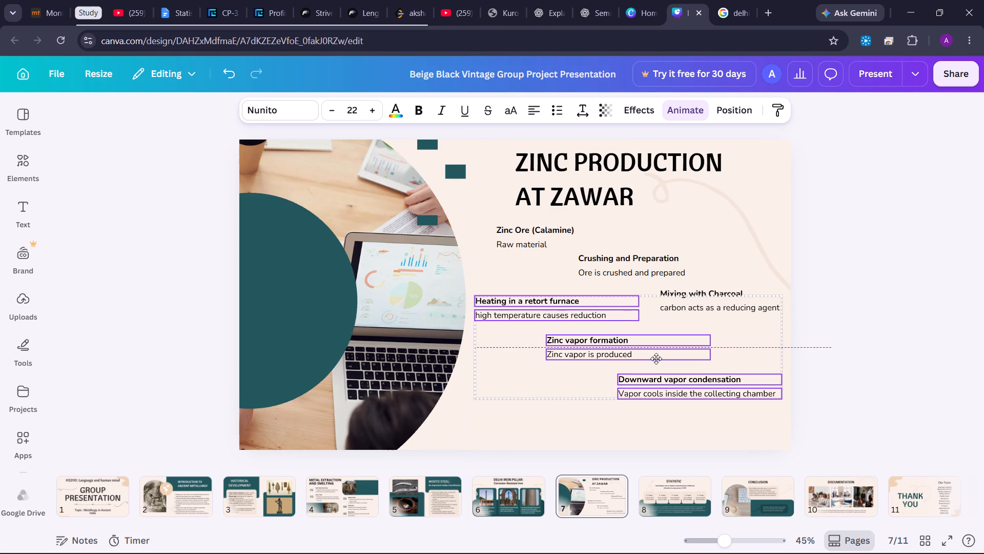
{"action": "left_click_drag", "start_coordinate": [656, 359], "coordinate": [661, 355]}
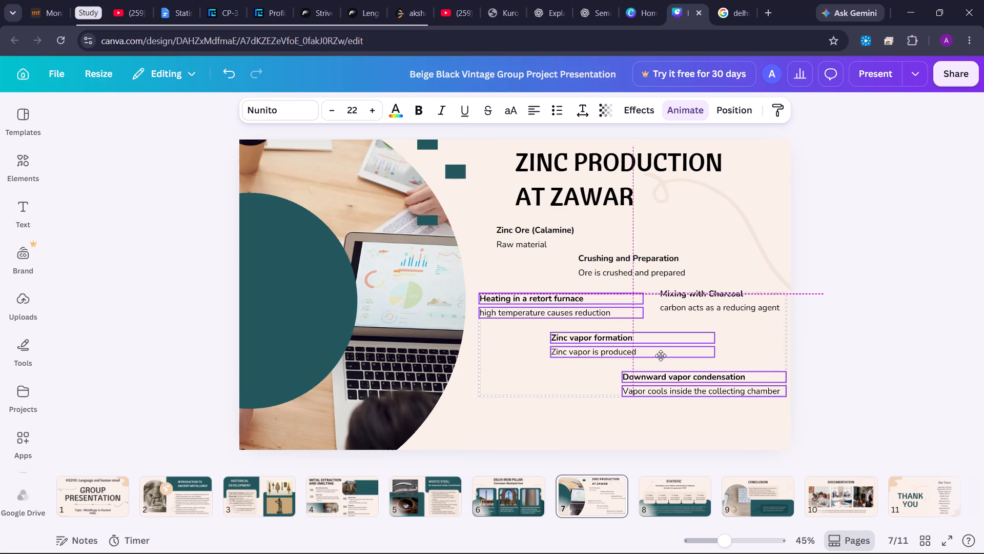
{"action": "left_click_drag", "start_coordinate": [661, 355], "coordinate": [673, 356]}
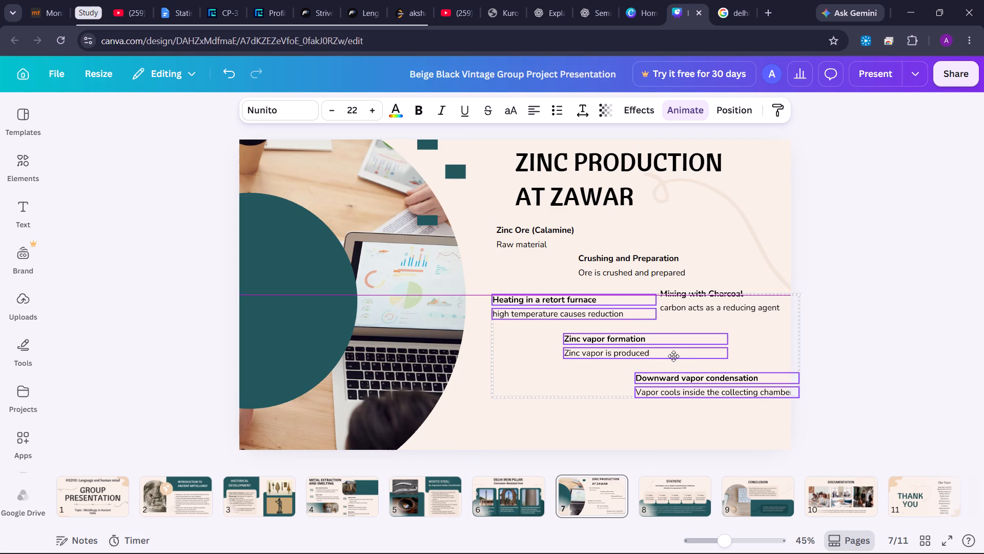
{"action": "left_click_drag", "start_coordinate": [673, 356], "coordinate": [665, 356]}
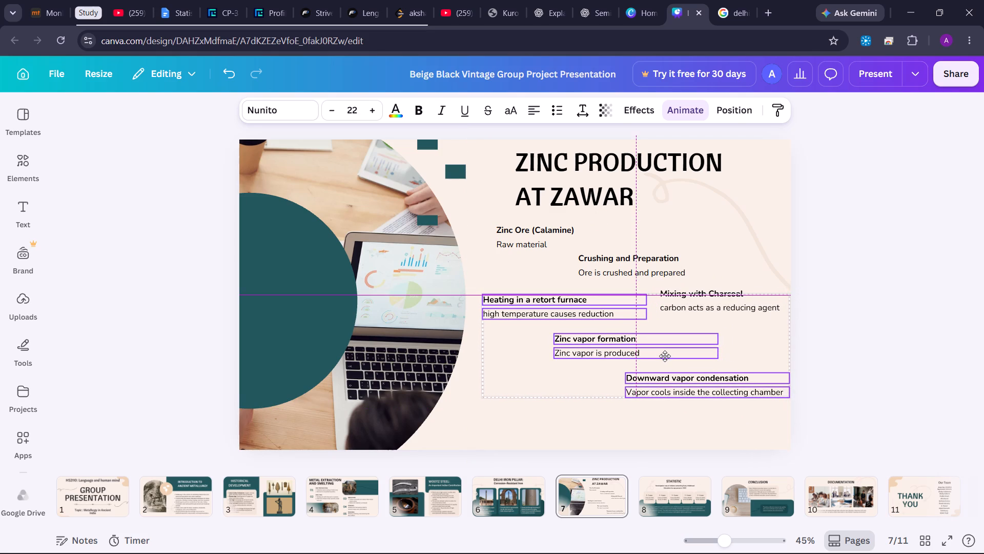
{"action": "left_click_drag", "start_coordinate": [665, 356], "coordinate": [665, 355]}
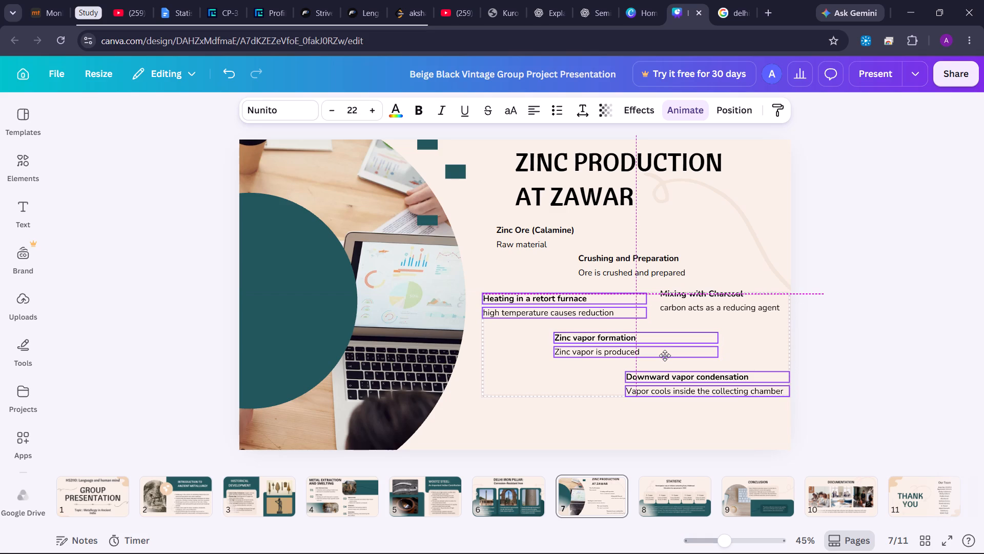
{"action": "left_click_drag", "start_coordinate": [665, 355], "coordinate": [663, 365]}
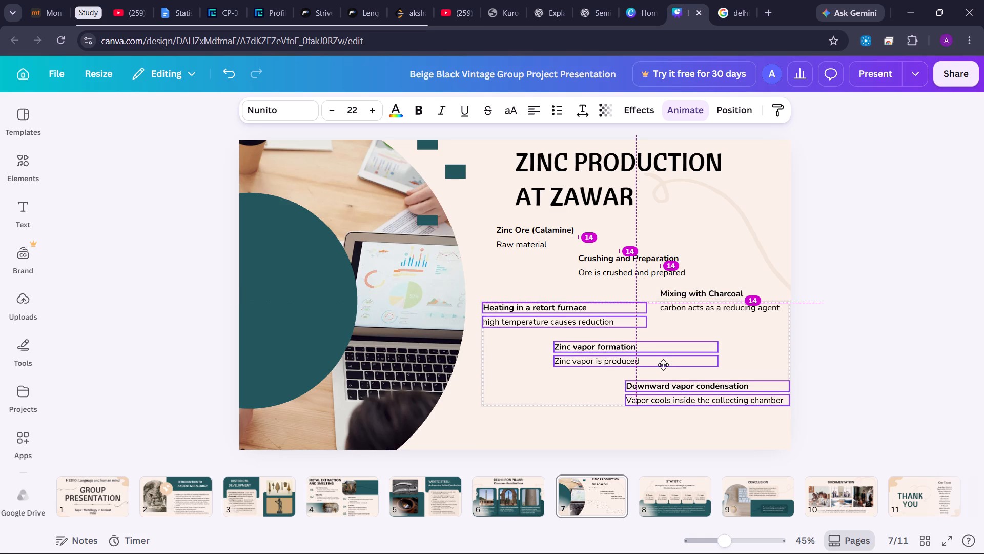
{"action": "left_click_drag", "start_coordinate": [663, 365], "coordinate": [663, 365]}
{"action": "left_click", "coordinate": [846, 268]}
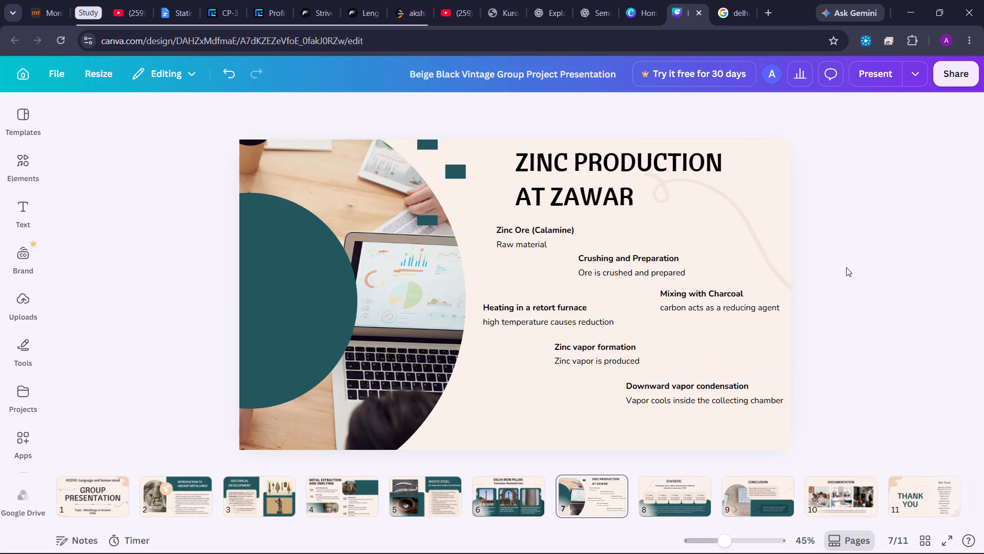
Move the Zinc Ore (Calamine) heading and description slightly down and left, aligning their left edge with Heating in a retort furnace.
{"action": "left_click_drag", "start_coordinate": [487, 218], "coordinate": [718, 353]}
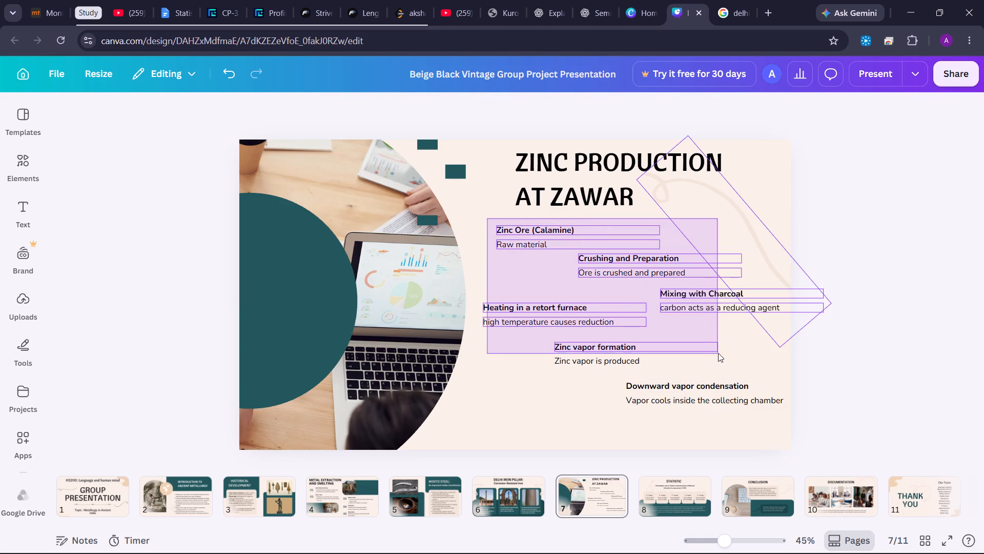
{"action": "left_click_drag", "start_coordinate": [718, 353], "coordinate": [556, 244]}
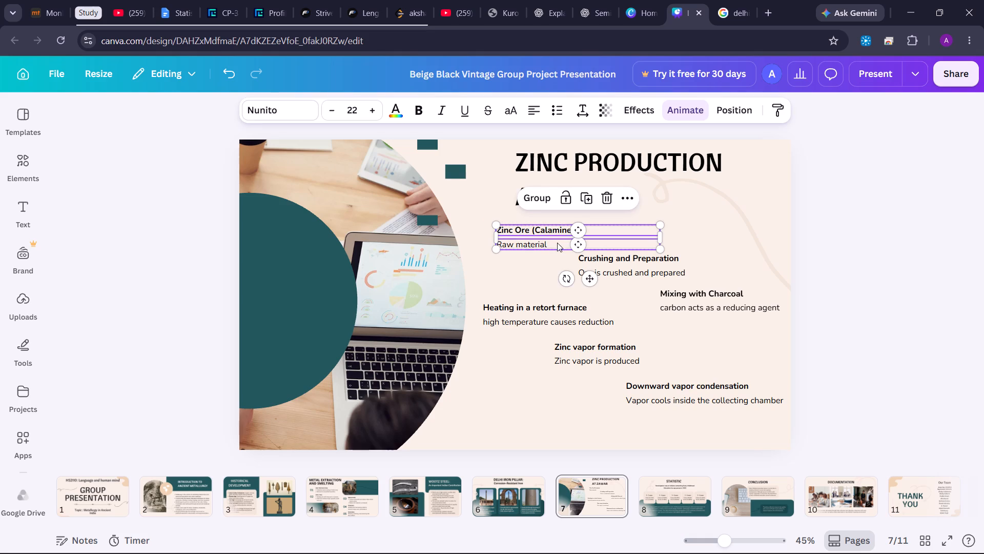
{"action": "left_click_drag", "start_coordinate": [551, 242], "coordinate": [540, 250]}
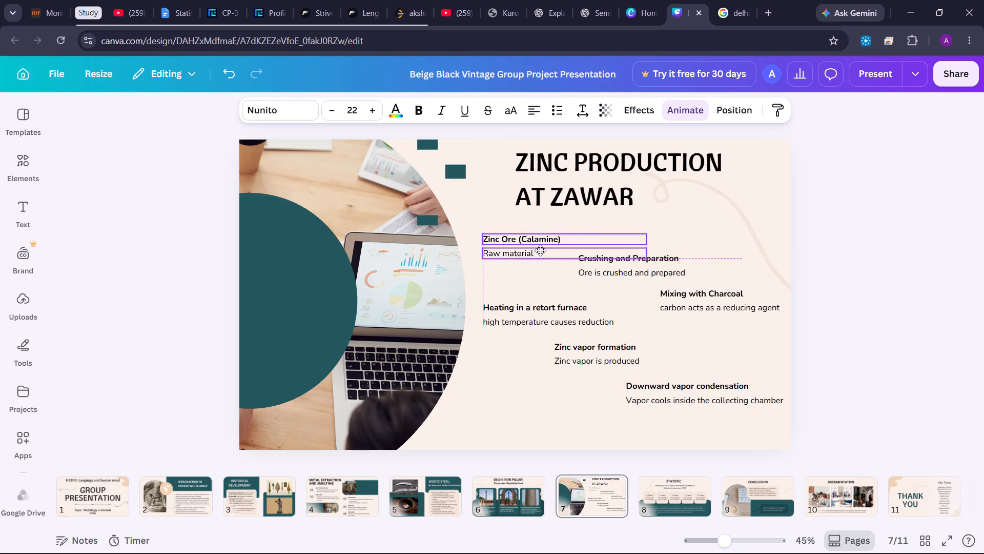
{"action": "left_click_drag", "start_coordinate": [540, 250], "coordinate": [543, 250]}
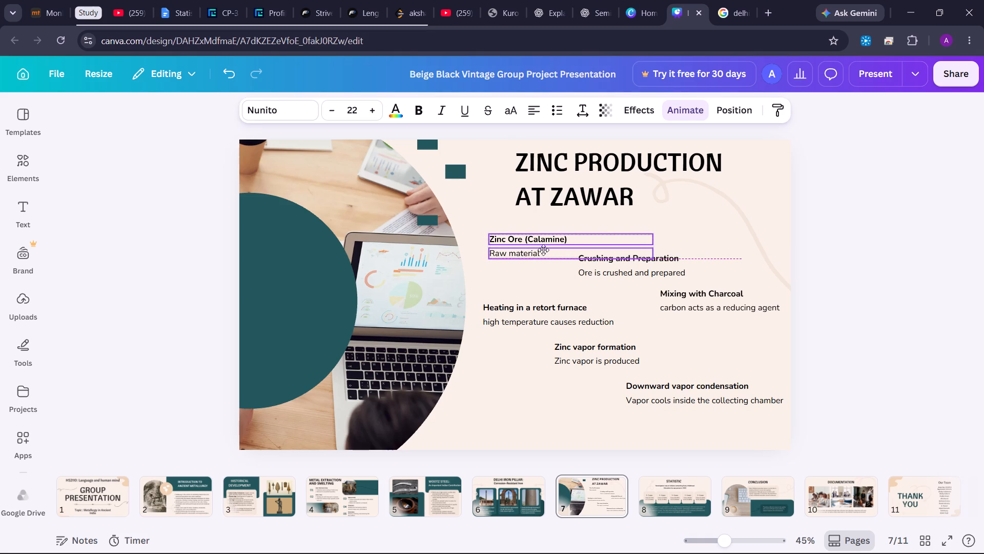
{"action": "left_click_drag", "start_coordinate": [543, 250], "coordinate": [541, 249]}
{"action": "left_click", "coordinate": [529, 275]}
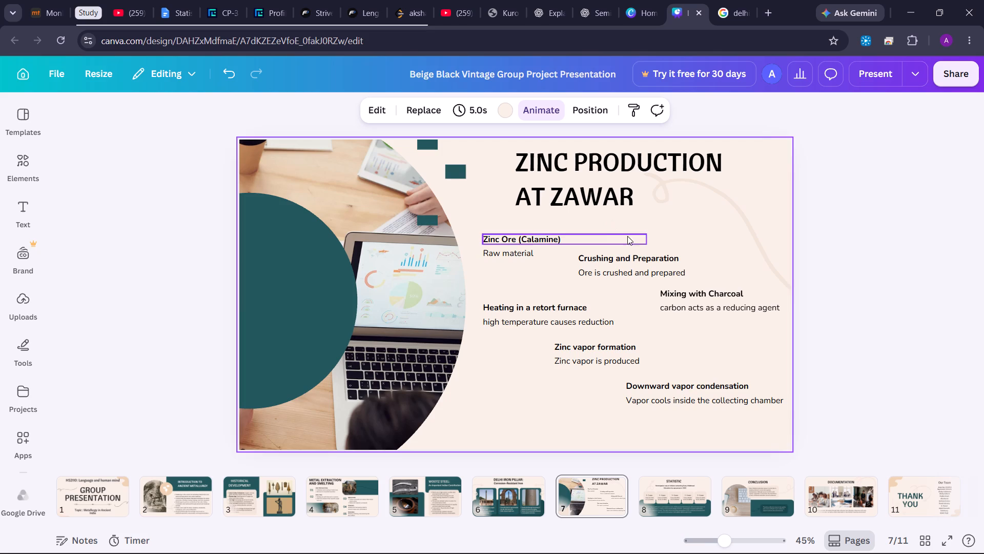
Shift the Crushing and Preparation heading and description together slightly down and left.
{"action": "left_click_drag", "start_coordinate": [695, 249], "coordinate": [669, 272]}
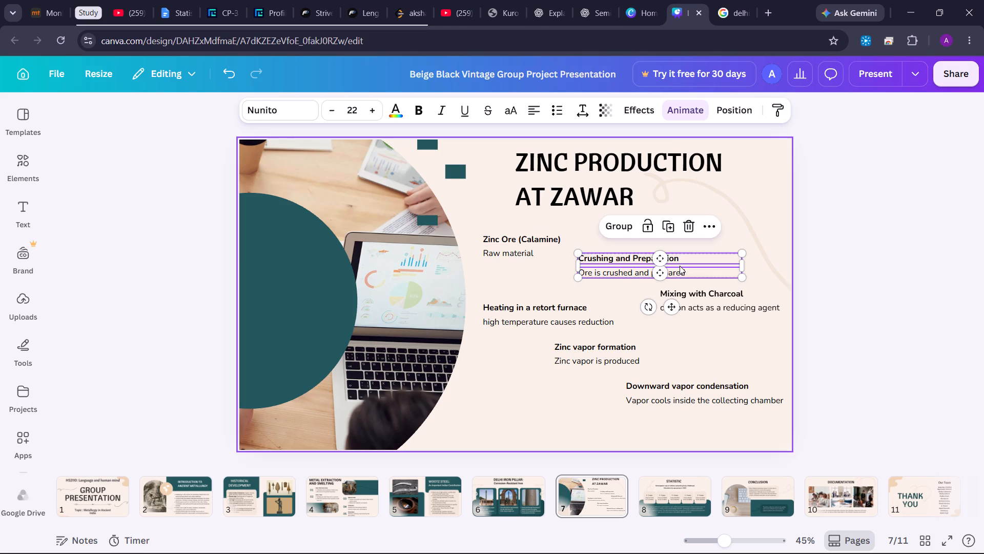
{"action": "left_click_drag", "start_coordinate": [680, 266], "coordinate": [673, 269]}
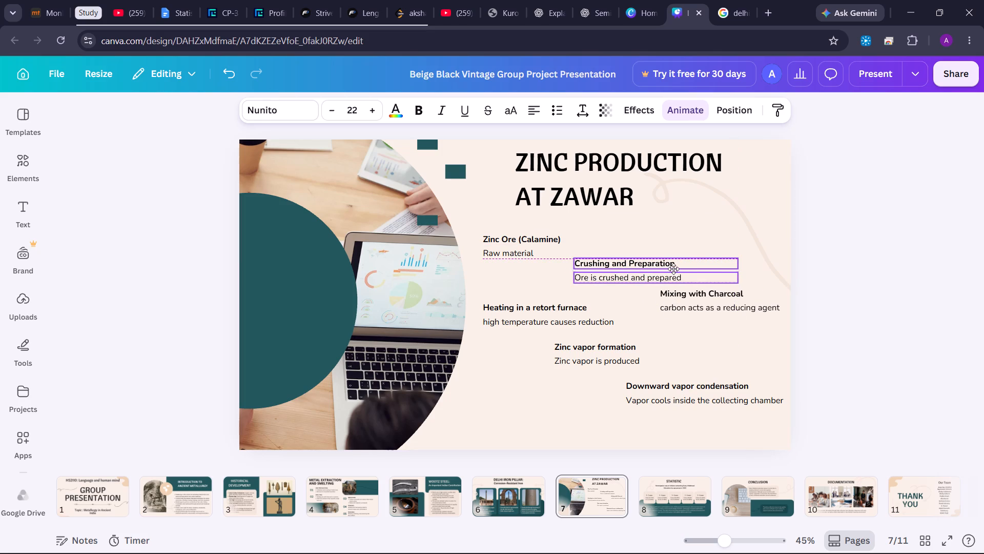
{"action": "left_click_drag", "start_coordinate": [673, 269], "coordinate": [668, 270]}
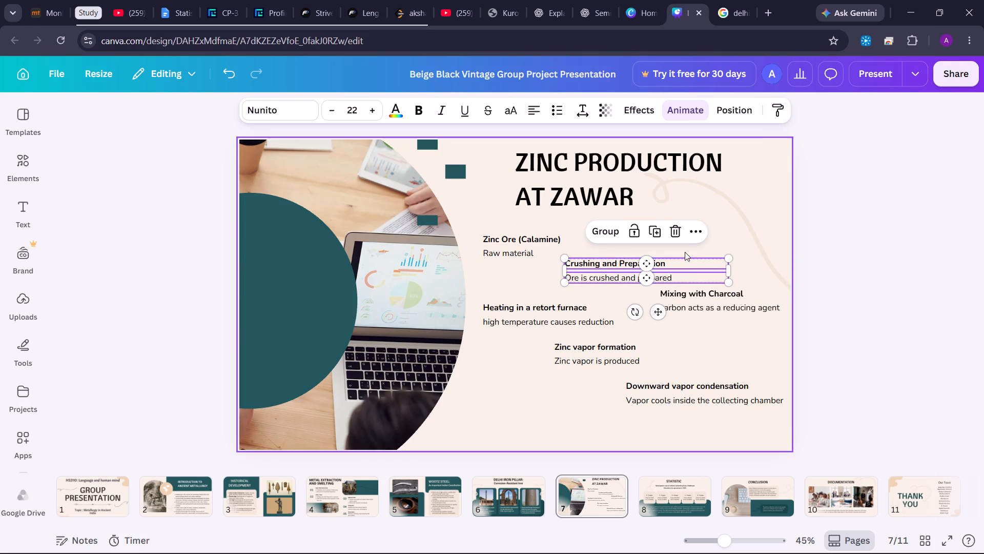
{"action": "left_click", "coordinate": [693, 243]}
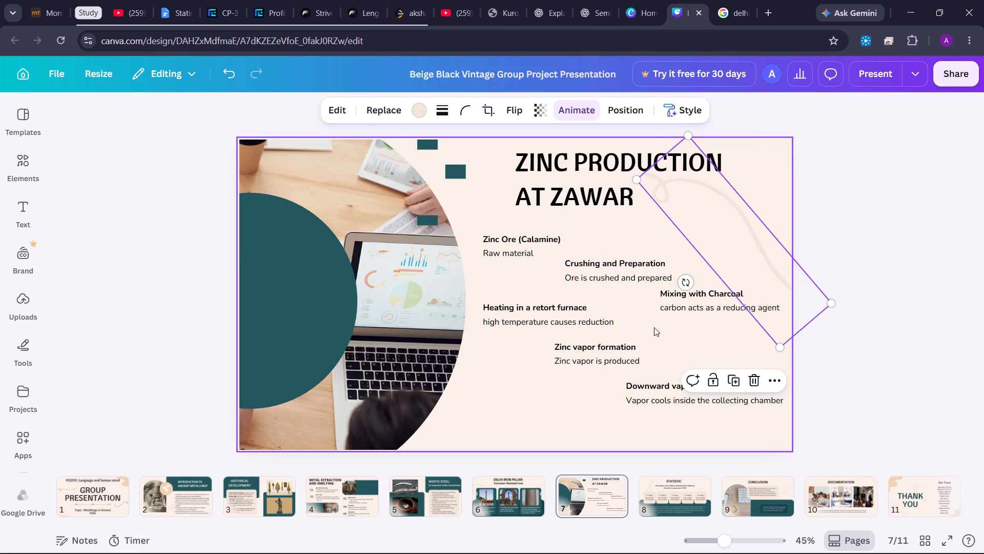
{"action": "left_click", "coordinate": [650, 332]}
Move the Mixing with Charcoal heading and description together slightly down and right.
{"action": "left_click_drag", "start_coordinate": [711, 321], "coordinate": [716, 292]}
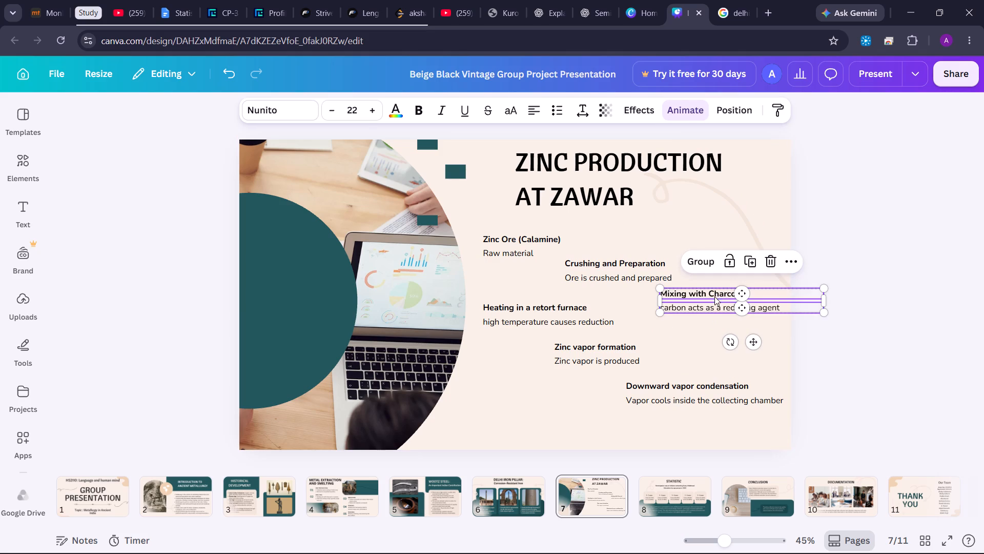
{"action": "left_click_drag", "start_coordinate": [714, 297], "coordinate": [717, 304]}
{"action": "left_click", "coordinate": [701, 337]}
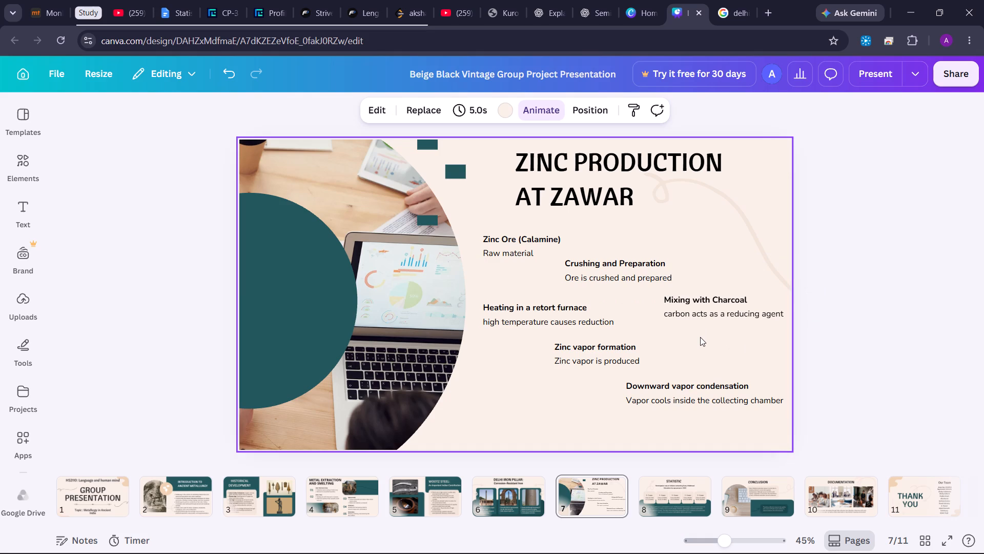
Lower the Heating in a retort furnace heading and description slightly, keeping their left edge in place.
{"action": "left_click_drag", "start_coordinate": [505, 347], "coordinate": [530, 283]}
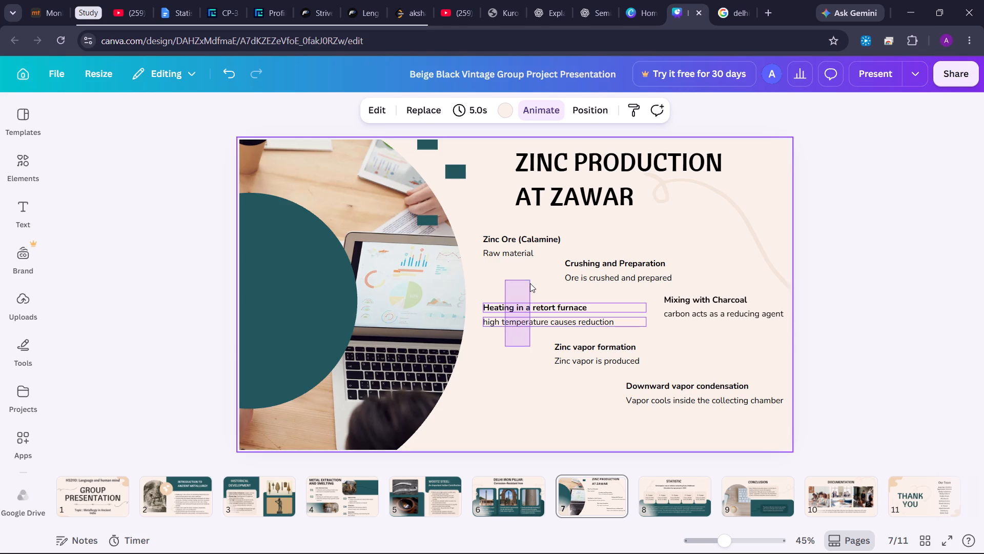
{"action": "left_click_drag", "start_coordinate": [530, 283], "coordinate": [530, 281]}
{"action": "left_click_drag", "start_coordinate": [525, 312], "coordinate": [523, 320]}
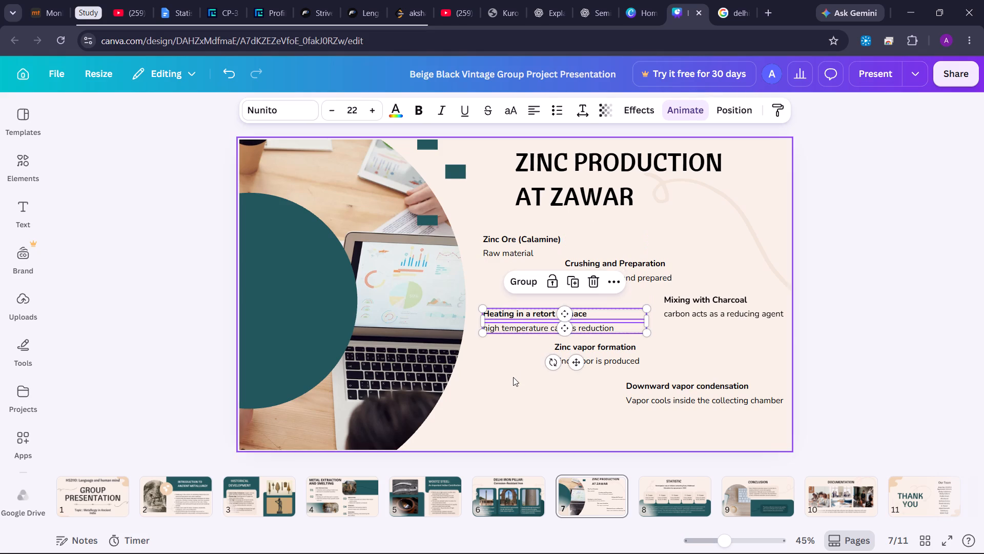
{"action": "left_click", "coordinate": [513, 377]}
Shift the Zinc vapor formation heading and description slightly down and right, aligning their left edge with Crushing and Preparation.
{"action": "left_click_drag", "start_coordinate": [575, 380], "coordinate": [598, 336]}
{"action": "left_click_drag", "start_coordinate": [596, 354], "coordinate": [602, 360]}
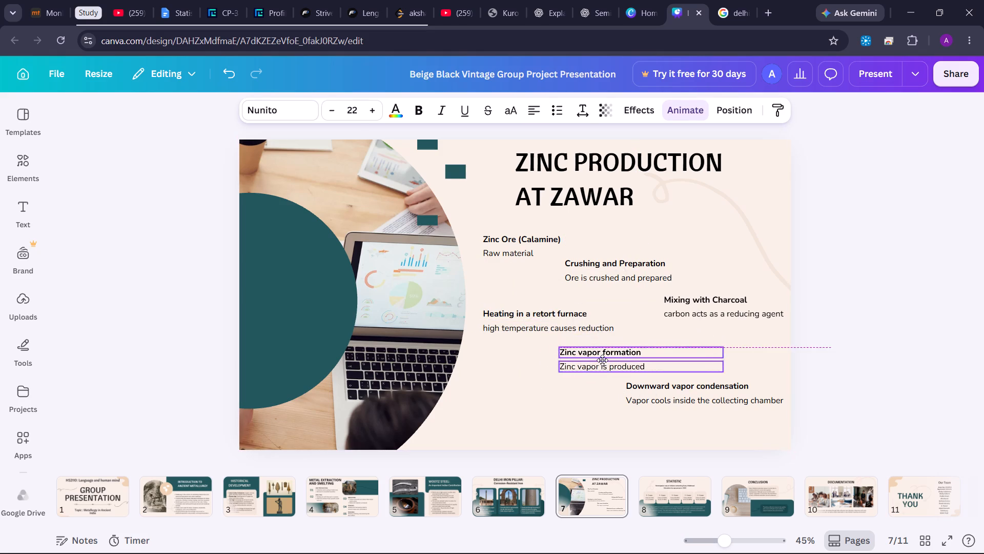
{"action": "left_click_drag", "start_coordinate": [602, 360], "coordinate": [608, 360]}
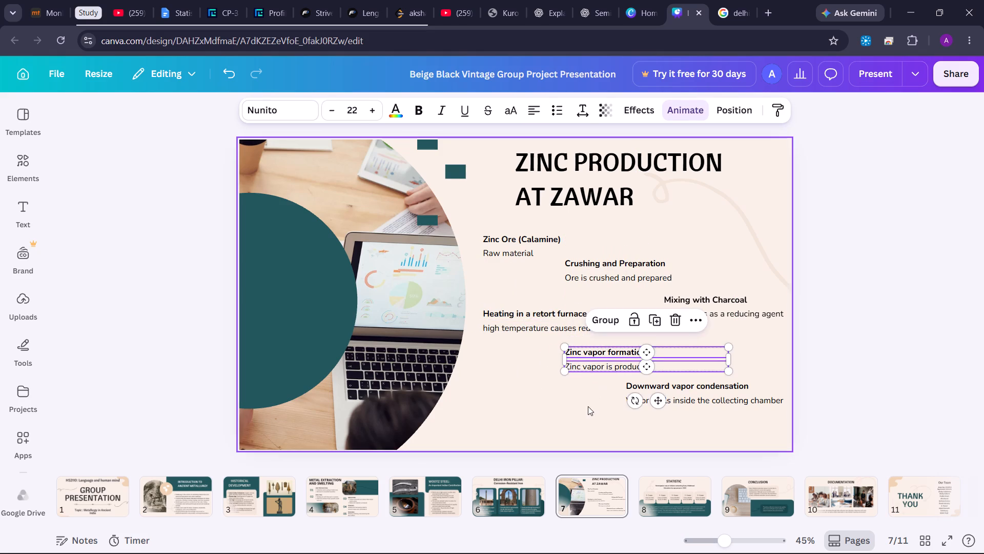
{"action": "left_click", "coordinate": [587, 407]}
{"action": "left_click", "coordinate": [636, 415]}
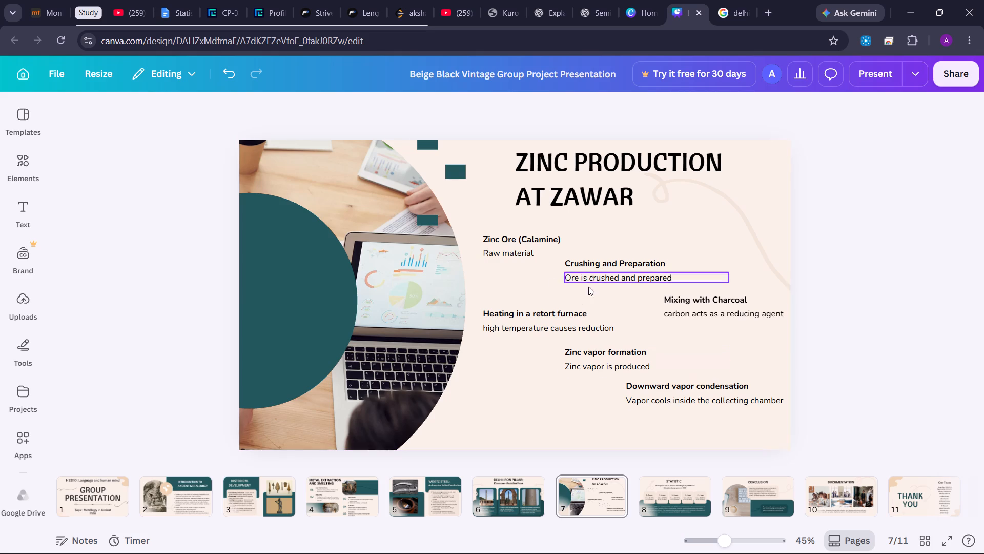
Move the Zinc Ore (Calamine) heading and description slightly right, keeping them at the same height.
{"action": "left_click_drag", "start_coordinate": [602, 288], "coordinate": [539, 236]}
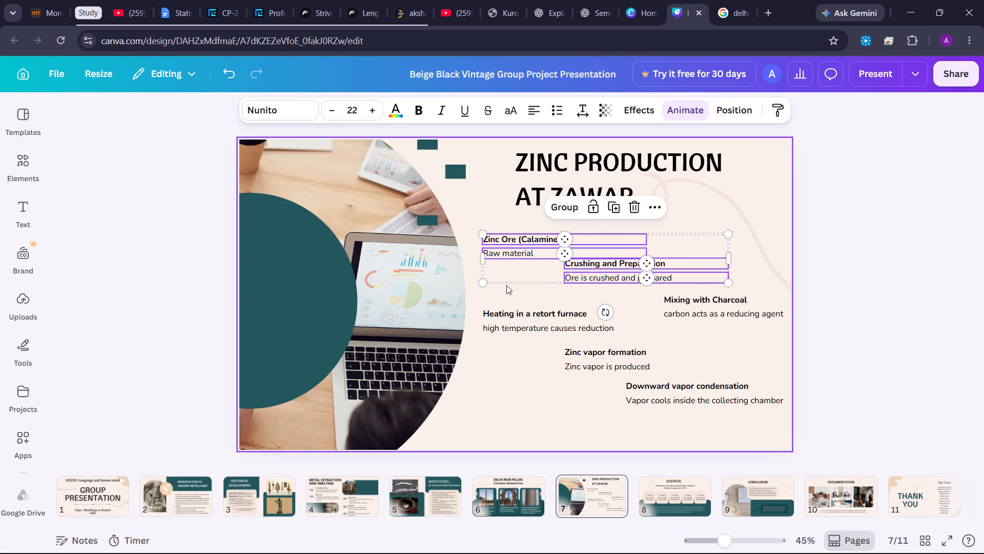
{"action": "left_click", "coordinate": [504, 294]}
{"action": "left_click_drag", "start_coordinate": [519, 263], "coordinate": [526, 227]}
{"action": "left_click_drag", "start_coordinate": [522, 240], "coordinate": [539, 236]}
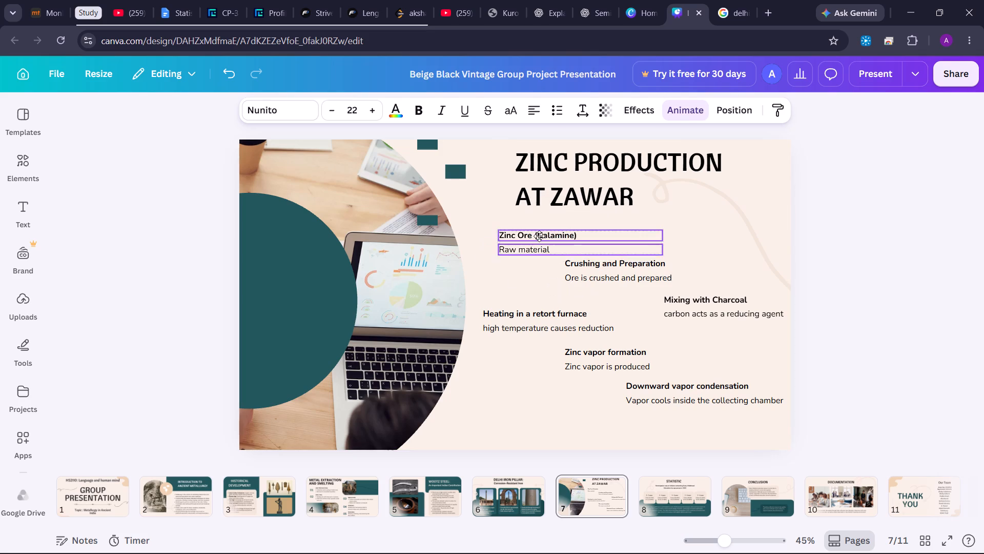
{"action": "left_click_drag", "start_coordinate": [539, 236], "coordinate": [534, 239]}
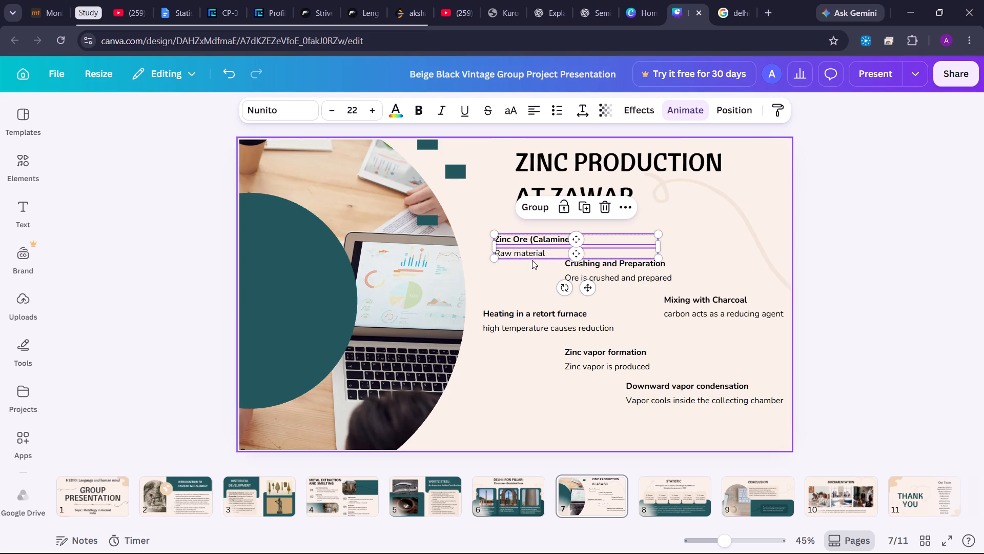
{"action": "left_click", "coordinate": [529, 282]}
Move the Zinc vapor formation heading and description right, left-aligned directly above Downward vapor condensation.
{"action": "left_click_drag", "start_coordinate": [512, 360], "coordinate": [522, 308]}
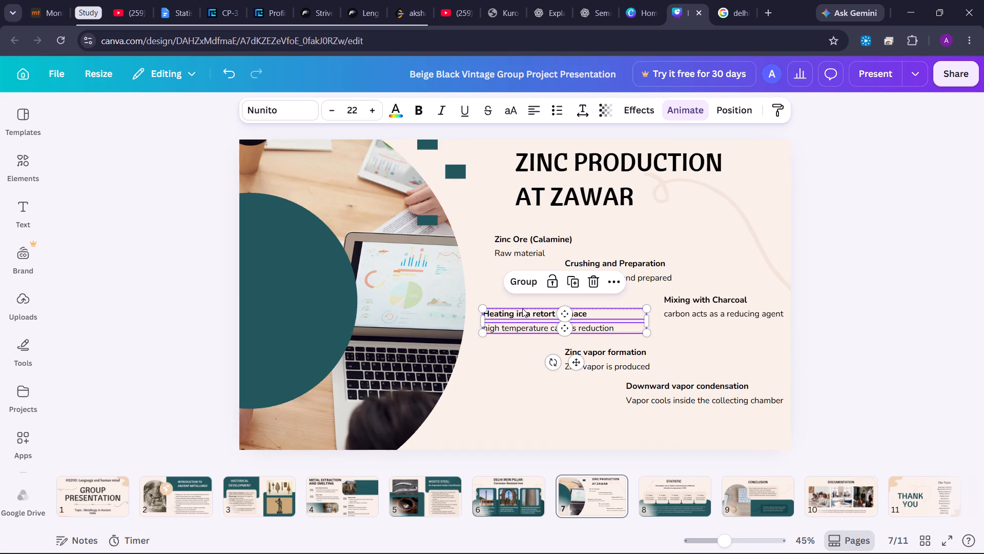
{"action": "left_click", "coordinate": [607, 373]}
{"action": "left_click_drag", "start_coordinate": [596, 399], "coordinate": [601, 362]}
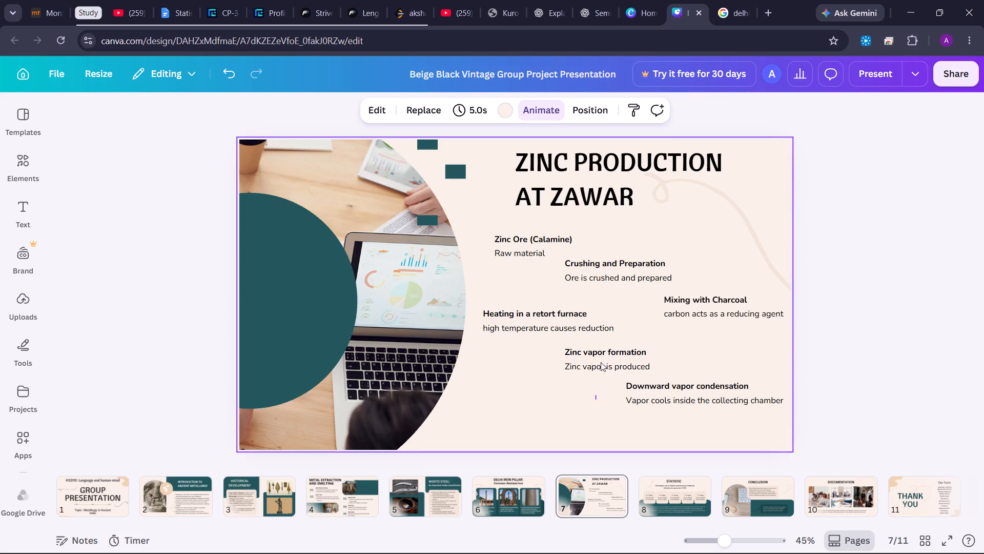
{"action": "left_click_drag", "start_coordinate": [601, 362], "coordinate": [603, 347]}
{"action": "left_click_drag", "start_coordinate": [601, 356], "coordinate": [662, 353]}
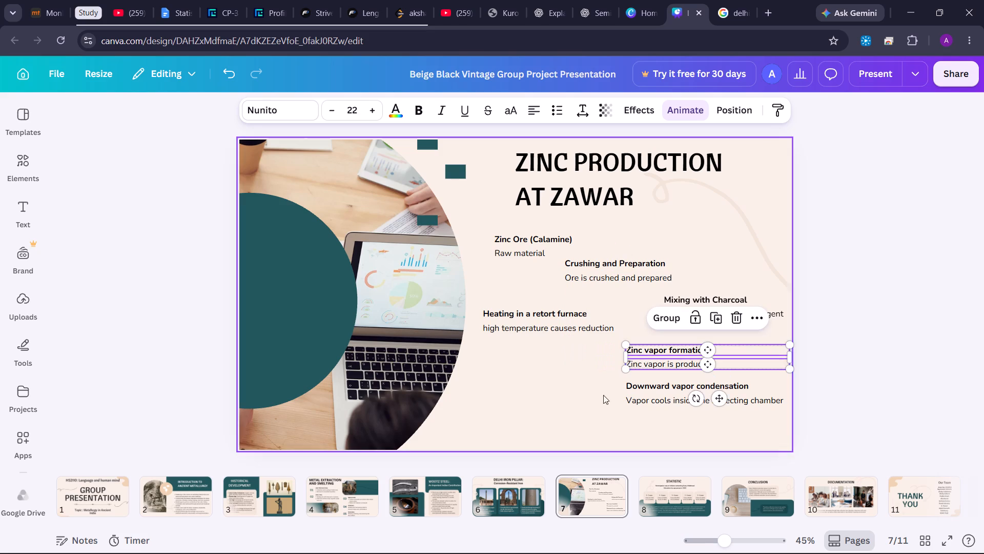
{"action": "left_click", "coordinate": [591, 407]}
Move the Heating in a retort furnace heading and description down to the slide's lower area, left-aligned with Zinc Ore (Calamine).
{"action": "left_click_drag", "start_coordinate": [521, 370], "coordinate": [524, 304]}
{"action": "left_click_drag", "start_coordinate": [531, 325], "coordinate": [533, 349]}
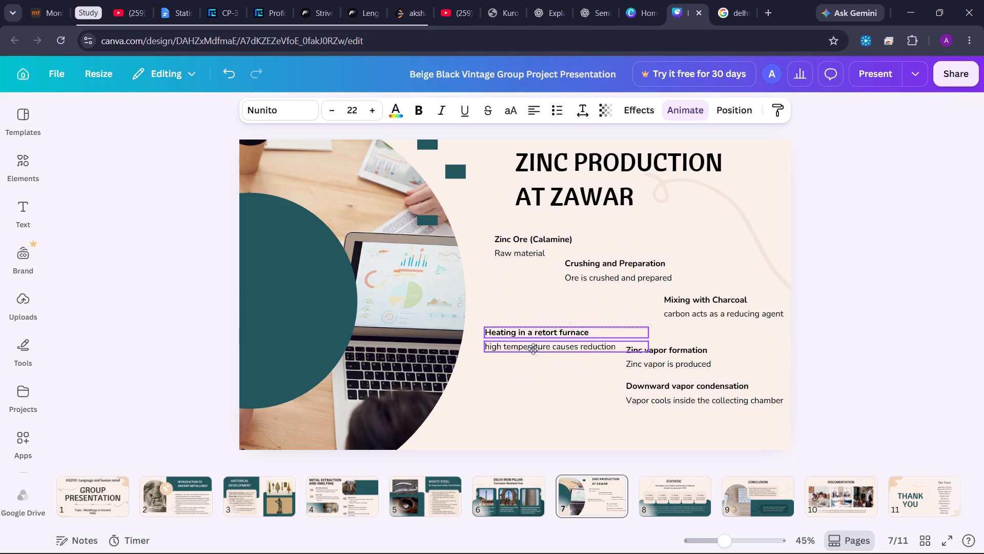
{"action": "left_click_drag", "start_coordinate": [533, 349], "coordinate": [541, 411]}
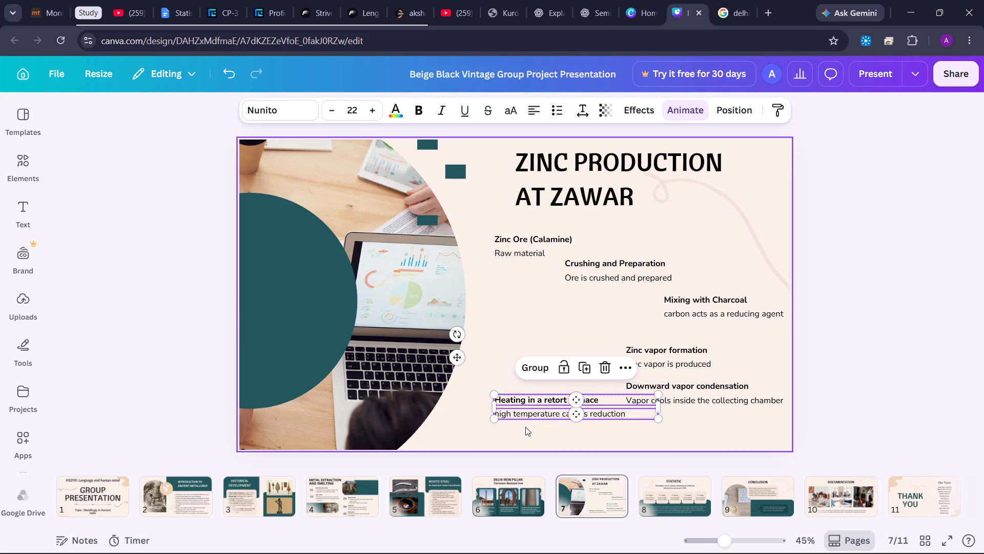
Move the Crushing and Preparation heading and description left and slightly down, left-aligned below Zinc Ore (Calamine).
{"action": "left_click", "coordinate": [525, 427]}
{"action": "left_click_drag", "start_coordinate": [600, 289], "coordinate": [612, 243]}
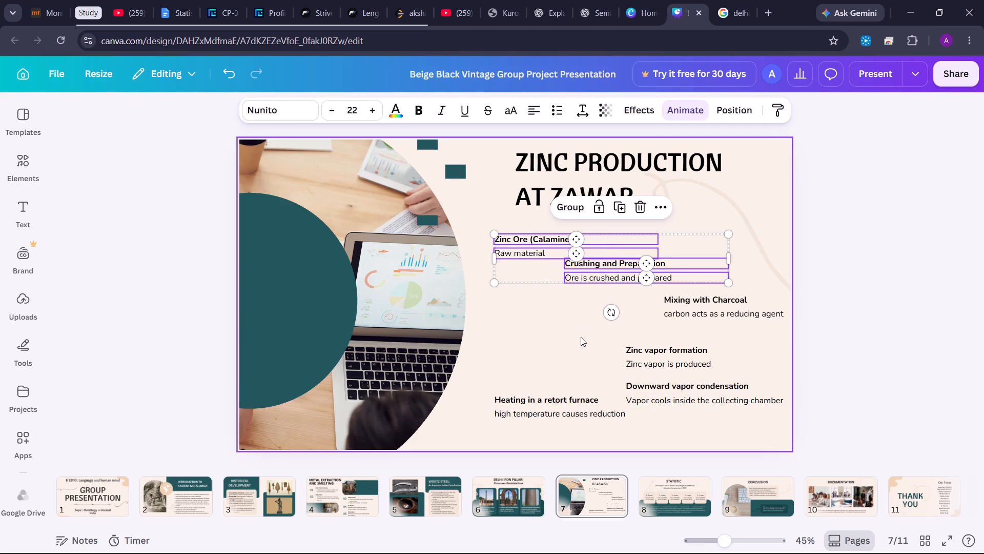
{"action": "left_click", "coordinate": [579, 341]}
{"action": "left_click_drag", "start_coordinate": [597, 301], "coordinate": [618, 261]}
{"action": "left_click_drag", "start_coordinate": [615, 264], "coordinate": [580, 270]}
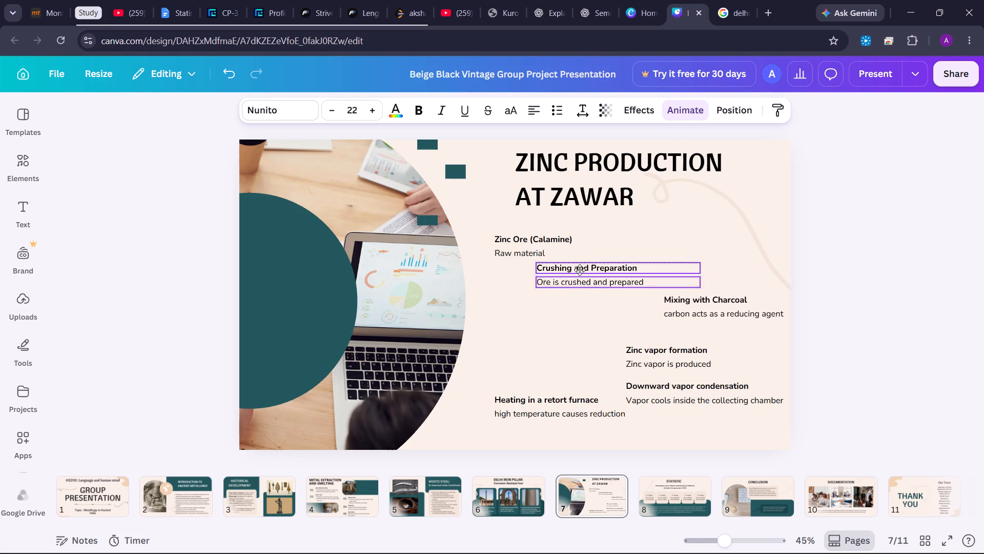
{"action": "left_click_drag", "start_coordinate": [580, 270], "coordinate": [544, 283]}
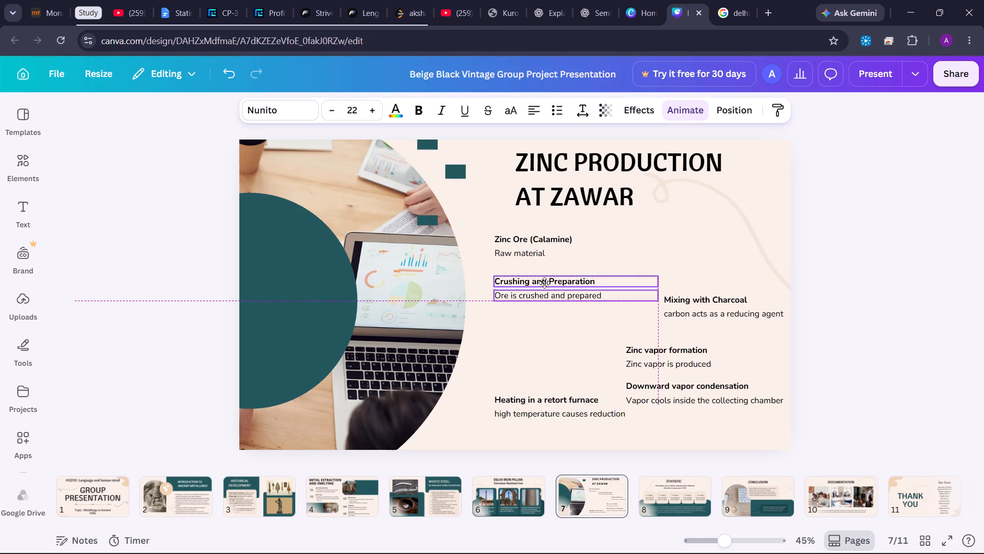
{"action": "left_click_drag", "start_coordinate": [544, 283], "coordinate": [546, 281]}
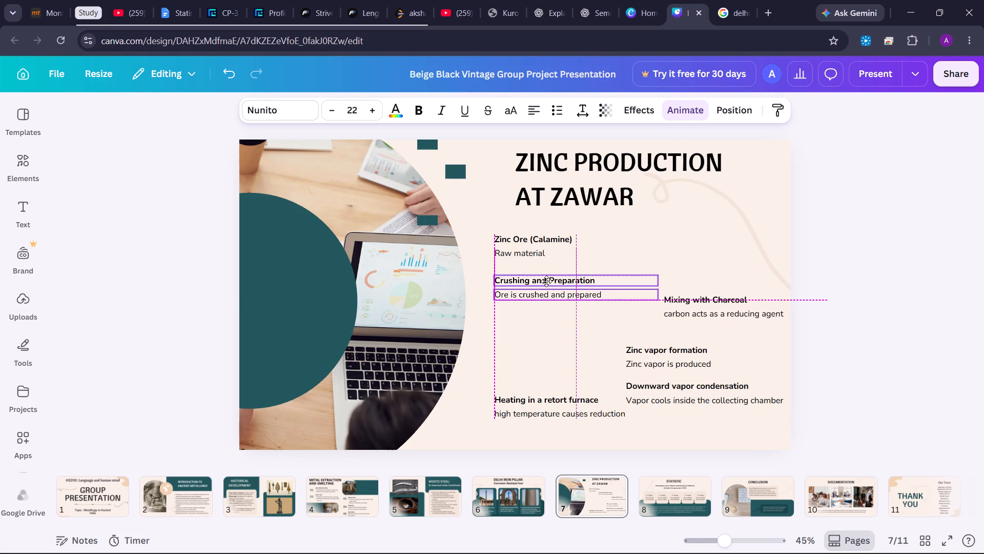
{"action": "left_click_drag", "start_coordinate": [546, 281], "coordinate": [546, 283]}
{"action": "left_click", "coordinate": [541, 345]}
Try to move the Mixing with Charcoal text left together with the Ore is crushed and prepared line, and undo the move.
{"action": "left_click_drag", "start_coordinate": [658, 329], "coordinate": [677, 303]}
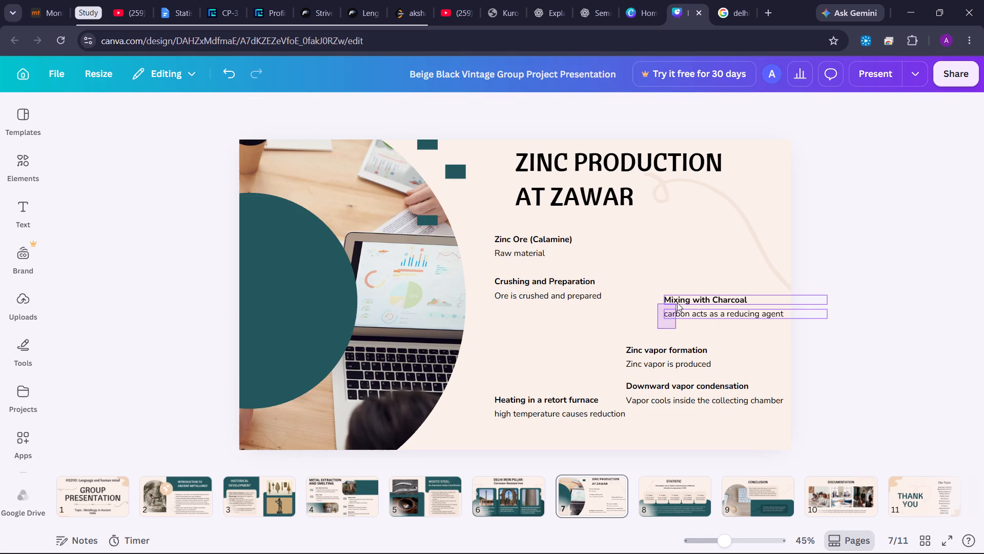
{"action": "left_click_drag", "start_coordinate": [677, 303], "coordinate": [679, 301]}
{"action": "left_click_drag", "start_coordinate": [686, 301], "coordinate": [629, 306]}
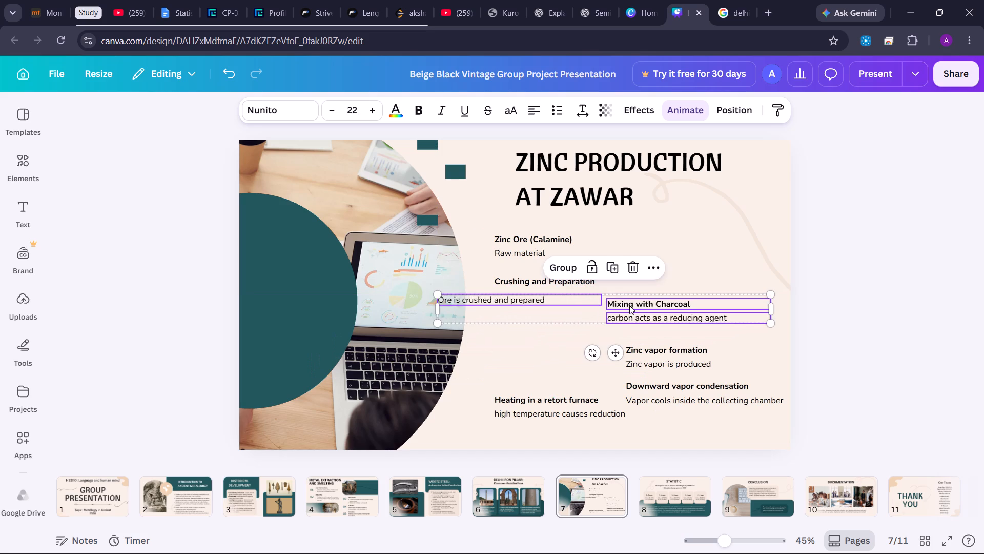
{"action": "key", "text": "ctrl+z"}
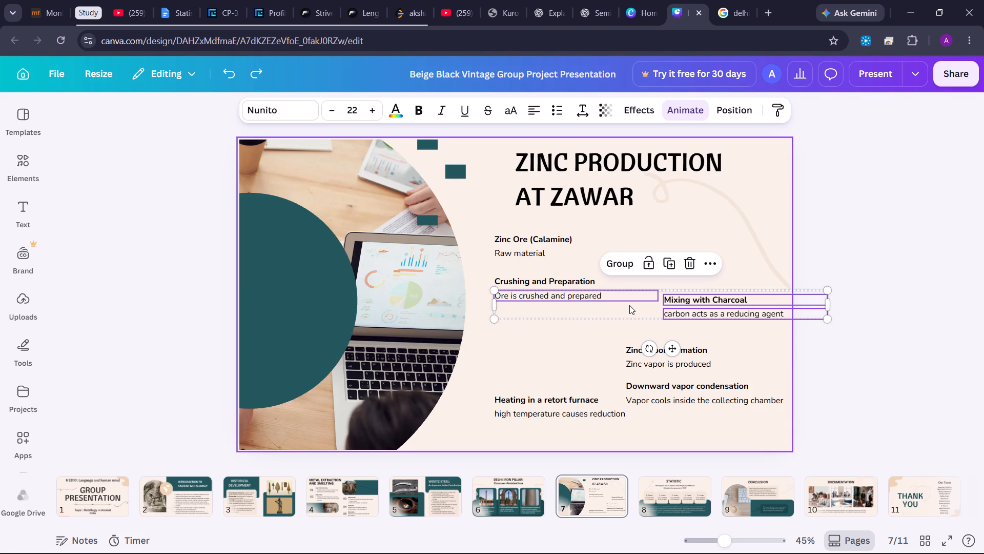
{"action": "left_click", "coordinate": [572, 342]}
Move the Mixing with Charcoal heading and description left and down, left-aligned below Crushing and Preparation.
{"action": "left_click_drag", "start_coordinate": [684, 282], "coordinate": [674, 311]}
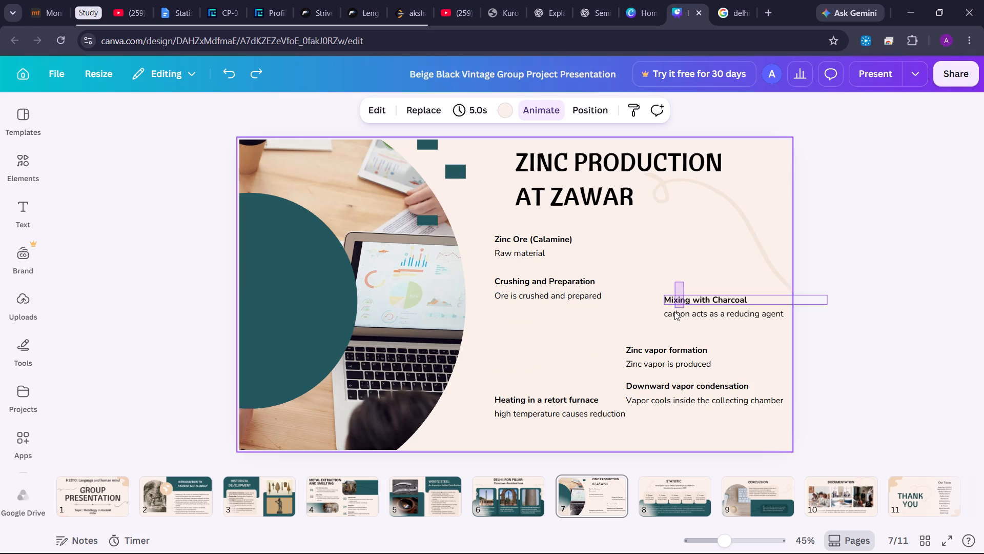
{"action": "left_click_drag", "start_coordinate": [674, 311], "coordinate": [674, 314]}
{"action": "left_click_drag", "start_coordinate": [689, 308], "coordinate": [526, 337]}
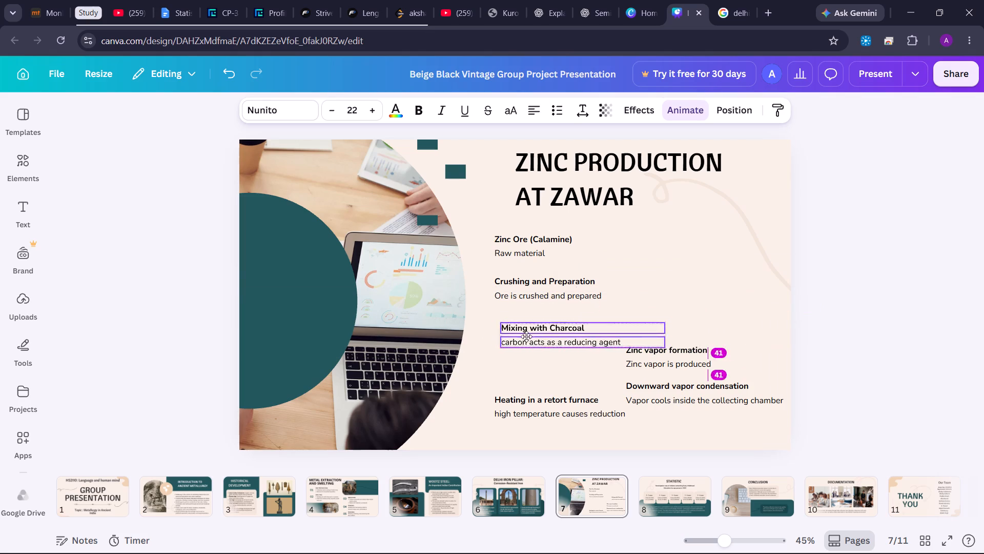
{"action": "left_click_drag", "start_coordinate": [526, 337], "coordinate": [519, 327]}
{"action": "left_click", "coordinate": [676, 278]}
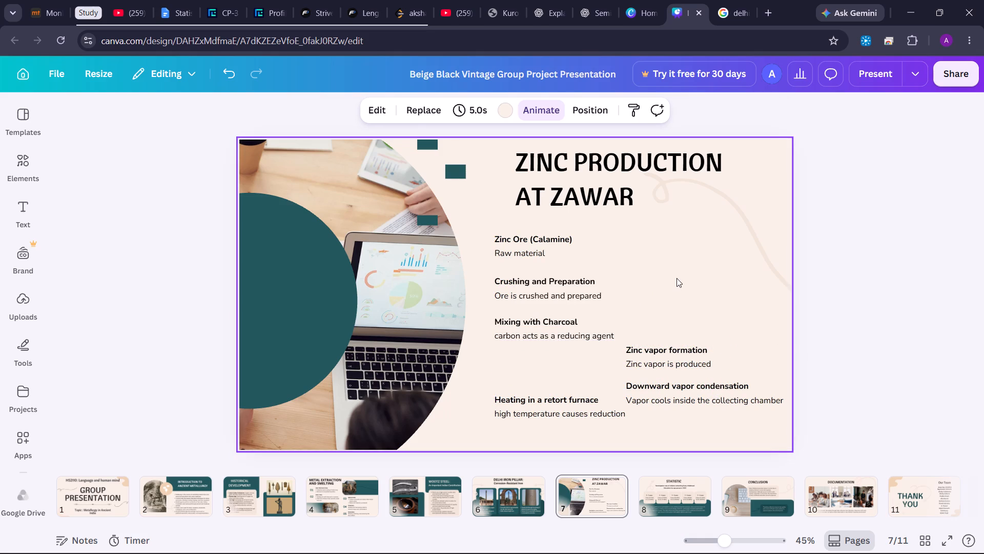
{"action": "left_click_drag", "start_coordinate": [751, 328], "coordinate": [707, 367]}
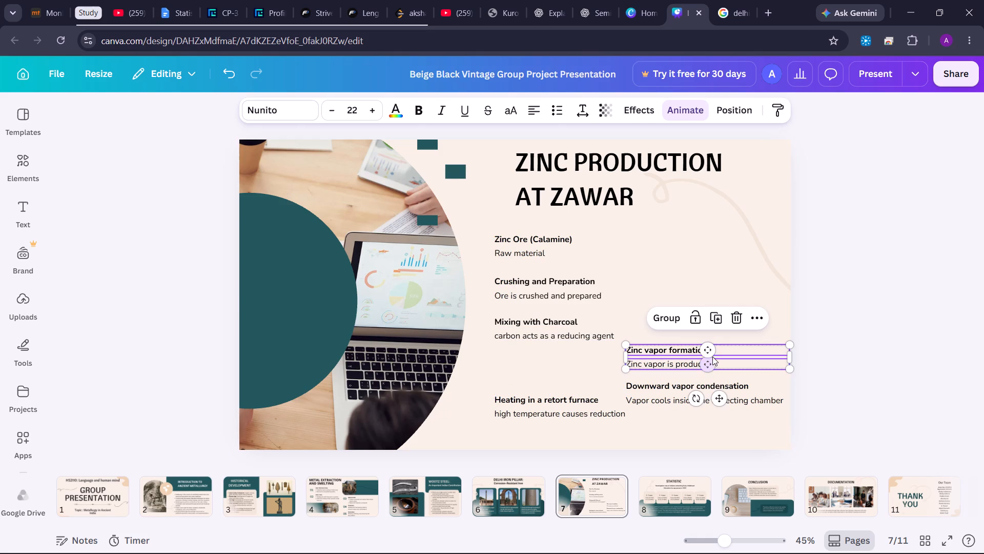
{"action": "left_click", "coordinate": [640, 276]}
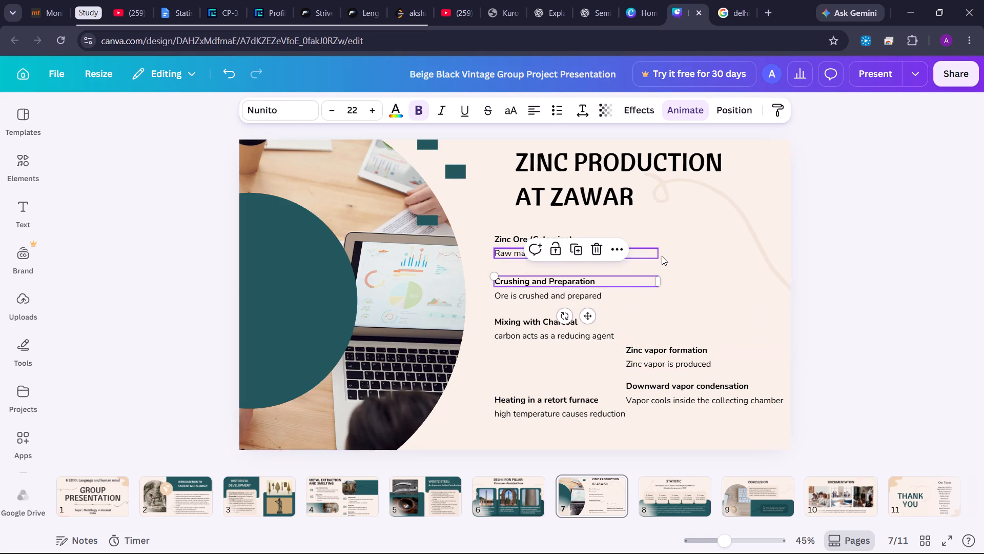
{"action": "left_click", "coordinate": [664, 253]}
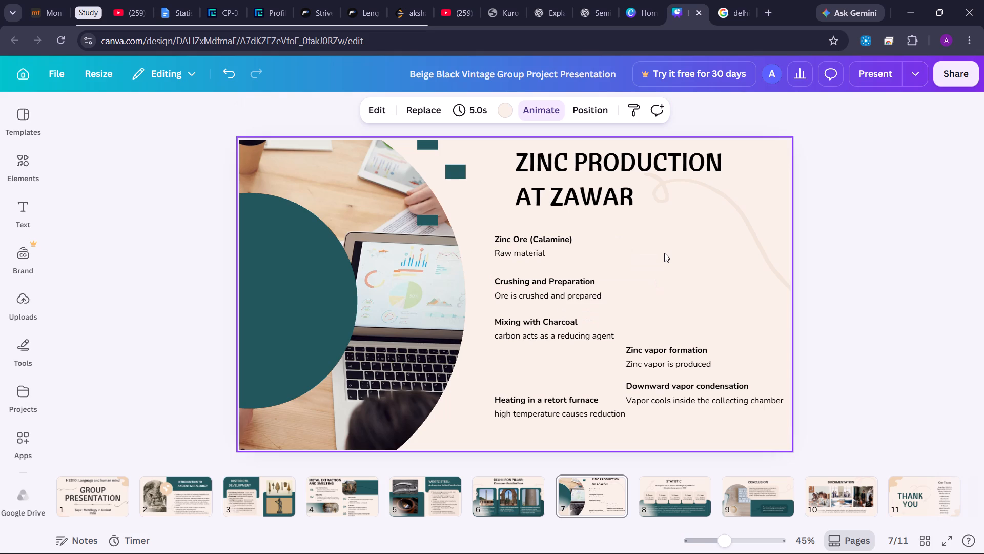
Move the Heating in a retort furnace heading and description up, closer below Mixing with Charcoal and left-aligned with it.
{"action": "left_click_drag", "start_coordinate": [582, 430], "coordinate": [587, 378]}
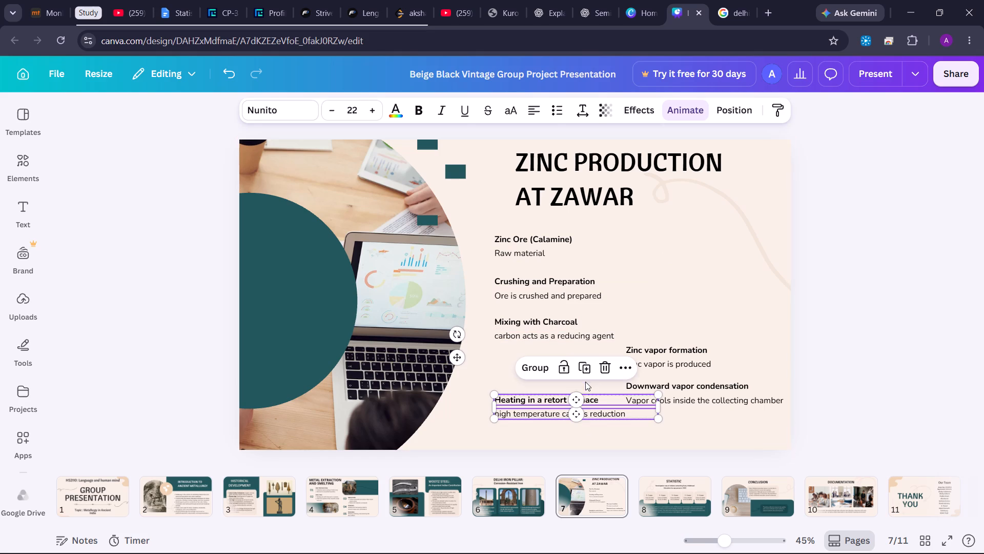
{"action": "left_click_drag", "start_coordinate": [599, 401], "coordinate": [599, 364]}
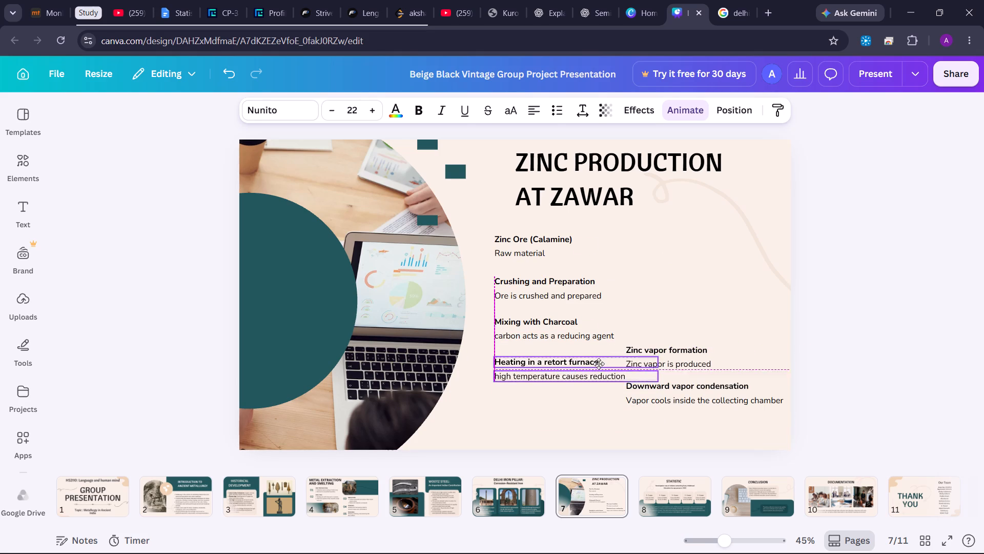
{"action": "left_click_drag", "start_coordinate": [599, 364], "coordinate": [598, 365]}
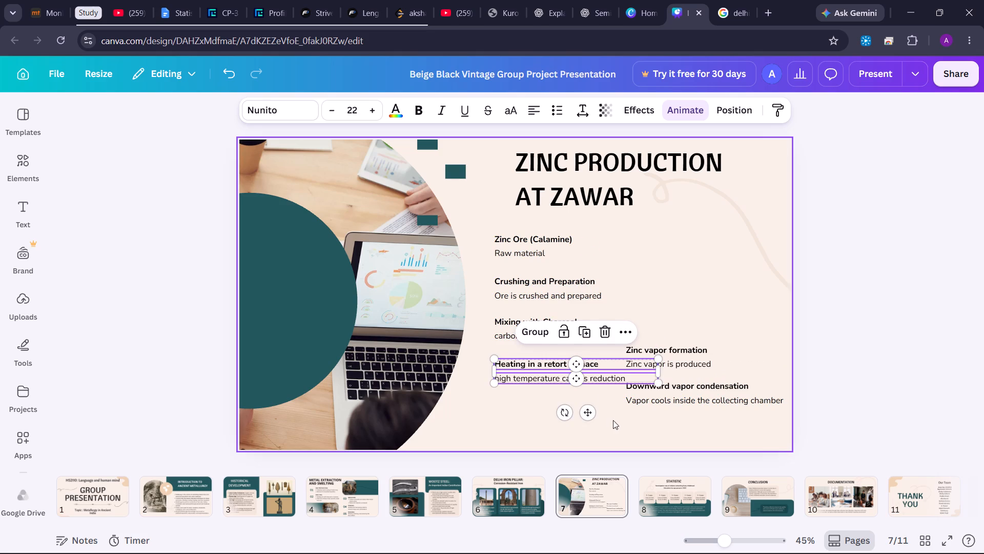
{"action": "left_click", "coordinate": [613, 421]}
Move the Zinc vapor formation heading and description left and down, left-aligned below Heating in a retort furnace.
{"action": "left_click_drag", "start_coordinate": [729, 323], "coordinate": [689, 366]}
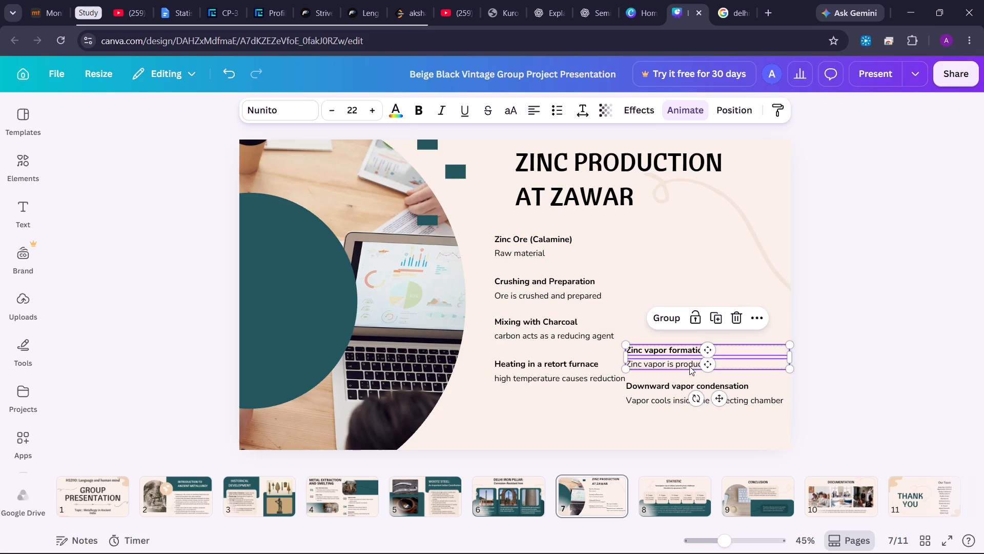
{"action": "left_click_drag", "start_coordinate": [677, 359], "coordinate": [551, 421]}
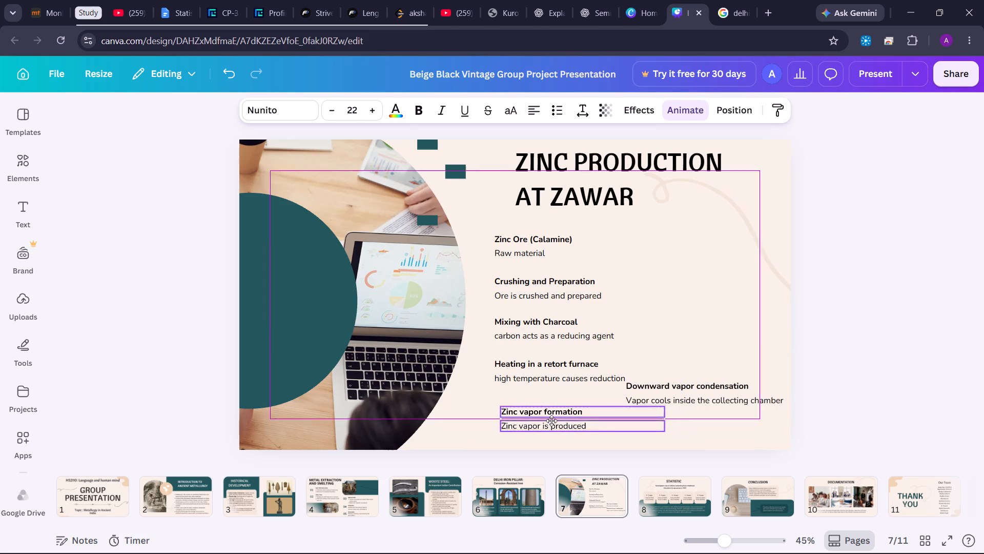
{"action": "left_click_drag", "start_coordinate": [551, 421], "coordinate": [545, 414]}
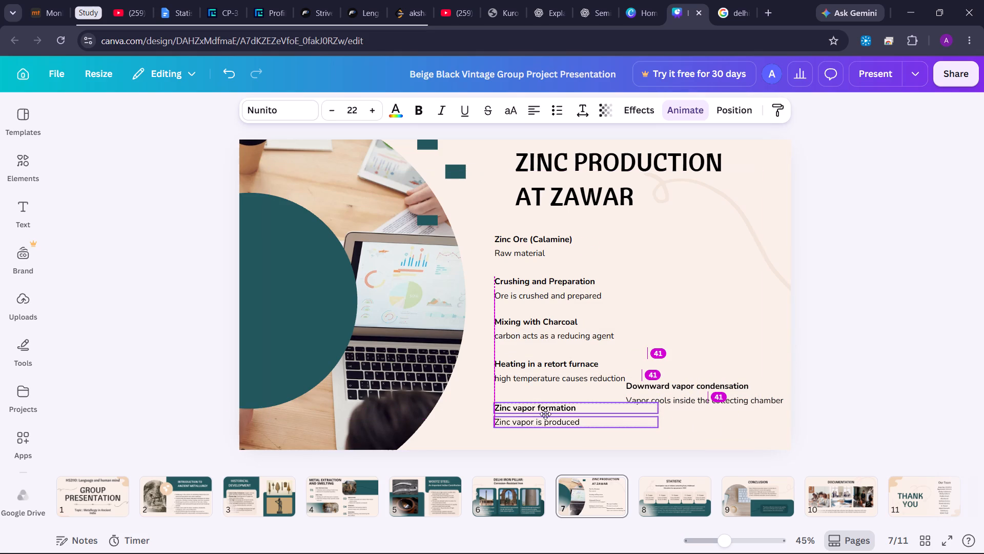
{"action": "left_click_drag", "start_coordinate": [545, 414], "coordinate": [545, 418]}
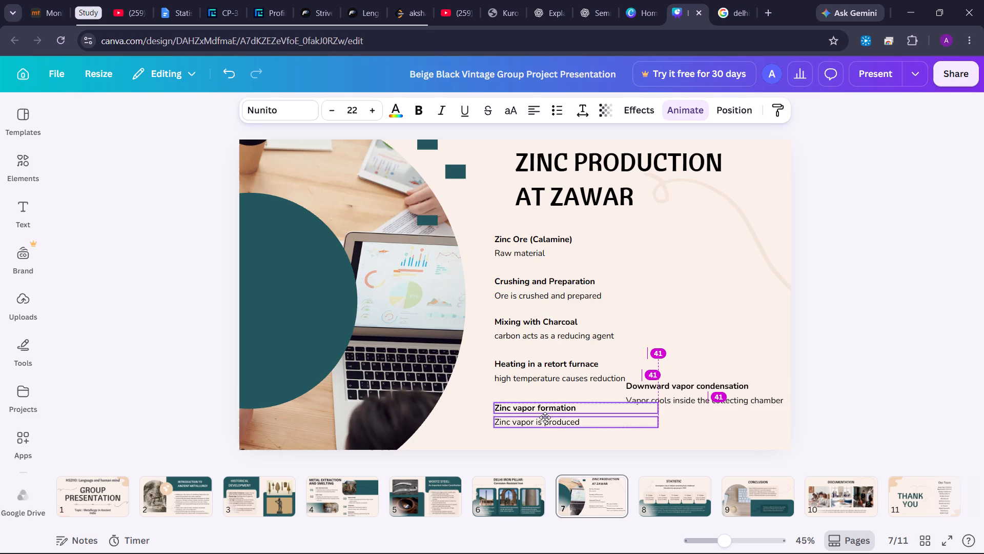
{"action": "left_click_drag", "start_coordinate": [545, 418], "coordinate": [545, 419]}
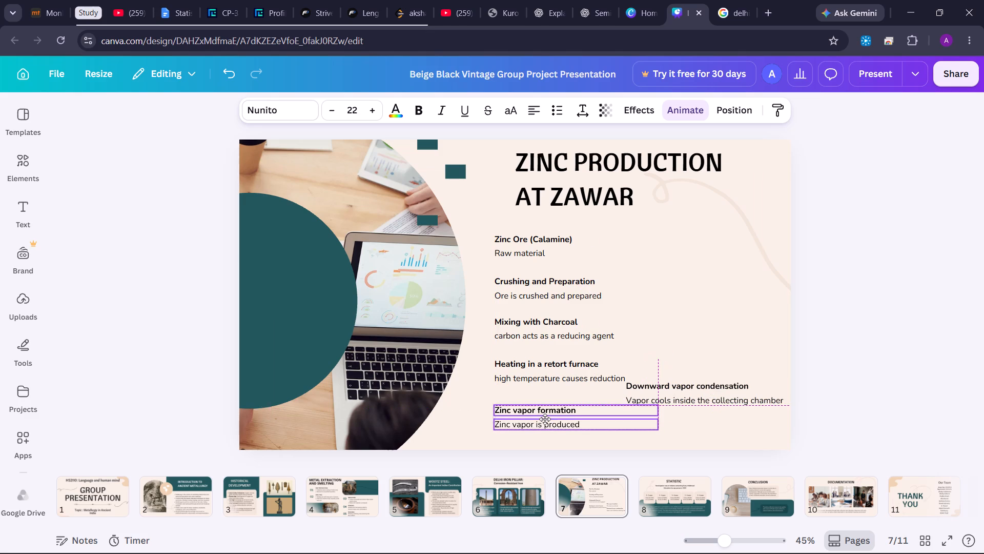
{"action": "left_click_drag", "start_coordinate": [545, 419], "coordinate": [545, 422]}
Move the Downward vapor condensation heading and description up and slightly right, beside the Crushing and Mixing steps.
{"action": "left_click_drag", "start_coordinate": [723, 422], "coordinate": [722, 377]}
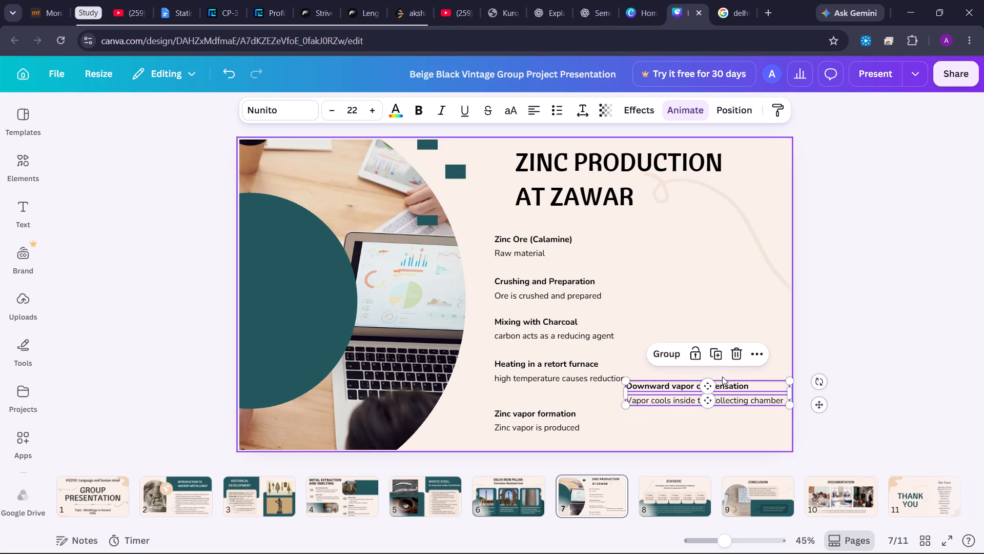
{"action": "left_click_drag", "start_coordinate": [725, 388], "coordinate": [756, 305]}
{"action": "left_click", "coordinate": [698, 395]}
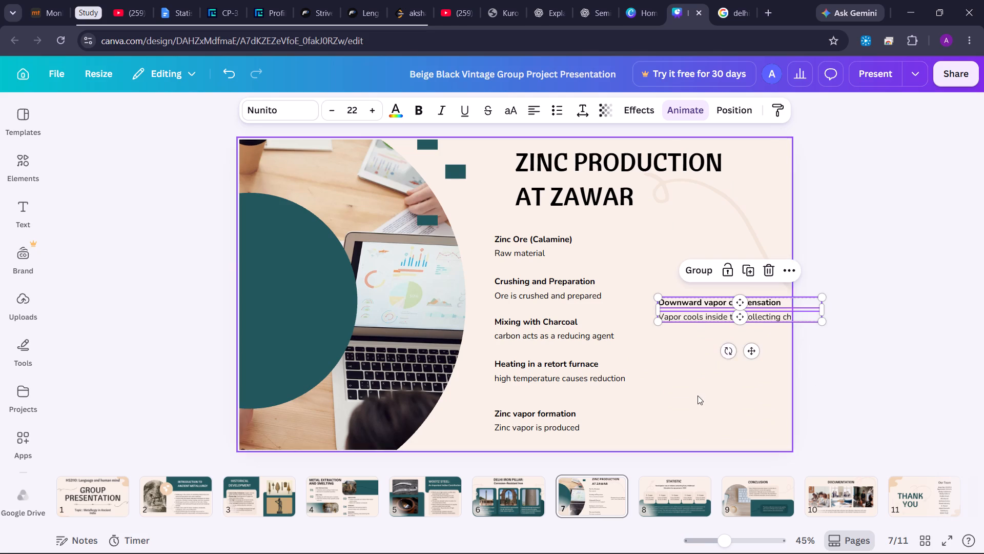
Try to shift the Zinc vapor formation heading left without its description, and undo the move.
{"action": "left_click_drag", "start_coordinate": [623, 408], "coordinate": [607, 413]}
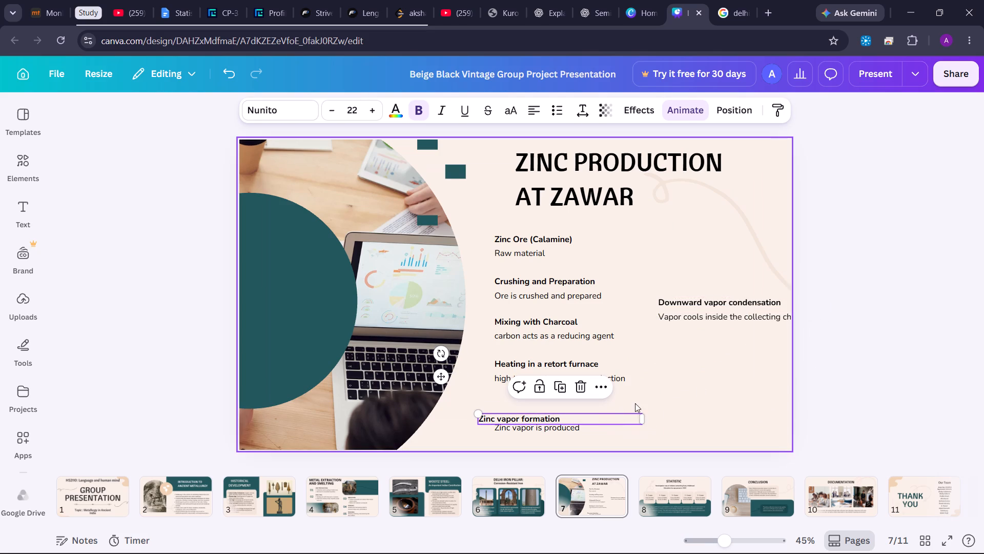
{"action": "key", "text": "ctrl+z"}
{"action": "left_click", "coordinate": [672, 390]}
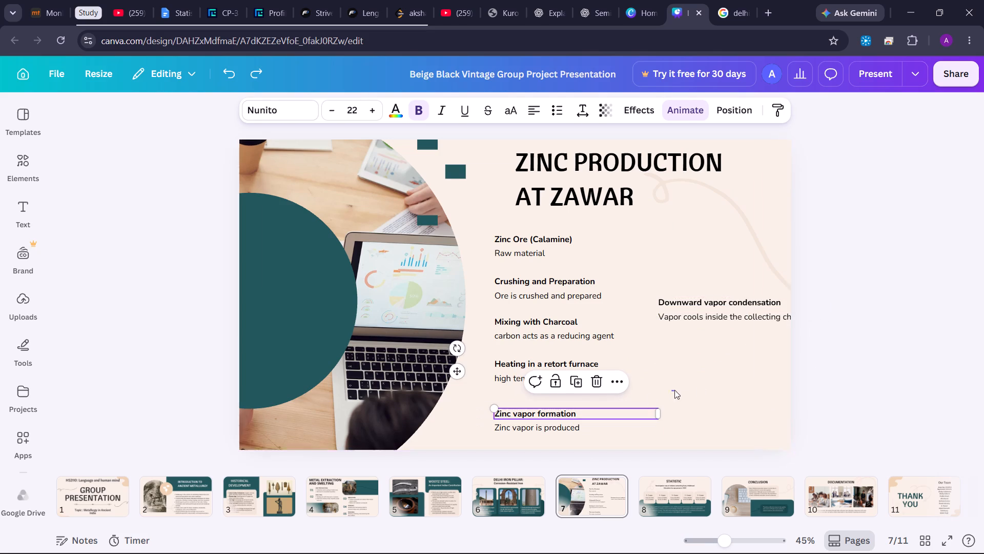
Shift the Zinc vapor formation heading and description slightly up, matching the gap between the two steps above.
{"action": "left_click_drag", "start_coordinate": [675, 390], "coordinate": [610, 434]}
{"action": "left_click_drag", "start_coordinate": [613, 426], "coordinate": [614, 421]}
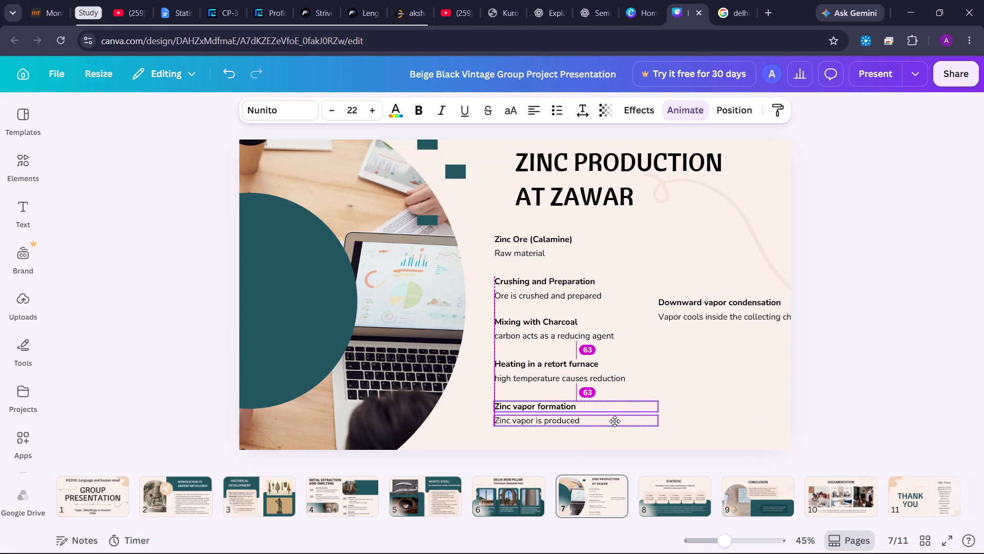
{"action": "left_click_drag", "start_coordinate": [614, 421], "coordinate": [613, 420]}
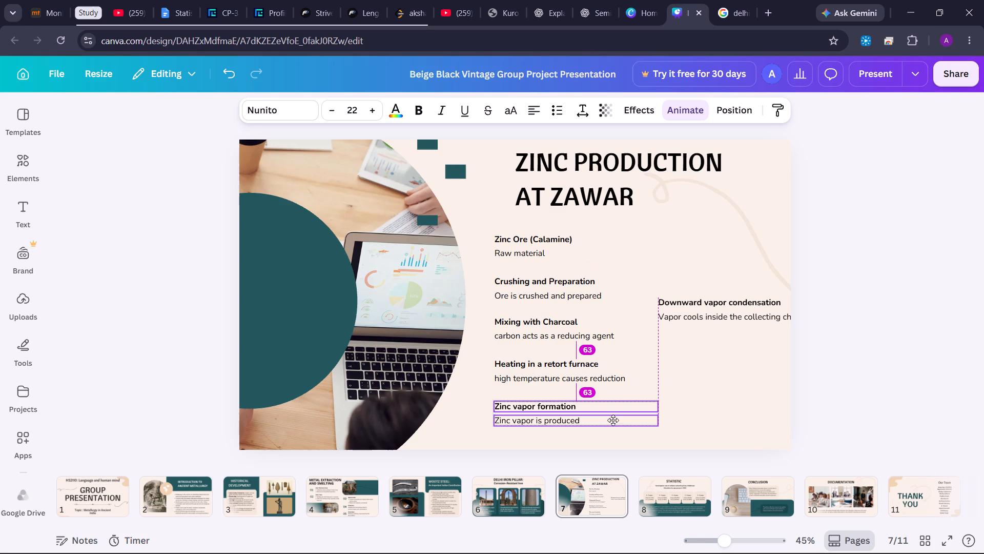
{"action": "left_click_drag", "start_coordinate": [613, 420], "coordinate": [612, 425]}
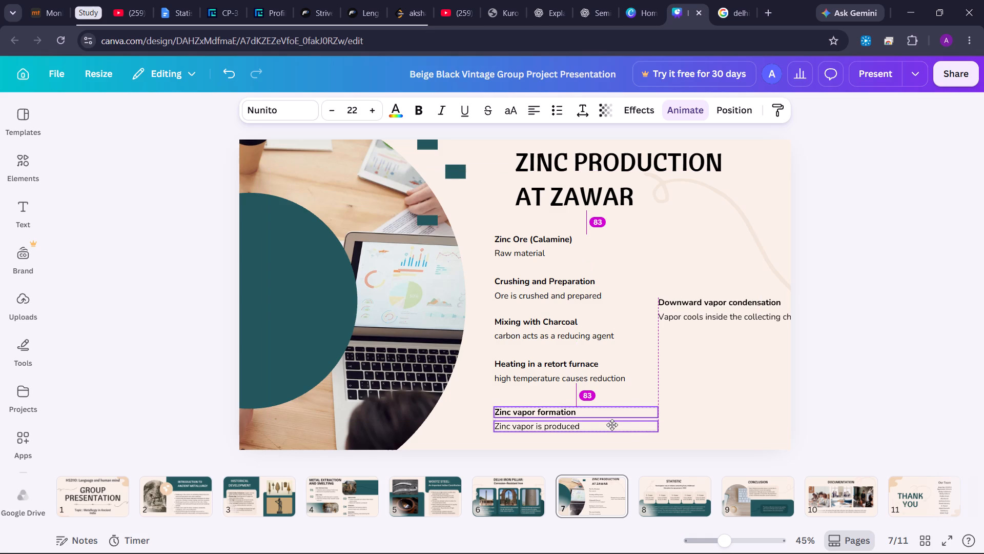
{"action": "left_click_drag", "start_coordinate": [612, 425], "coordinate": [612, 420]}
{"action": "left_click", "coordinate": [708, 407]}
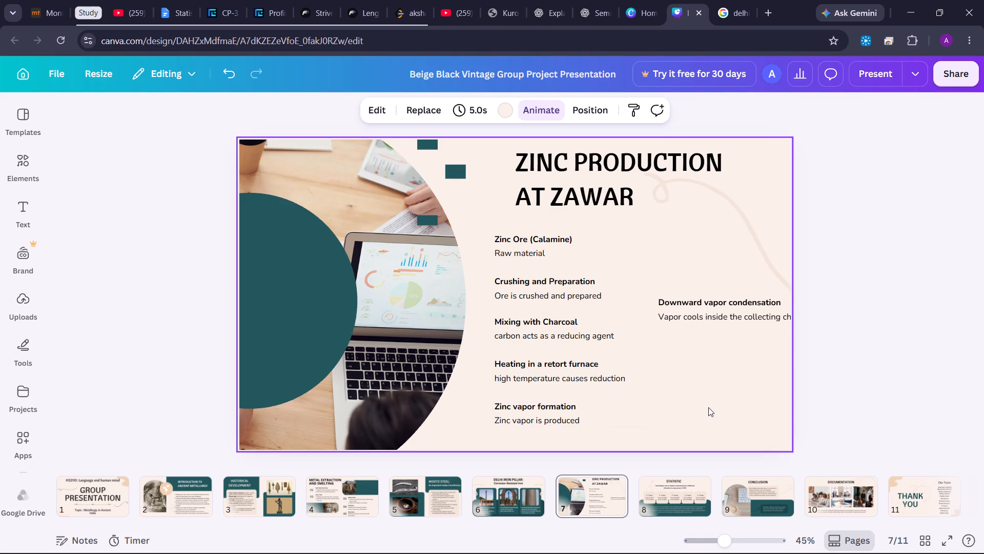
Move the Downward vapor condensation heading and description slightly left and down, roughly level with Mixing with Charcoal.
{"action": "left_click_drag", "start_coordinate": [715, 353], "coordinate": [727, 280]}
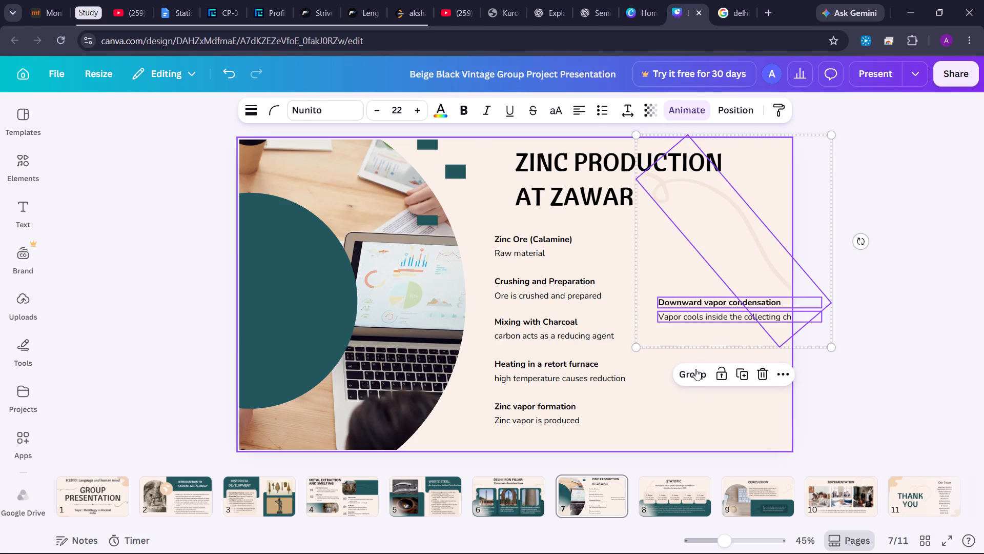
{"action": "left_click", "coordinate": [685, 395]}
{"action": "left_click_drag", "start_coordinate": [669, 353], "coordinate": [665, 295]}
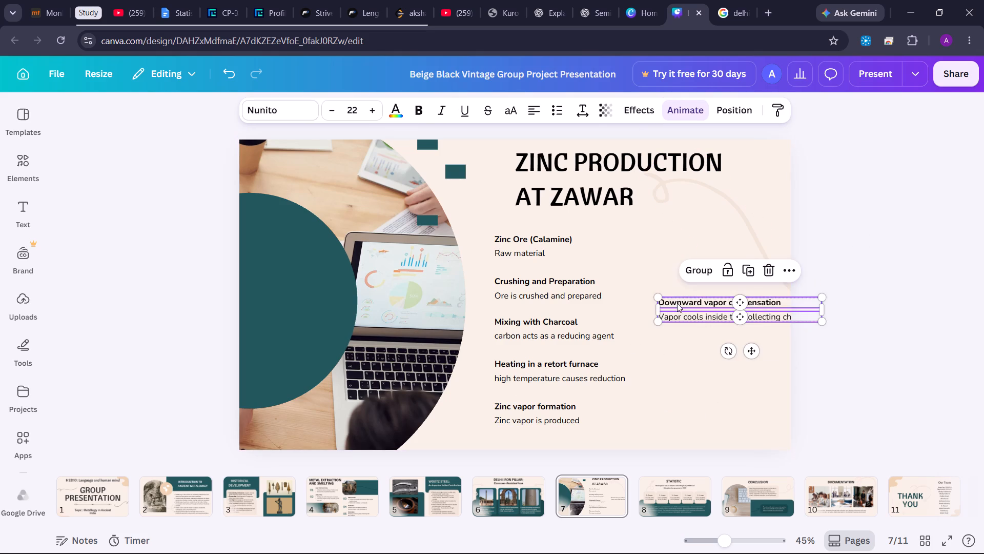
{"action": "left_click_drag", "start_coordinate": [678, 305], "coordinate": [672, 321]}
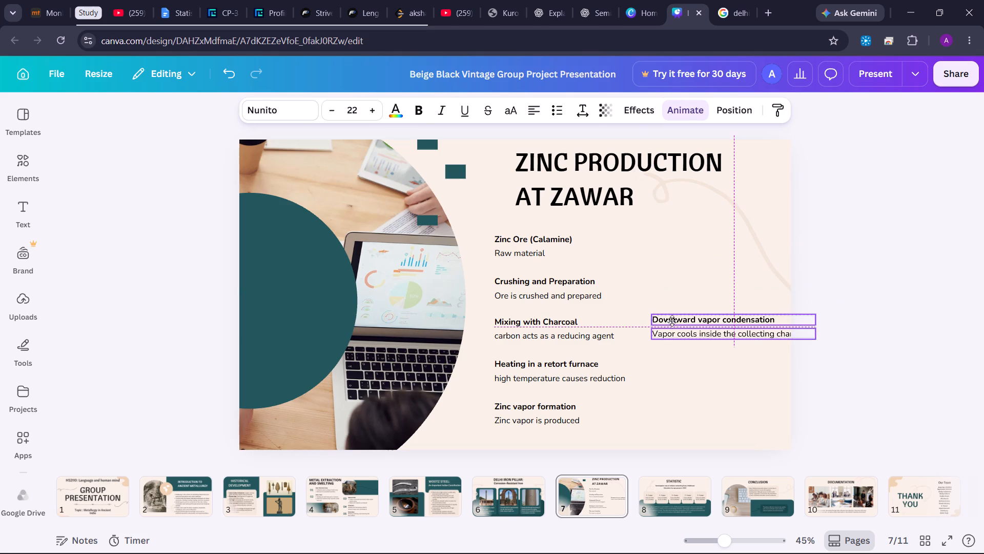
{"action": "left_click_drag", "start_coordinate": [672, 321], "coordinate": [670, 327]}
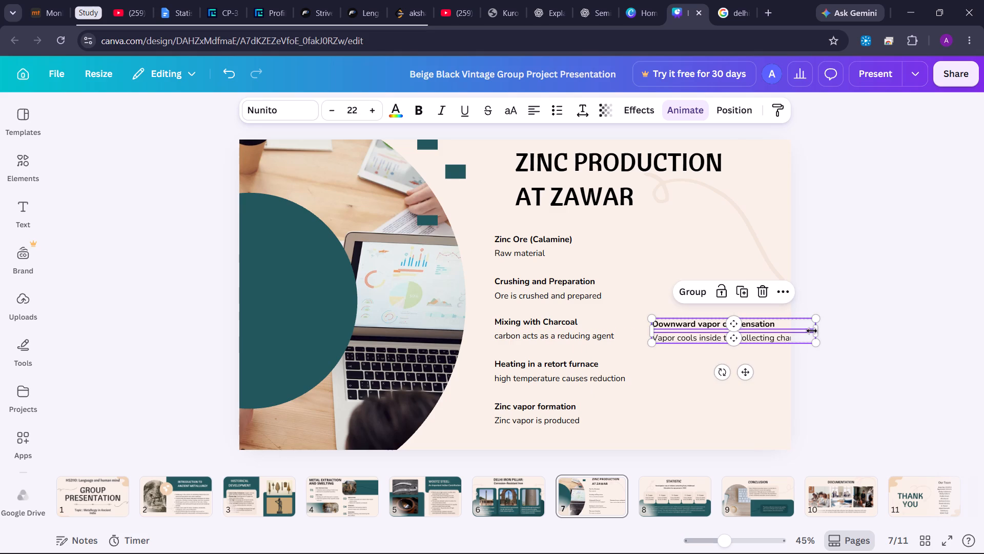
Narrow the Downward vapor condensation heading and description boxes so the description wraps onto two lines within the slide.
{"action": "left_click_drag", "start_coordinate": [814, 335], "coordinate": [798, 335]}
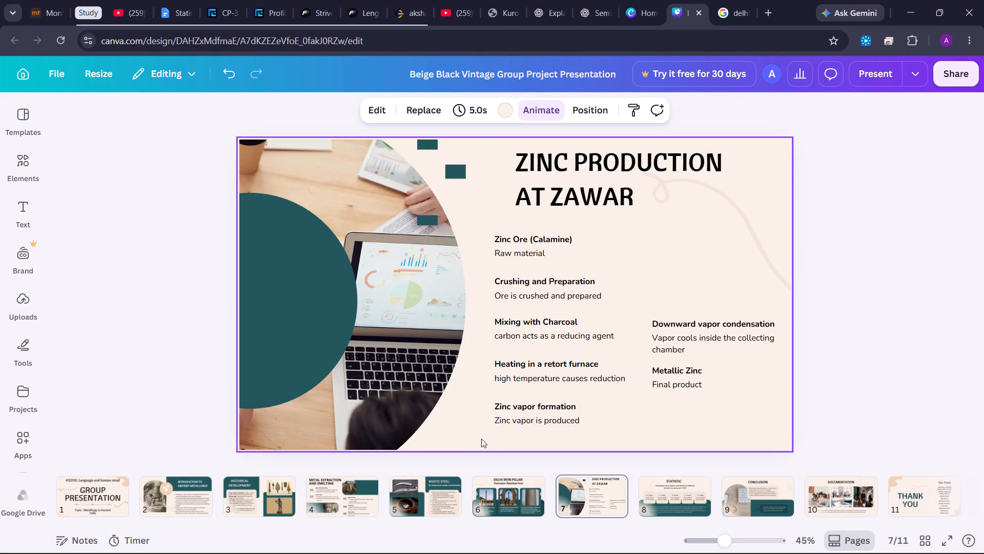
Move the Downward vapor condensation and Metallic Zinc headings and descriptions together down and slightly left, near the Zinc vapor formation row.
{"action": "left_click_drag", "start_coordinate": [664, 415], "coordinate": [700, 305]}
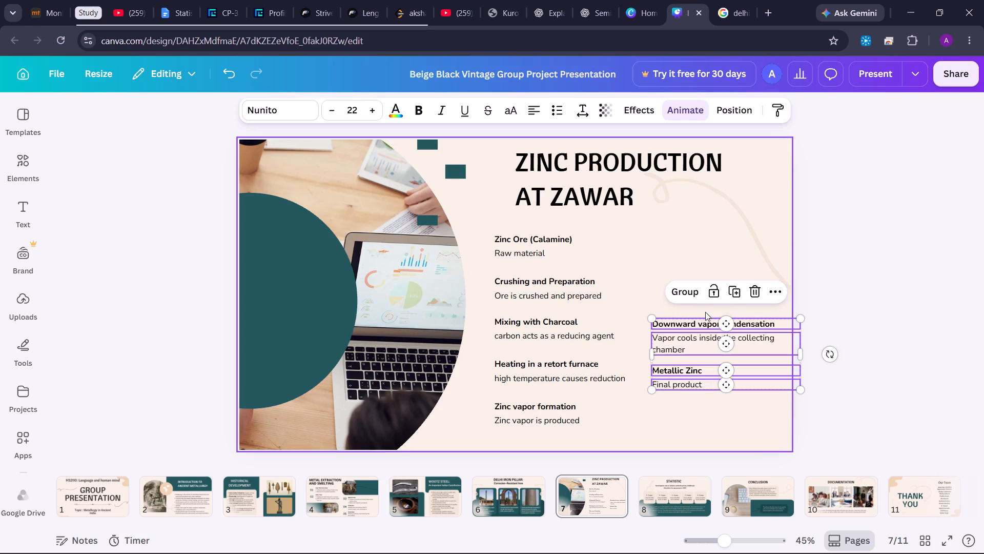
{"action": "left_click_drag", "start_coordinate": [701, 342], "coordinate": [697, 372]}
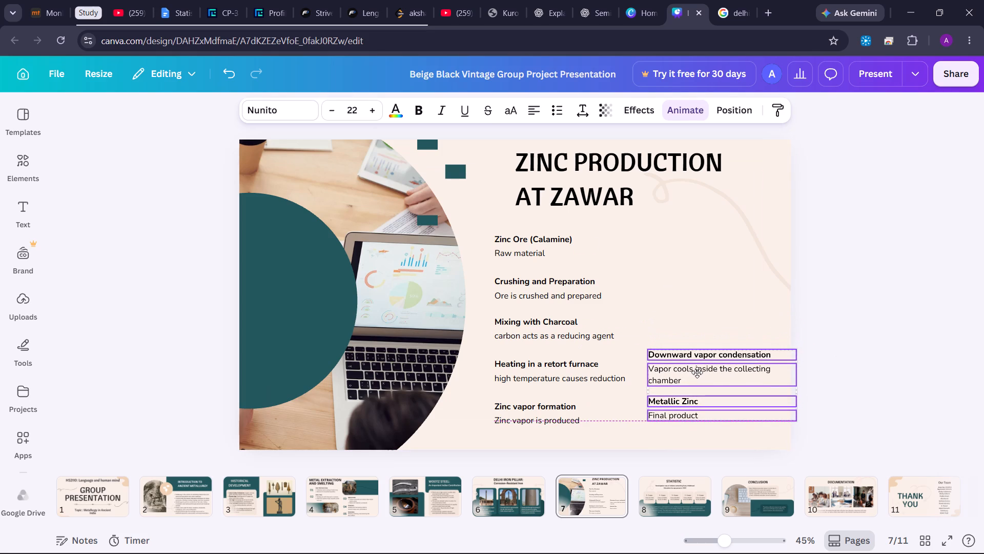
{"action": "left_click_drag", "start_coordinate": [697, 372], "coordinate": [697, 369]}
{"action": "left_click", "coordinate": [611, 437]}
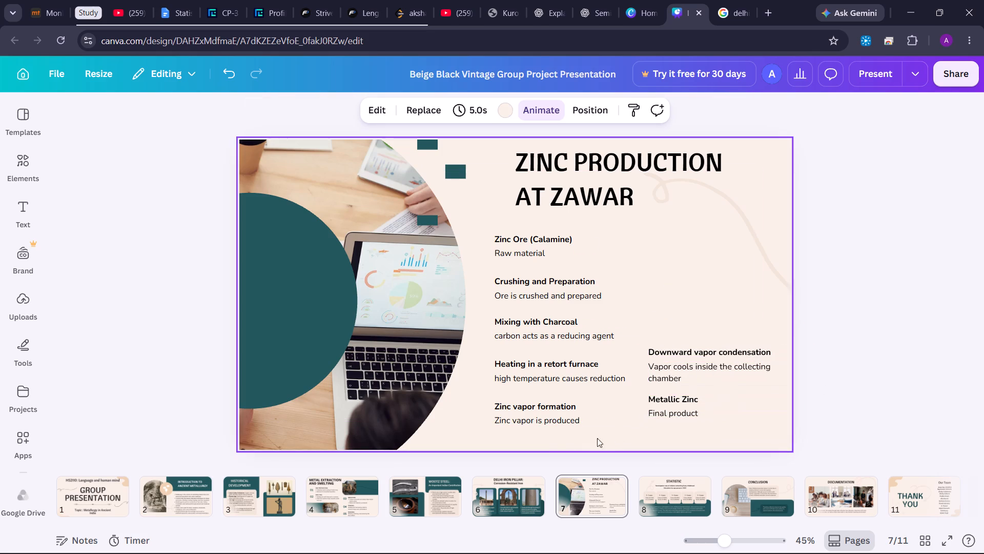
Move the Zinc vapor formation heading and description to the second column, above Downward vapor condensation and left-aligned with it.
{"action": "left_click_drag", "start_coordinate": [548, 445], "coordinate": [555, 401]}
{"action": "left_click_drag", "start_coordinate": [553, 407], "coordinate": [704, 301]}
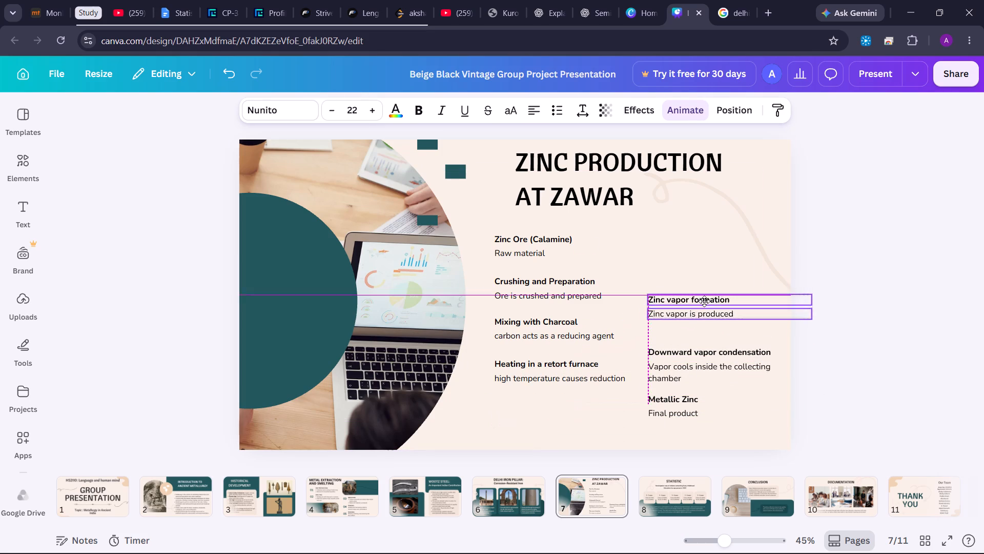
{"action": "left_click_drag", "start_coordinate": [704, 301], "coordinate": [707, 314]}
{"action": "left_click", "coordinate": [625, 419]}
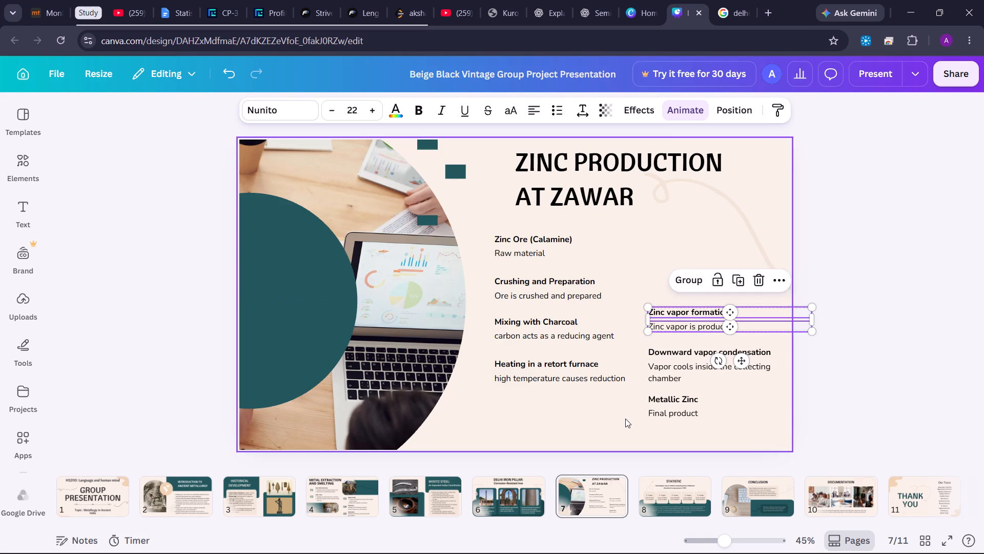
Shift the Metallic Zinc heading and description slightly down to widen the gap below the Downward vapor condensation description.
{"action": "left_click_drag", "start_coordinate": [625, 419], "coordinate": [666, 398]}
{"action": "left_click_drag", "start_coordinate": [666, 398], "coordinate": [666, 402]}
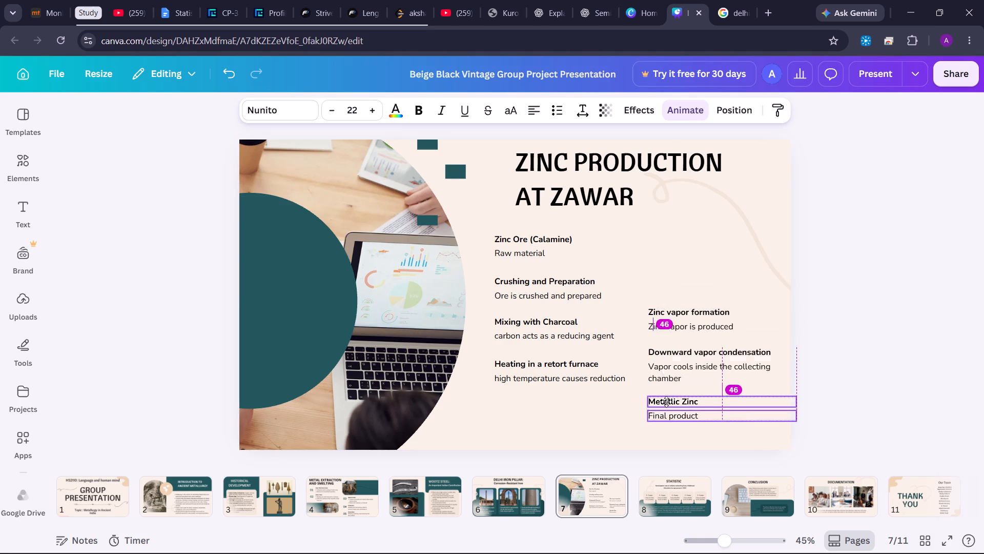
{"action": "left_click_drag", "start_coordinate": [666, 402], "coordinate": [666, 403]}
{"action": "left_click", "coordinate": [601, 423]}
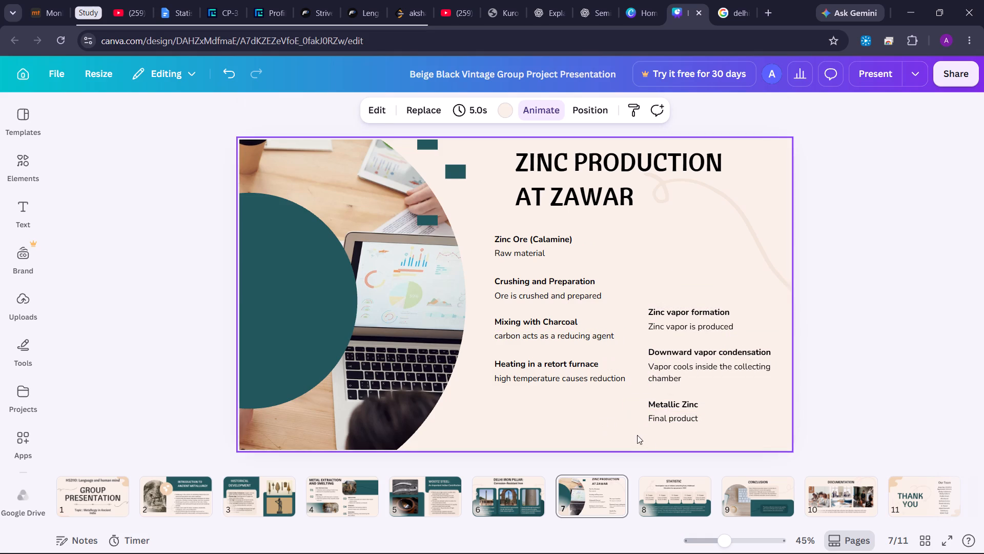
Move all three second-column steps up together slightly, keeping their left alignment.
{"action": "left_click_drag", "start_coordinate": [655, 440], "coordinate": [676, 425]}
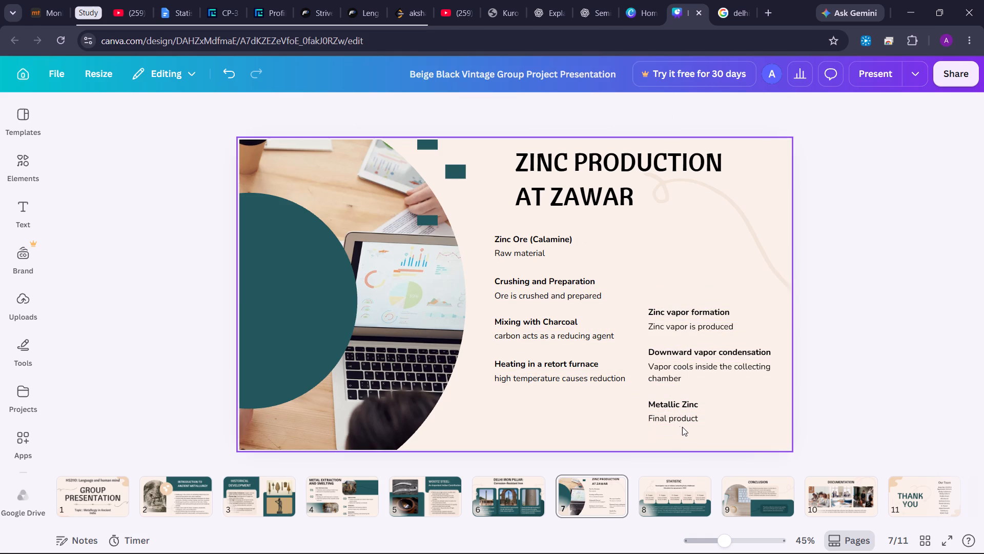
{"action": "left_click_drag", "start_coordinate": [690, 428], "coordinate": [706, 303]}
{"action": "left_click_drag", "start_coordinate": [705, 336], "coordinate": [705, 328]}
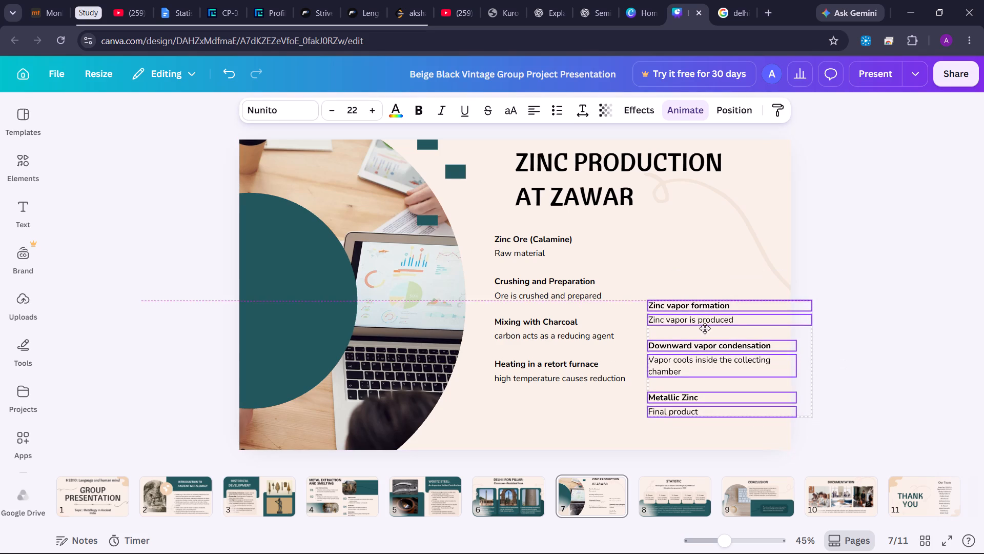
{"action": "left_click_drag", "start_coordinate": [705, 328], "coordinate": [709, 326]}
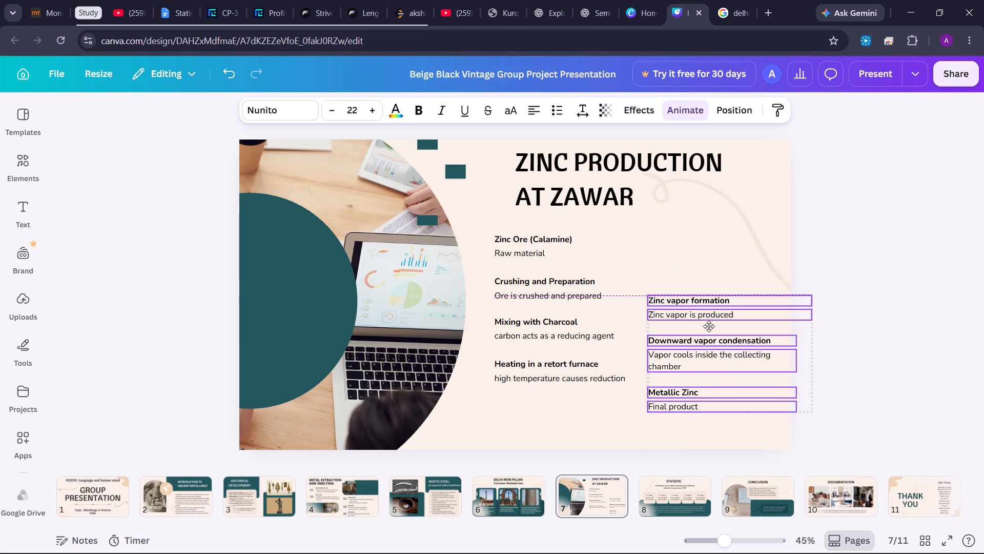
{"action": "left_click_drag", "start_coordinate": [709, 326], "coordinate": [705, 326]}
{"action": "left_click", "coordinate": [609, 412]}
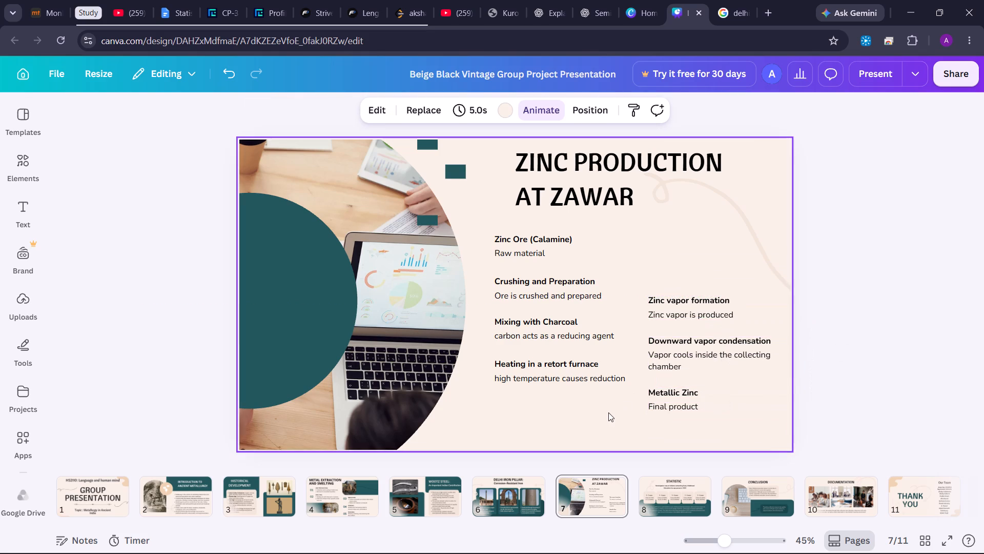
Move the four first-column steps down together so Heating in a retort furnace is level with Metallic Zinc.
{"action": "left_click_drag", "start_coordinate": [551, 421], "coordinate": [597, 236]}
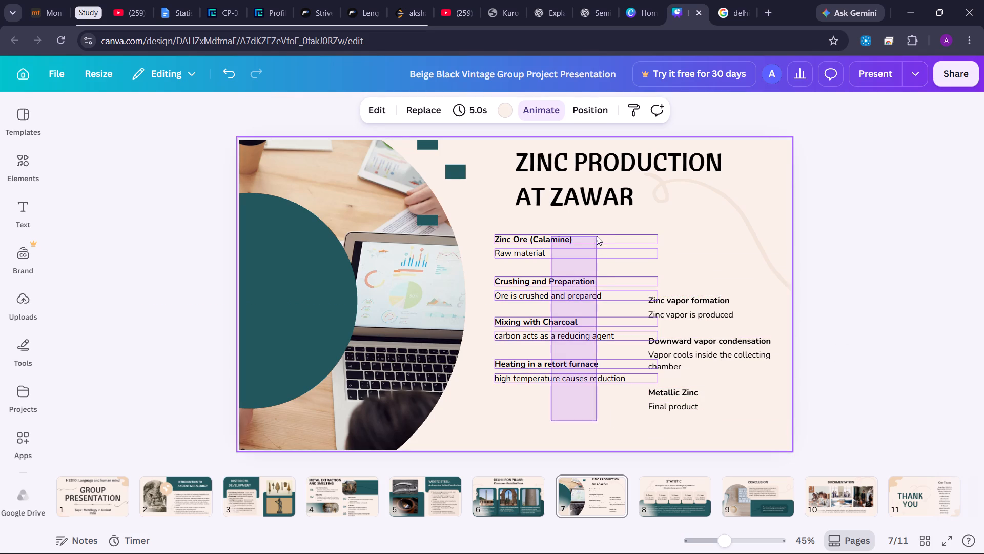
{"action": "left_click_drag", "start_coordinate": [597, 236], "coordinate": [597, 235]}
{"action": "left_click_drag", "start_coordinate": [597, 244], "coordinate": [596, 272]}
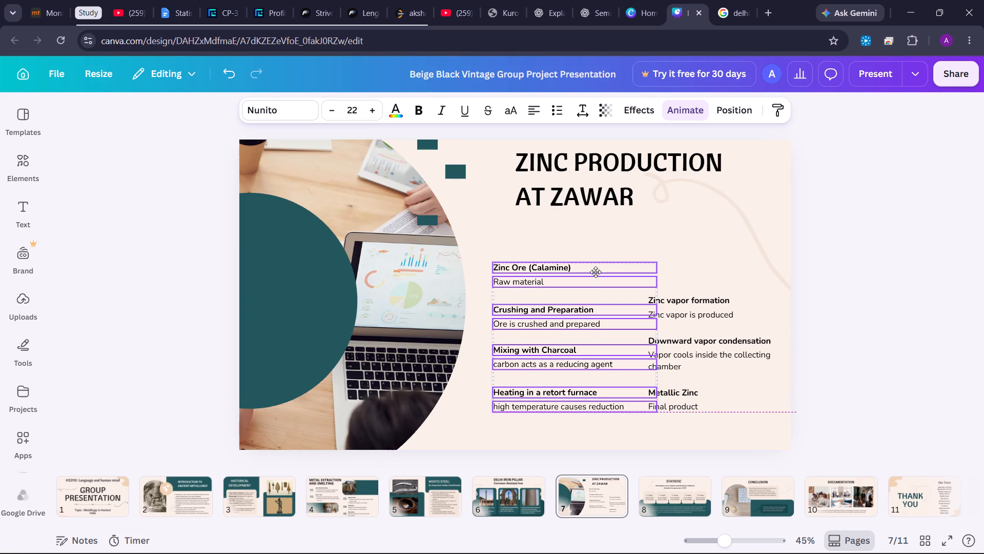
{"action": "left_click_drag", "start_coordinate": [596, 272], "coordinate": [594, 271]}
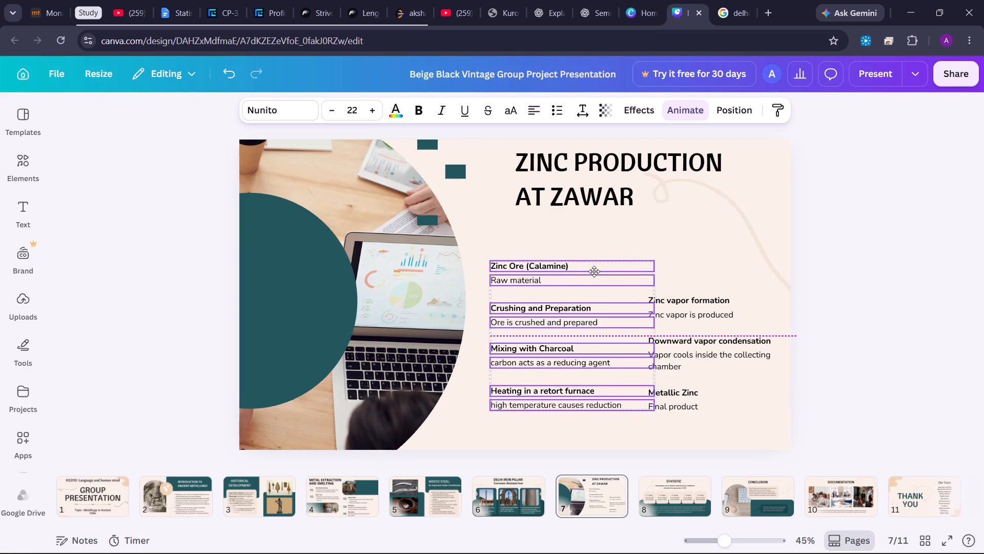
{"action": "left_click_drag", "start_coordinate": [594, 271], "coordinate": [599, 271]}
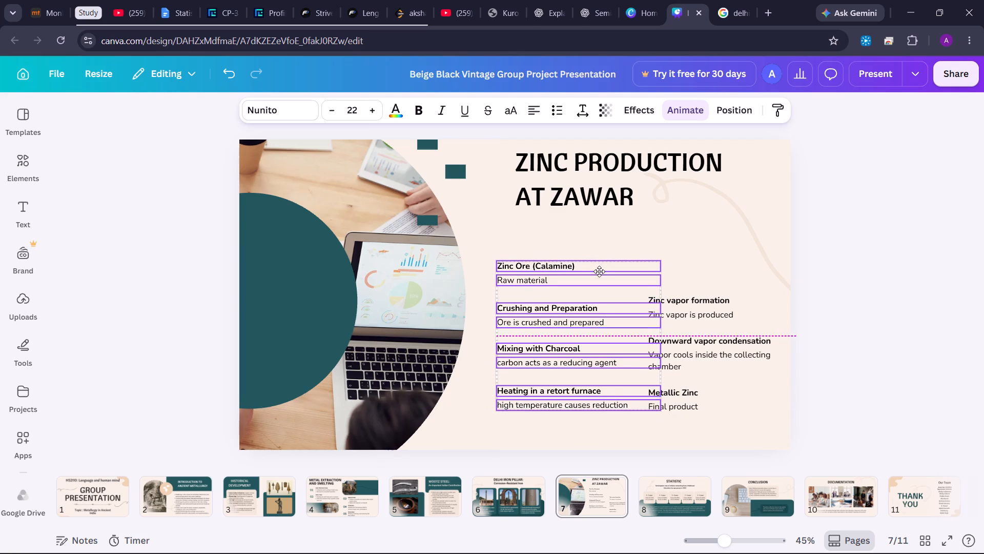
{"action": "left_click_drag", "start_coordinate": [599, 271], "coordinate": [598, 273]}
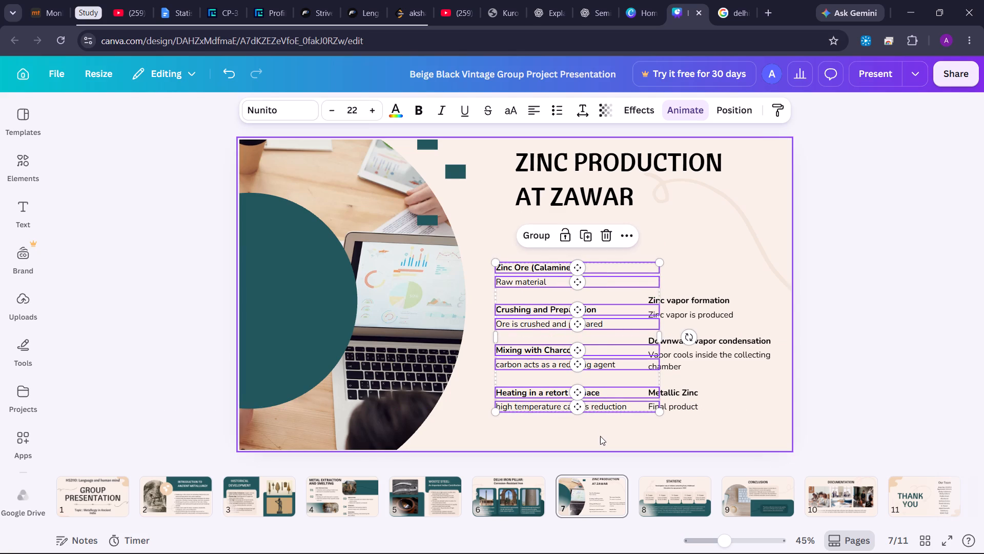
{"action": "left_click", "coordinate": [600, 437]}
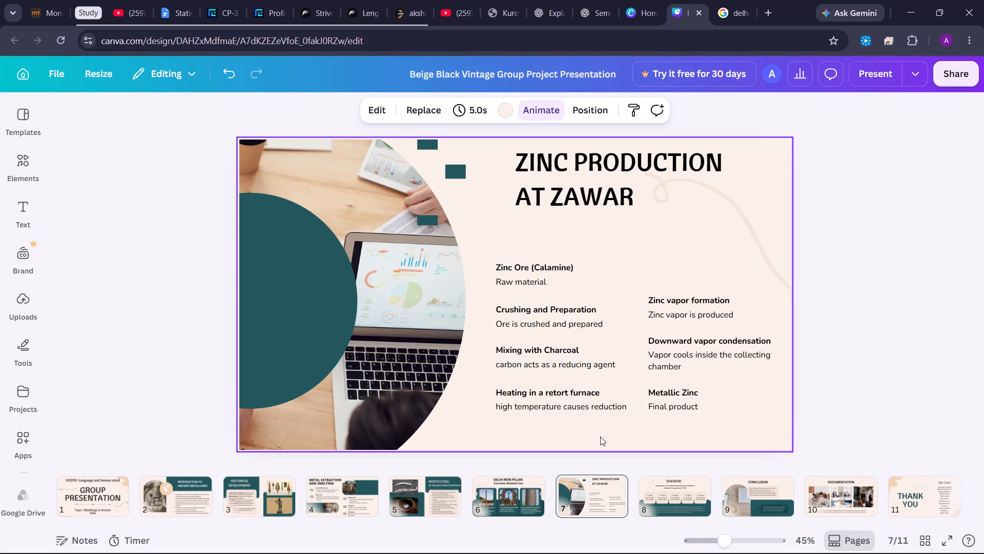
Move the Zinc Production at Zawar title slightly left and down, closer to the process steps.
{"action": "left_click", "coordinate": [624, 173]}
{"action": "left_click_drag", "start_coordinate": [620, 176], "coordinate": [614, 182]}
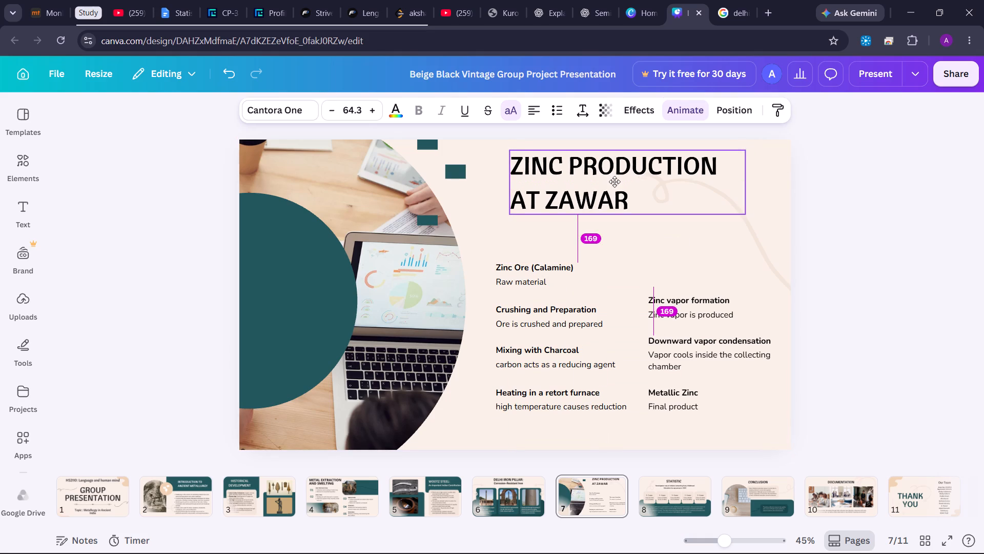
{"action": "left_click_drag", "start_coordinate": [614, 182], "coordinate": [614, 192]}
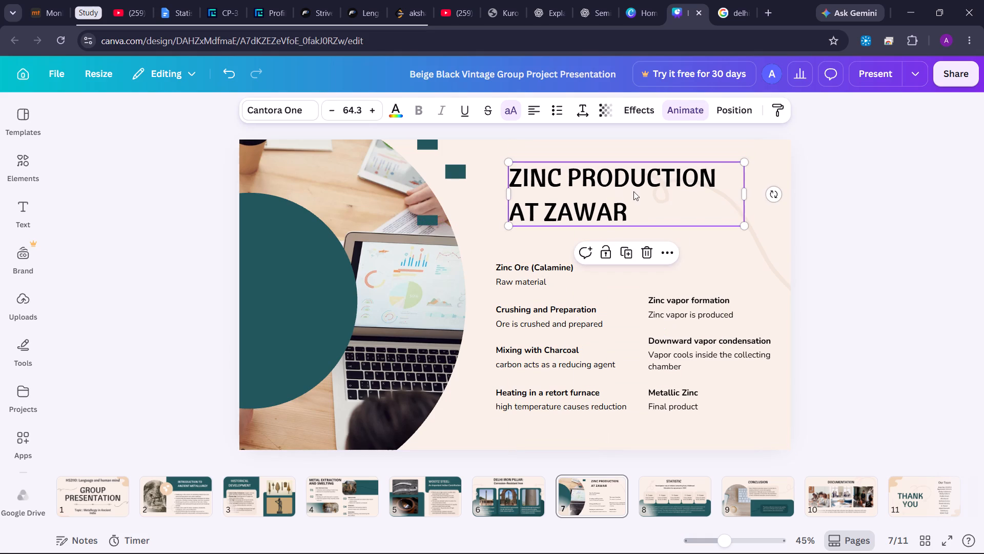
Move the lowest small teal rectangle off the photo to beside AT ZAWAR and resize it to about 80 by 46.
{"action": "left_click", "coordinate": [821, 245]}
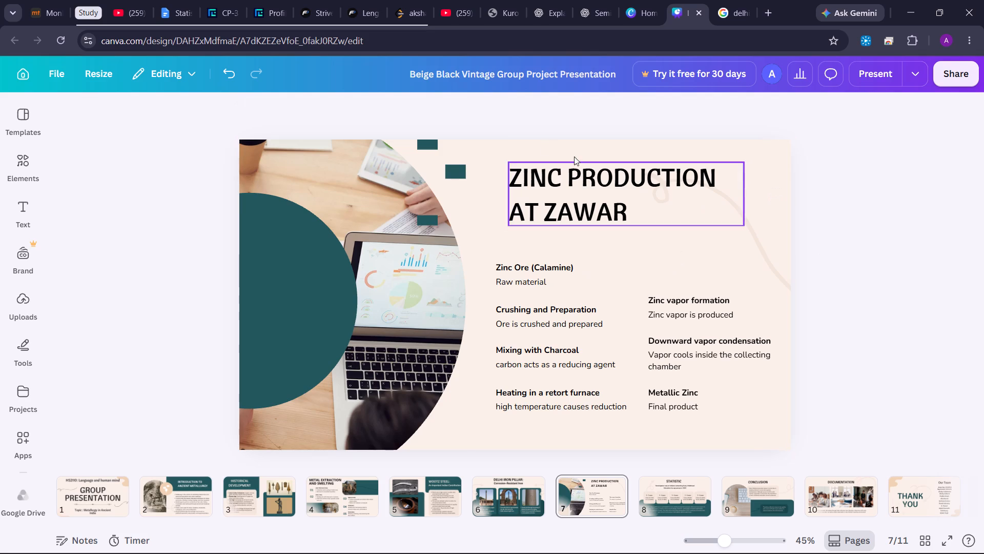
{"action": "left_click", "coordinate": [419, 216]}
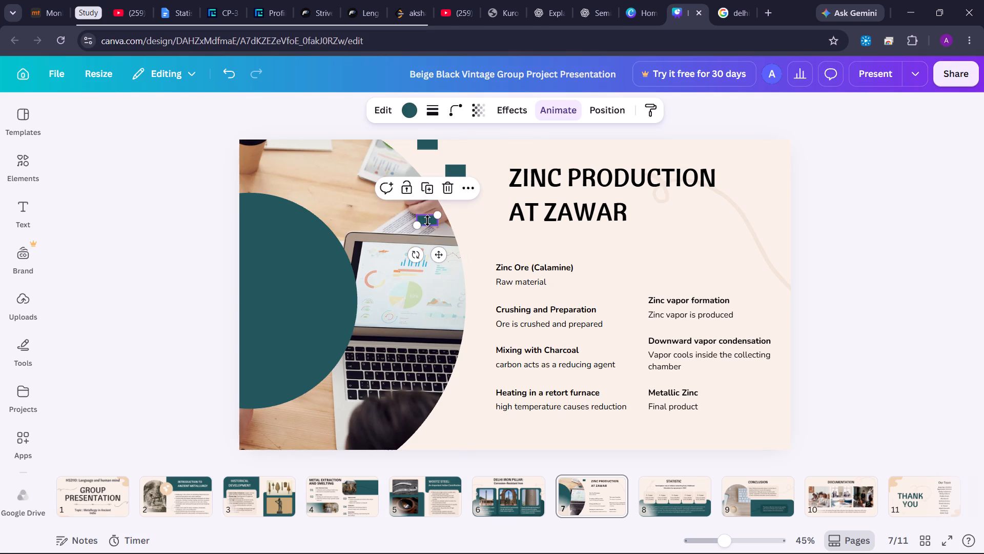
{"action": "left_click_drag", "start_coordinate": [427, 221], "coordinate": [427, 228]}
{"action": "left_click_drag", "start_coordinate": [427, 224], "coordinate": [469, 212]}
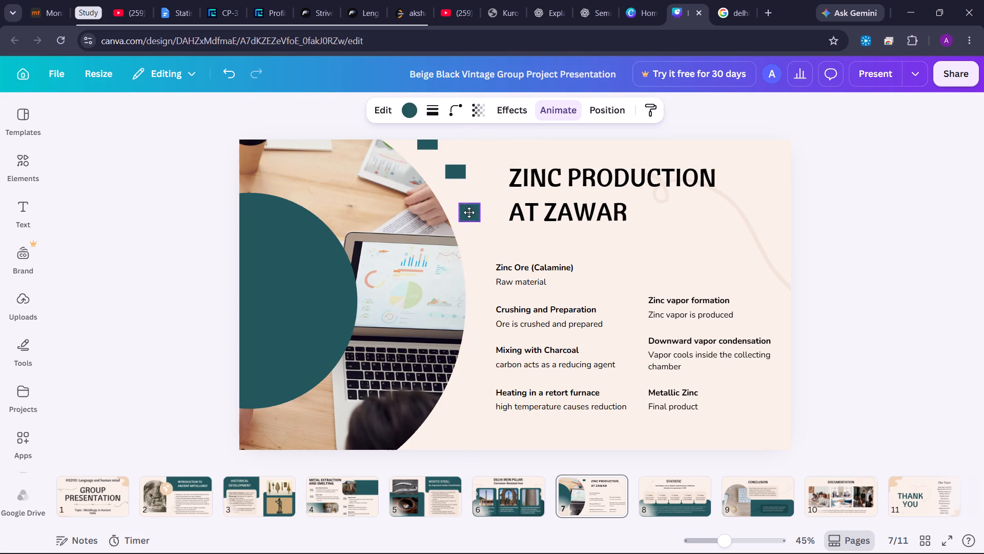
{"action": "left_click_drag", "start_coordinate": [469, 212], "coordinate": [475, 212]}
{"action": "left_click", "coordinate": [475, 212]}
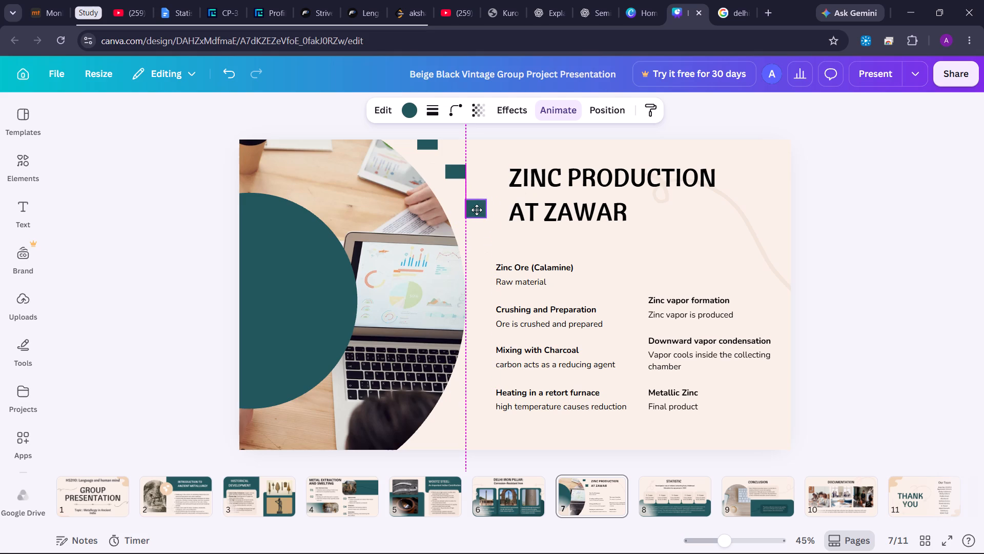
{"action": "left_click", "coordinate": [476, 217]}
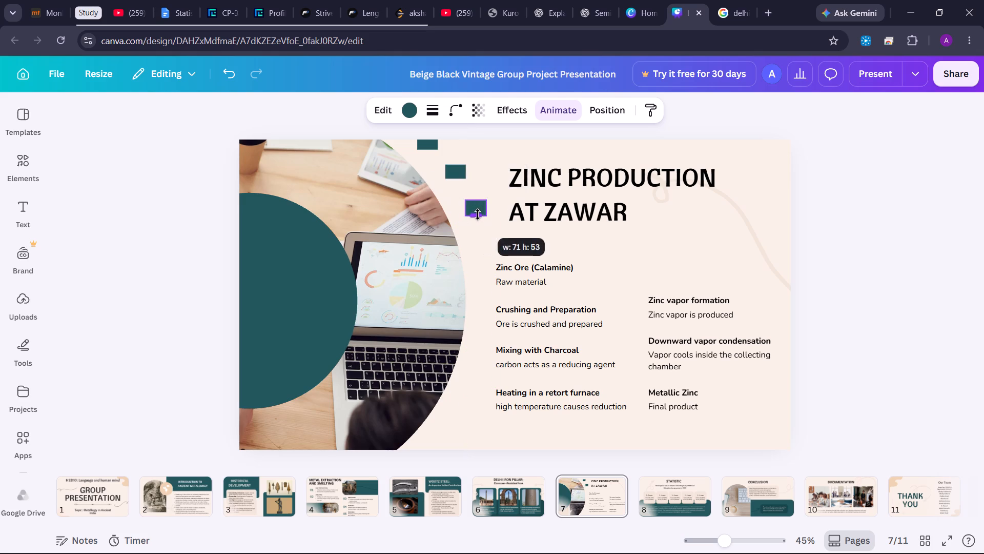
{"action": "left_click", "coordinate": [487, 209]}
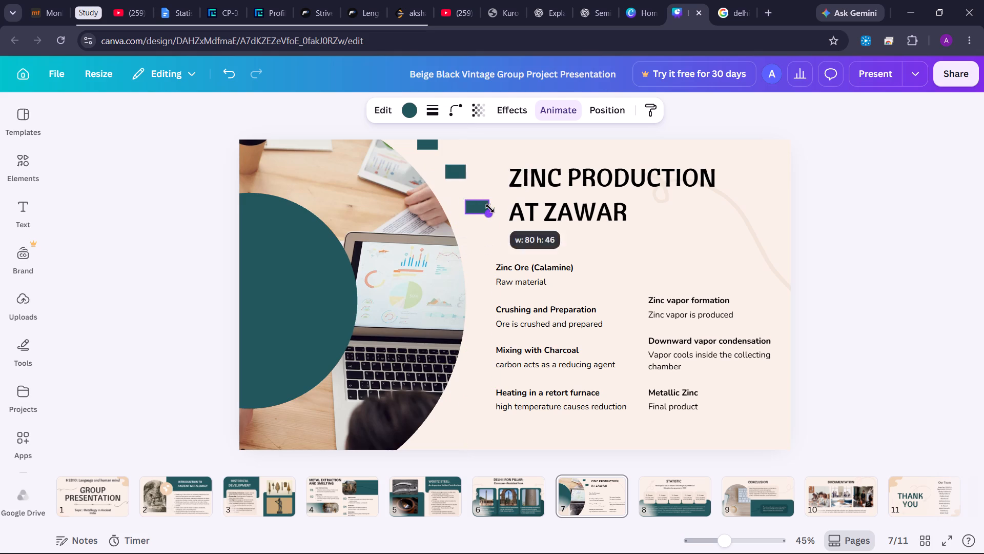
{"action": "left_click", "coordinate": [477, 225]}
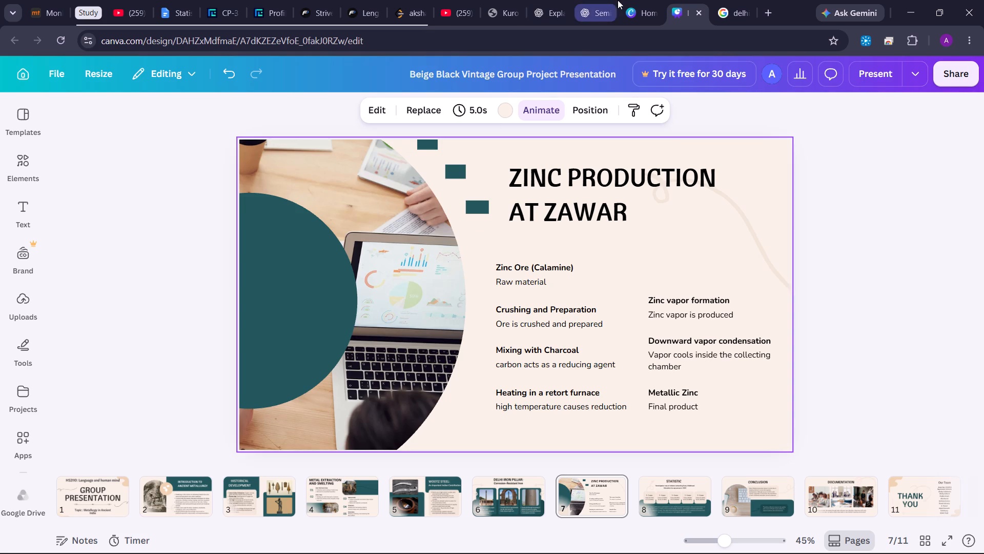
Search the elements for arrows and insert the thin, curved, downward-pointing arrow graphic on slide 7.
{"action": "left_click", "coordinate": [17, 173]}
{"action": "left_click", "coordinate": [133, 127]}
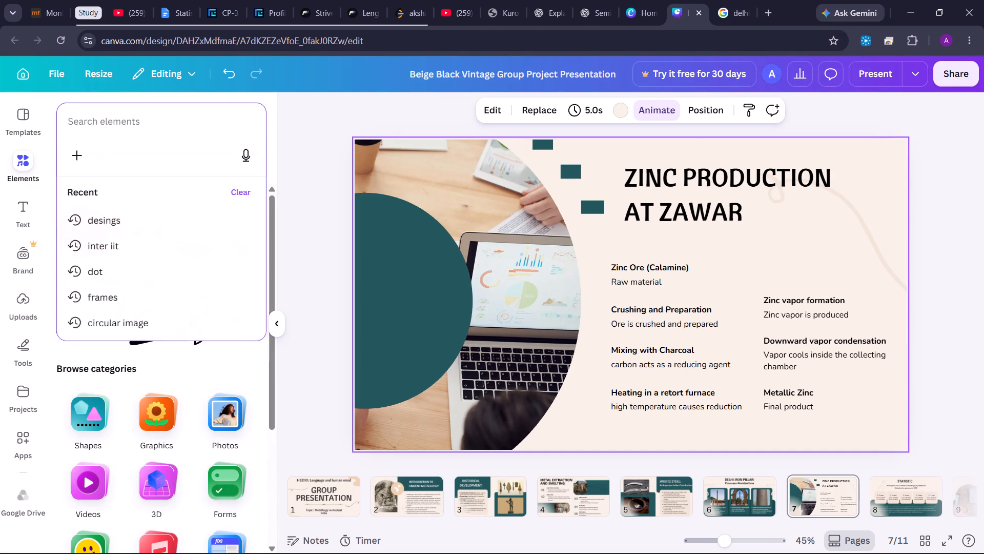
{"action": "type", "text": "RRW"}
{"action": "key", "text": "BackSpace"}
{"action": "key", "text": "BackSpace"}
{"action": "key", "text": "BackSpace"}
{"action": "type", "text": "arriws"}
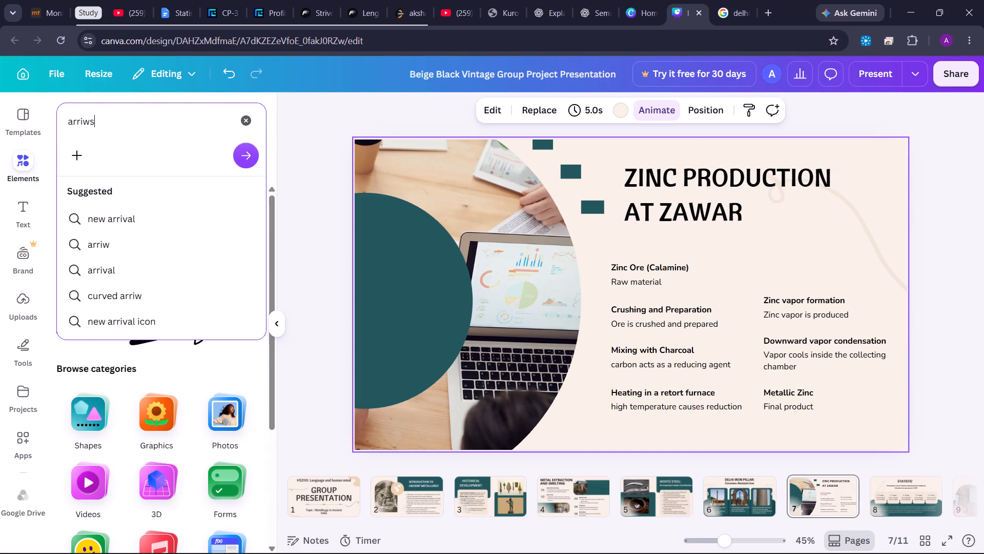
{"action": "key", "text": "BackSpace"}
{"action": "key", "text": "BackSpace"}
{"action": "key", "text": "BackSpace"}
{"action": "type", "text": "ows"}
{"action": "key", "text": "Return"}
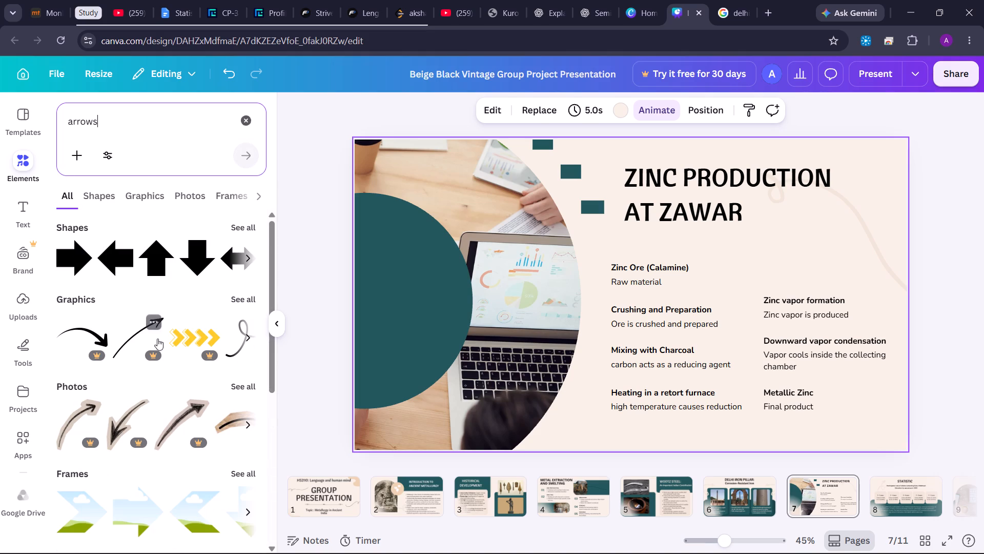
{"action": "scroll", "coordinate": [157, 339], "scroll_direction": "down", "scroll_amount": 1}
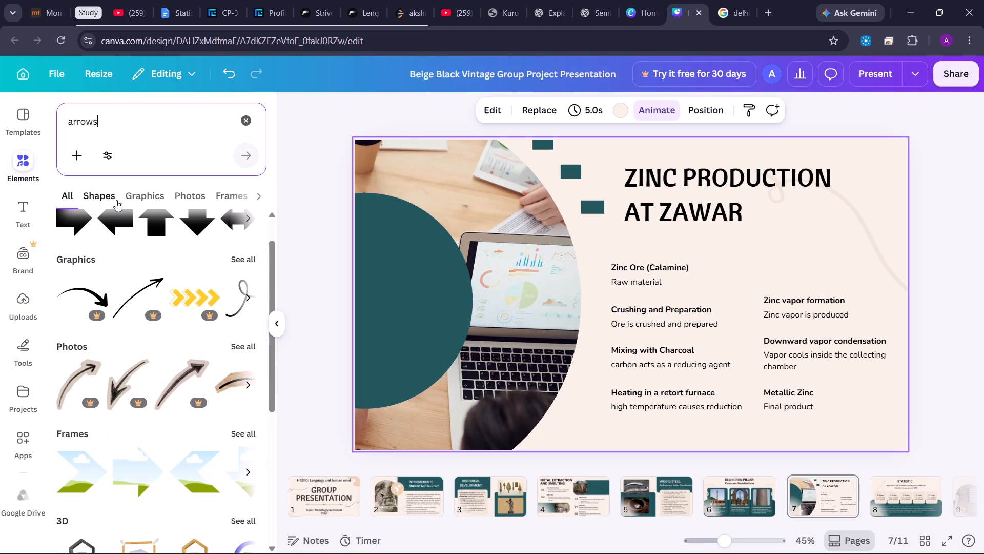
{"action": "left_click", "coordinate": [131, 197]}
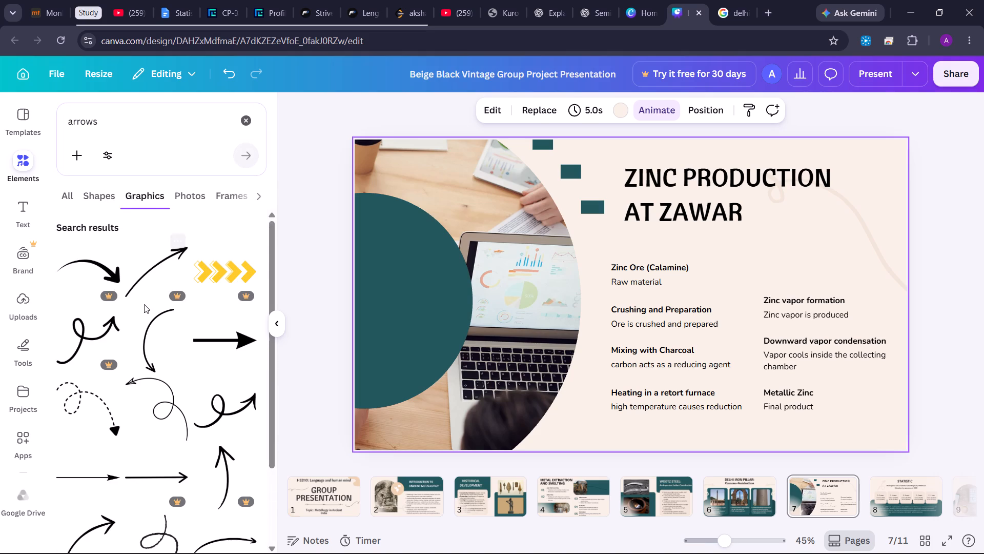
{"action": "scroll", "coordinate": [144, 304], "scroll_direction": "down", "scroll_amount": 1}
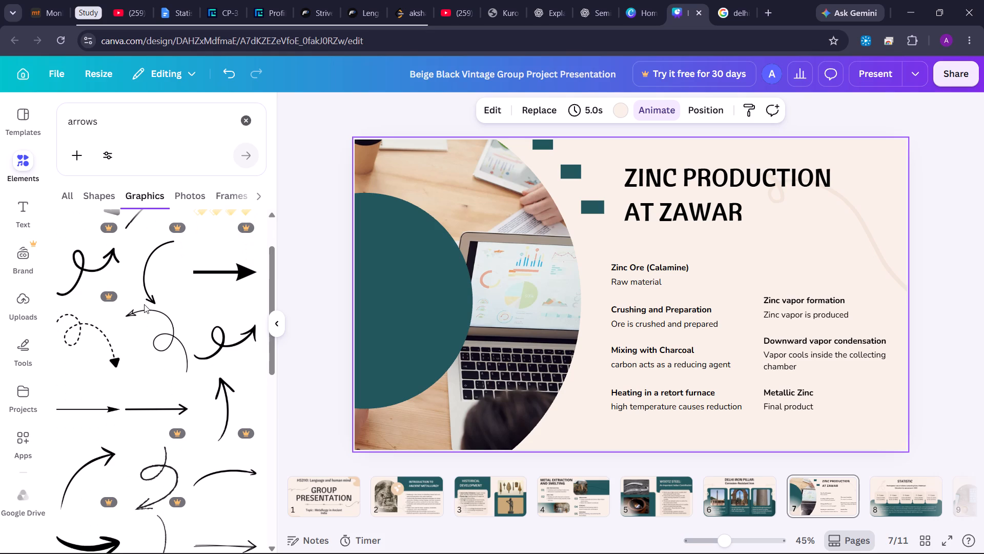
{"action": "scroll", "coordinate": [144, 304], "scroll_direction": "down", "scroll_amount": 2}
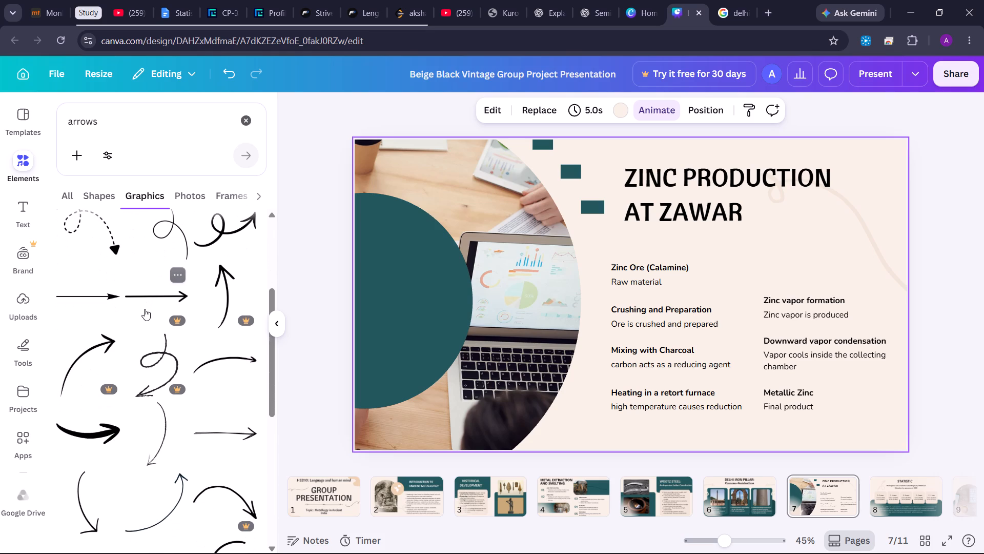
{"action": "left_click", "coordinate": [151, 424]}
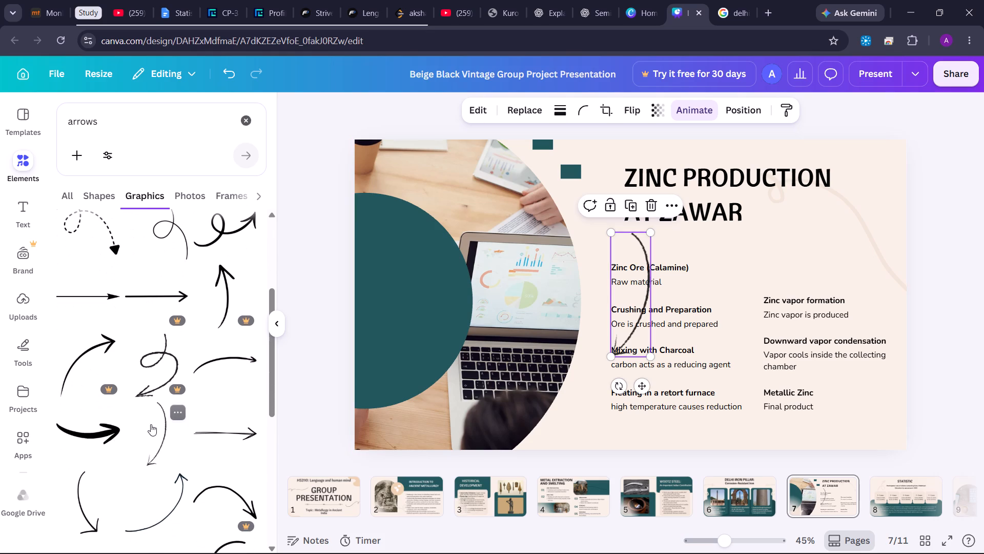
{"action": "left_click", "coordinate": [20, 156]}
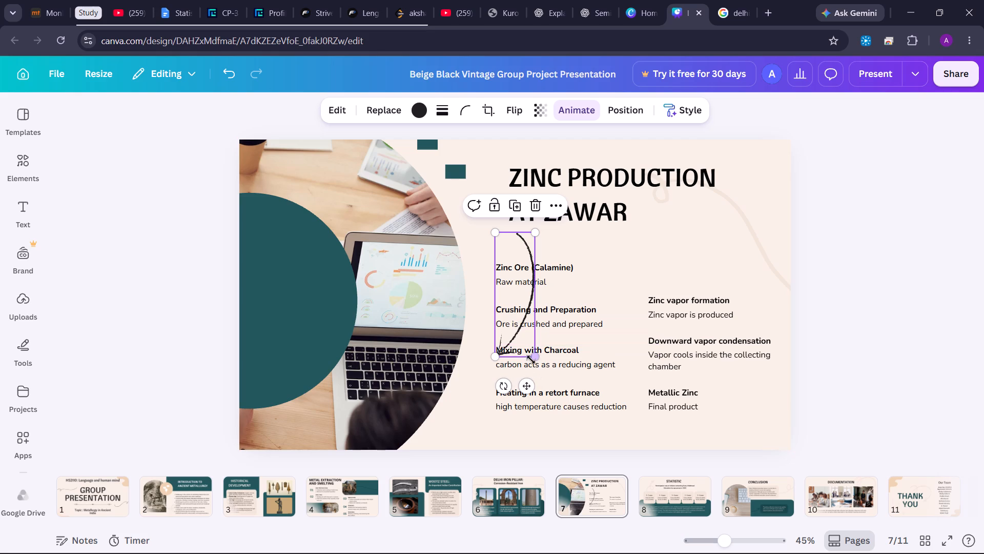
Shrink the curved arrow and place it just right of Zinc Ore (Calamine), pointing down toward Crushing and Preparation.
{"action": "left_click_drag", "start_coordinate": [531, 357], "coordinate": [493, 268]}
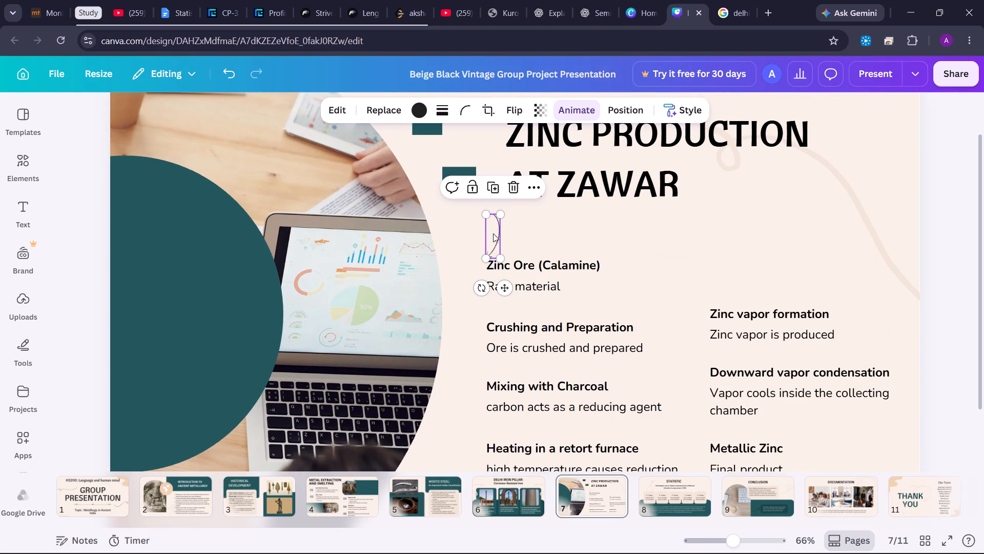
{"action": "left_click_drag", "start_coordinate": [493, 234], "coordinate": [594, 296]}
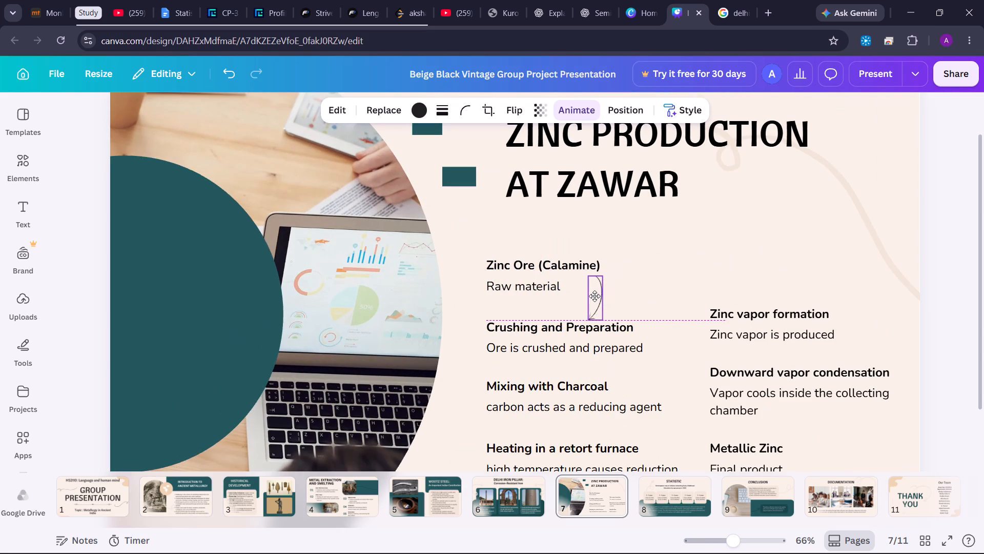
{"action": "left_click_drag", "start_coordinate": [594, 296], "coordinate": [611, 284]}
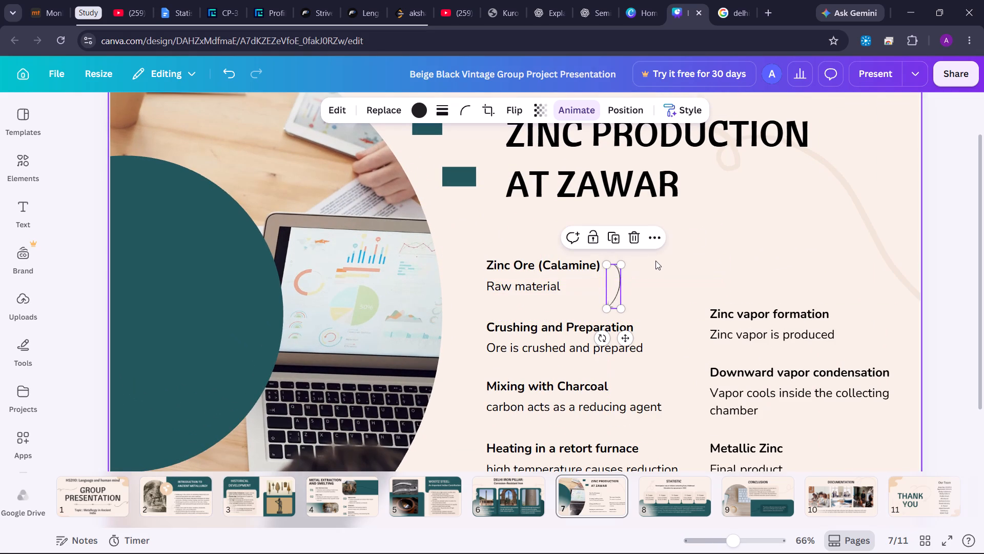
{"action": "left_click", "coordinate": [655, 261]}
{"action": "left_click", "coordinate": [658, 299]}
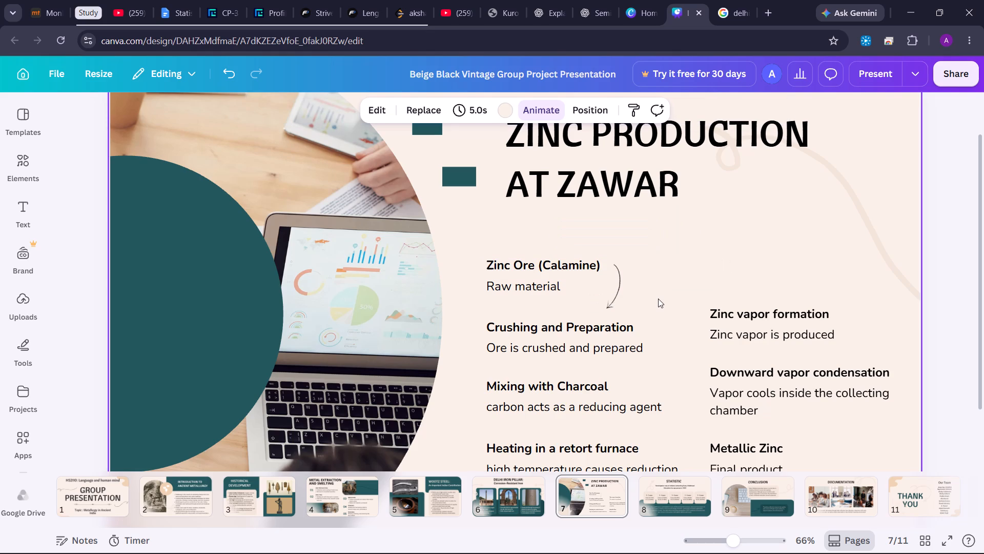
Duplicate the arrow, flip the copy horizontally and place it left of the first column, leading from Crushing and Preparation to Mixing with Charcoal.
{"action": "left_click", "coordinate": [613, 305]}
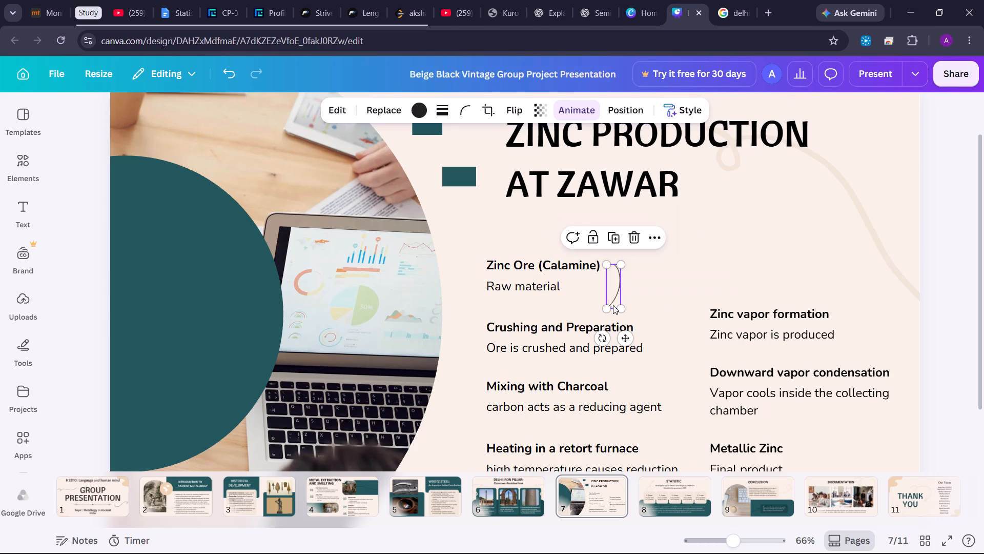
{"action": "key", "text": "ctrl+d"}
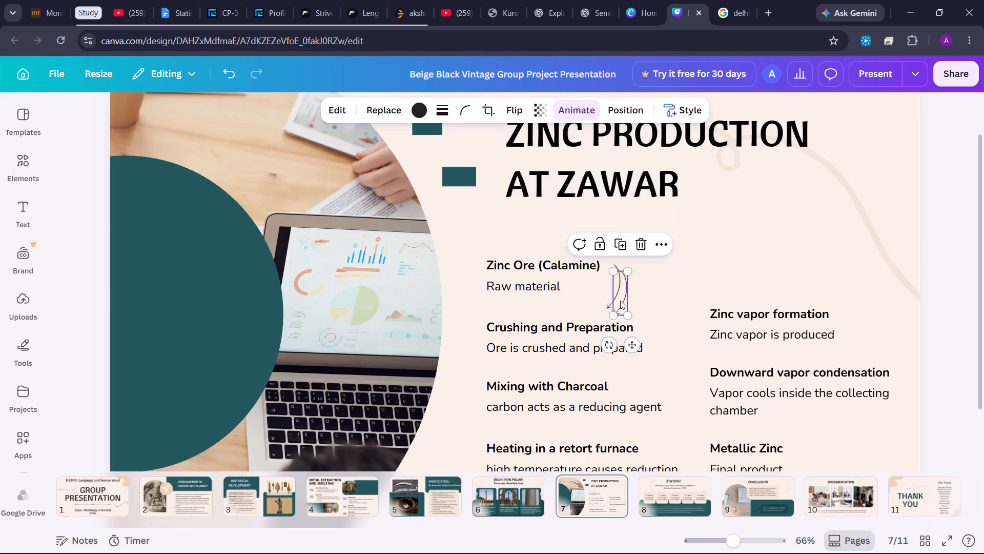
{"action": "left_click_drag", "start_coordinate": [620, 301], "coordinate": [473, 321]}
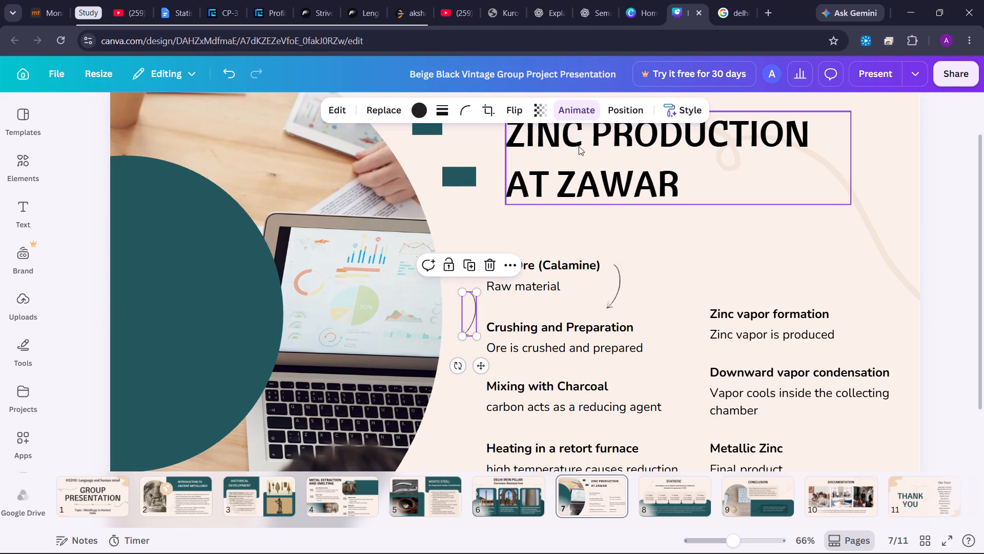
{"action": "left_click", "coordinate": [509, 108]}
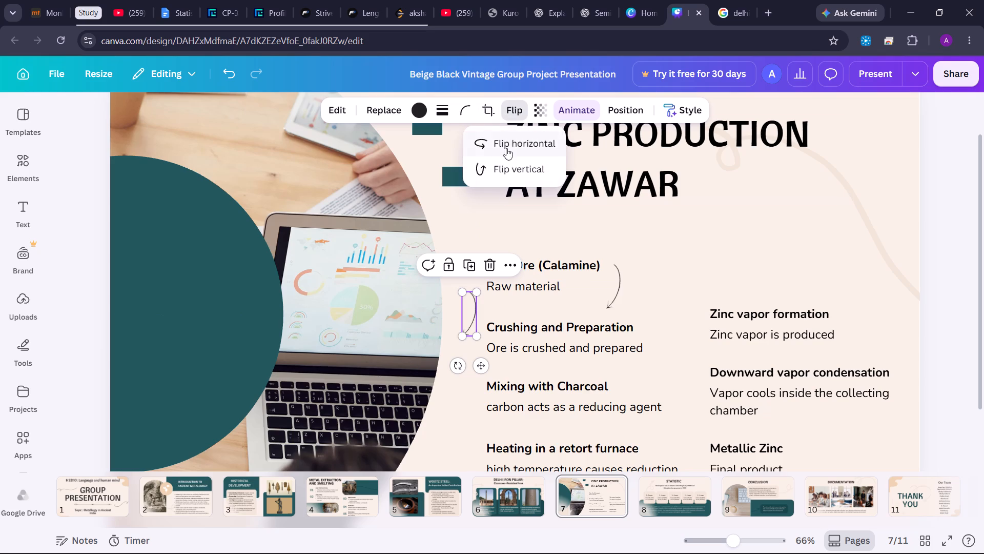
{"action": "left_click", "coordinate": [507, 150]}
{"action": "left_click", "coordinate": [465, 216]}
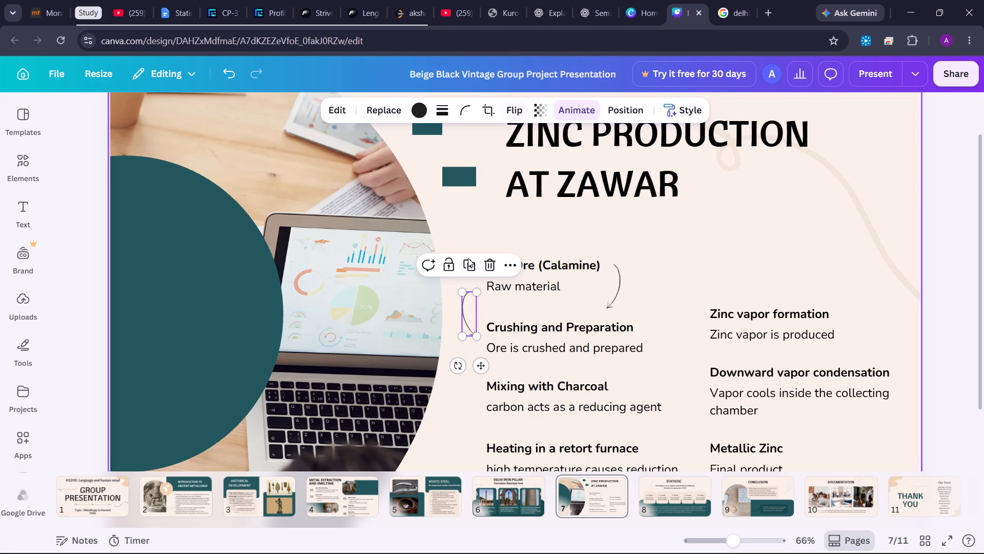
{"action": "left_click_drag", "start_coordinate": [466, 319], "coordinate": [475, 324]}
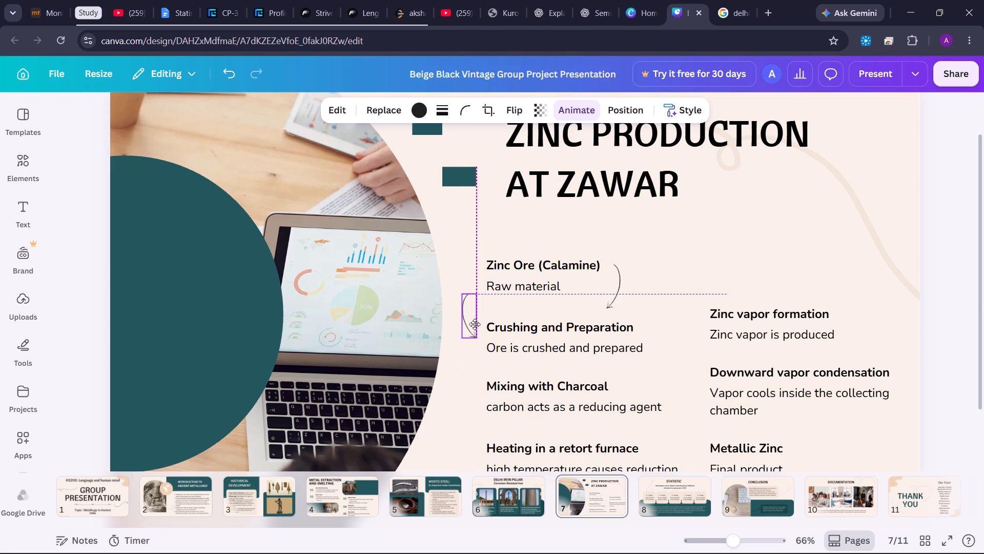
{"action": "left_click_drag", "start_coordinate": [475, 324], "coordinate": [476, 363]}
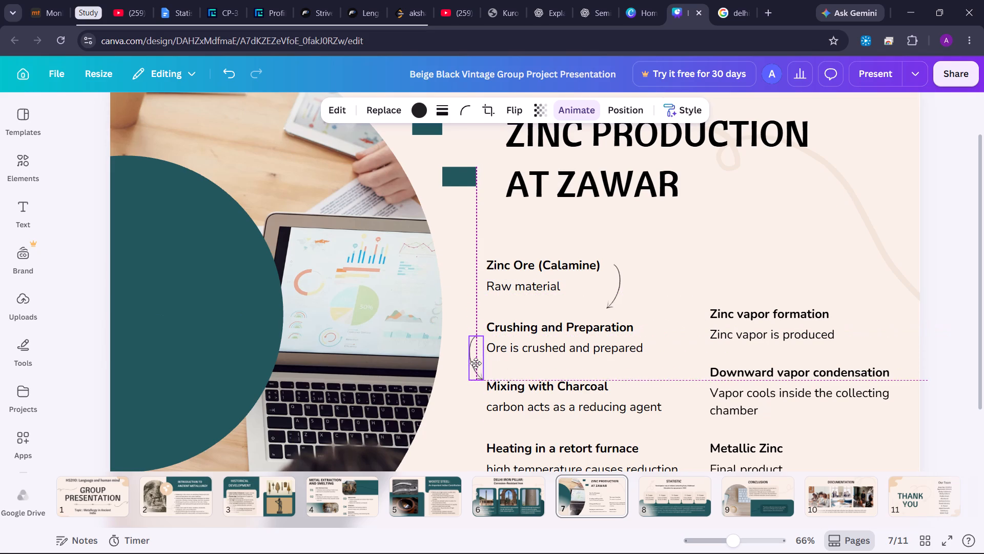
{"action": "left_click_drag", "start_coordinate": [476, 363], "coordinate": [471, 370]}
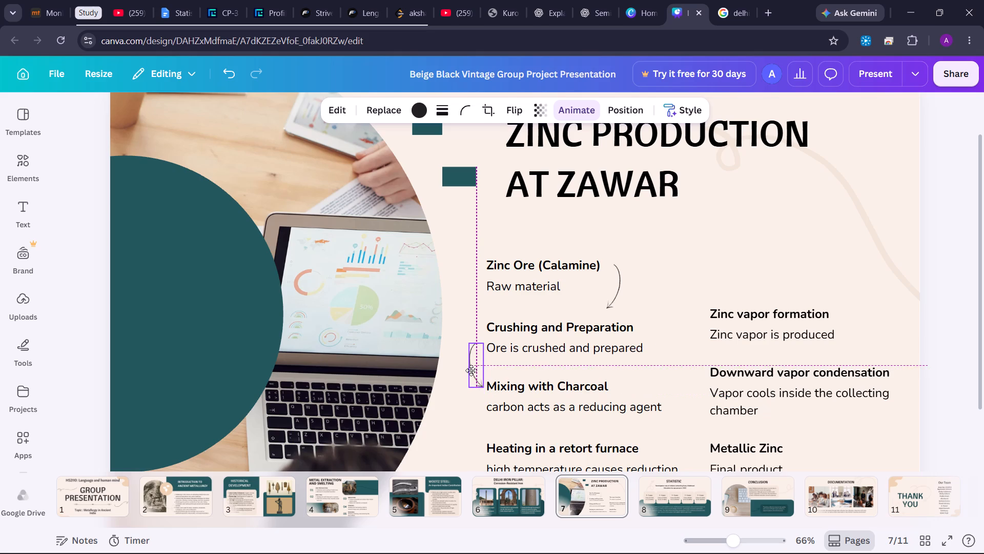
{"action": "left_click_drag", "start_coordinate": [471, 370], "coordinate": [474, 370]}
{"action": "left_click", "coordinate": [458, 407]}
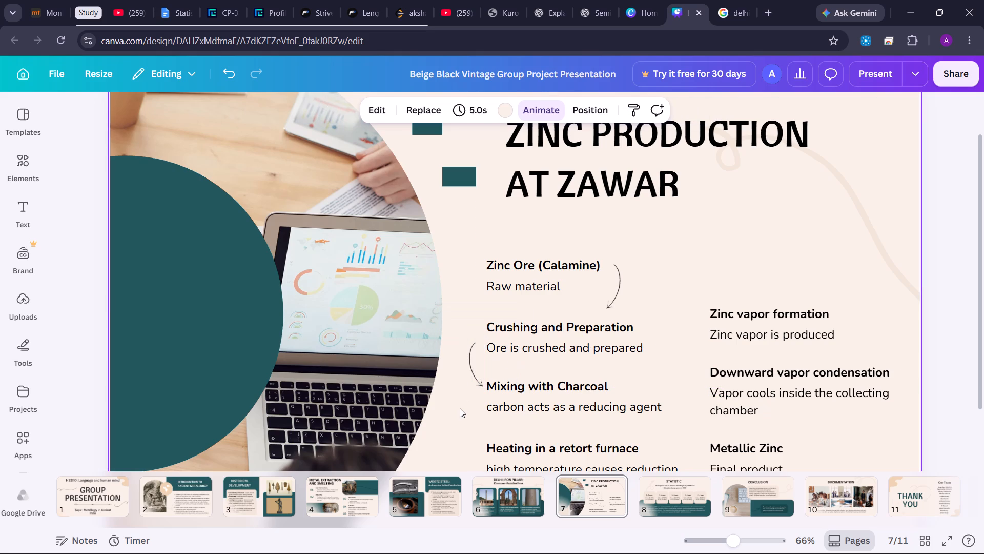
Duplicate the arrow beside Zinc Ore (Calamine) and place the copy just right of Heating in a retort furnace, leading down from Mixing with Charcoal.
{"action": "left_click", "coordinate": [469, 378]}
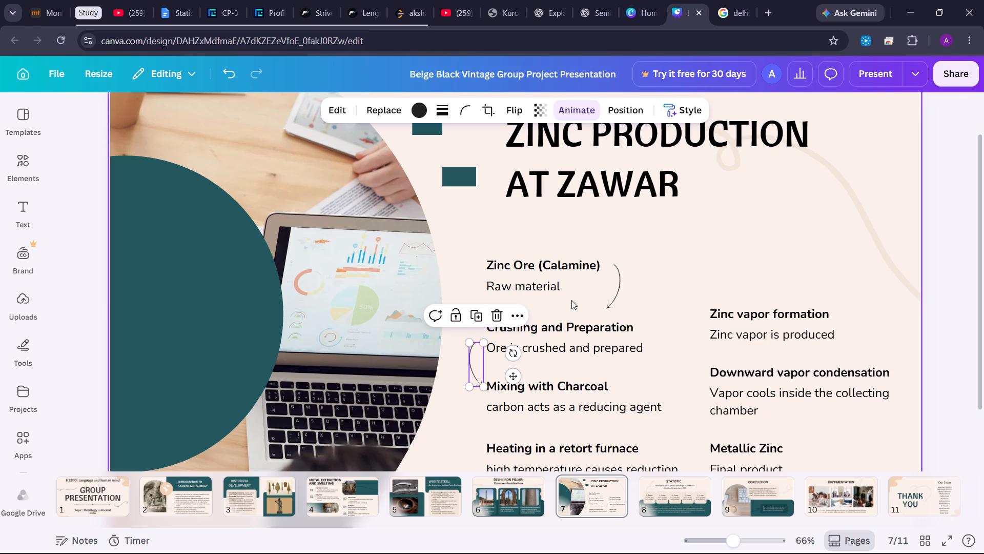
{"action": "left_click", "coordinate": [571, 300]}
{"action": "left_click", "coordinate": [607, 285]}
{"action": "left_click", "coordinate": [617, 272]}
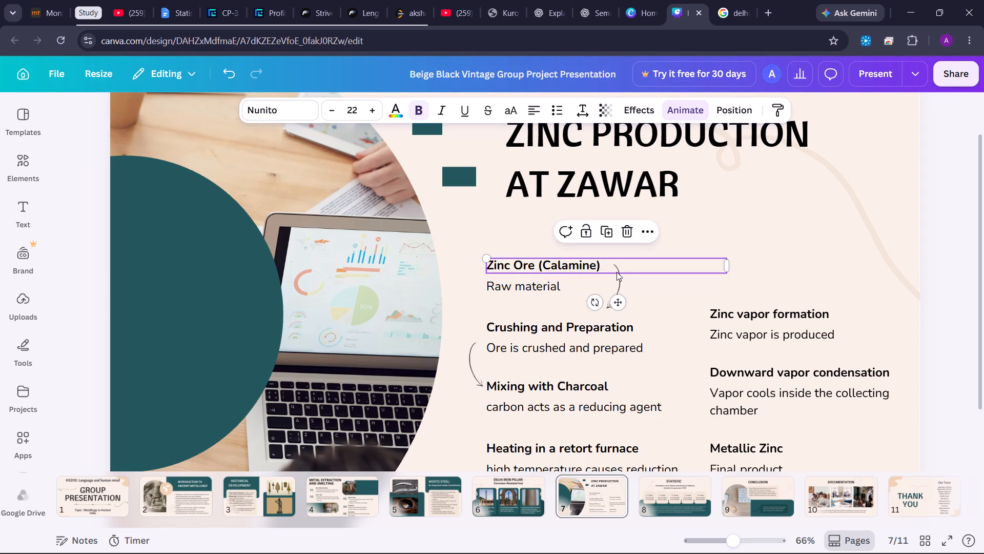
{"action": "left_click", "coordinate": [607, 303]}
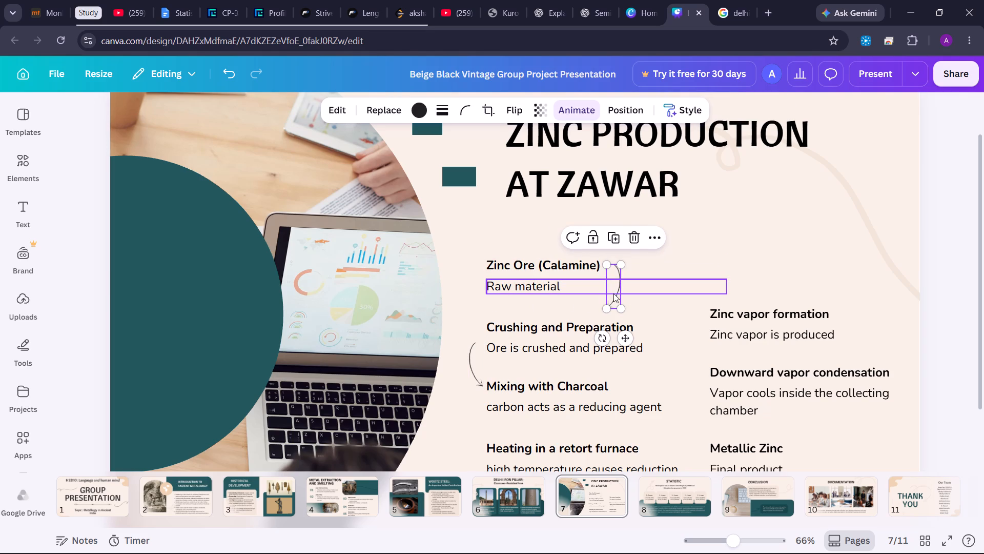
{"action": "key", "text": "ctrl+d"}
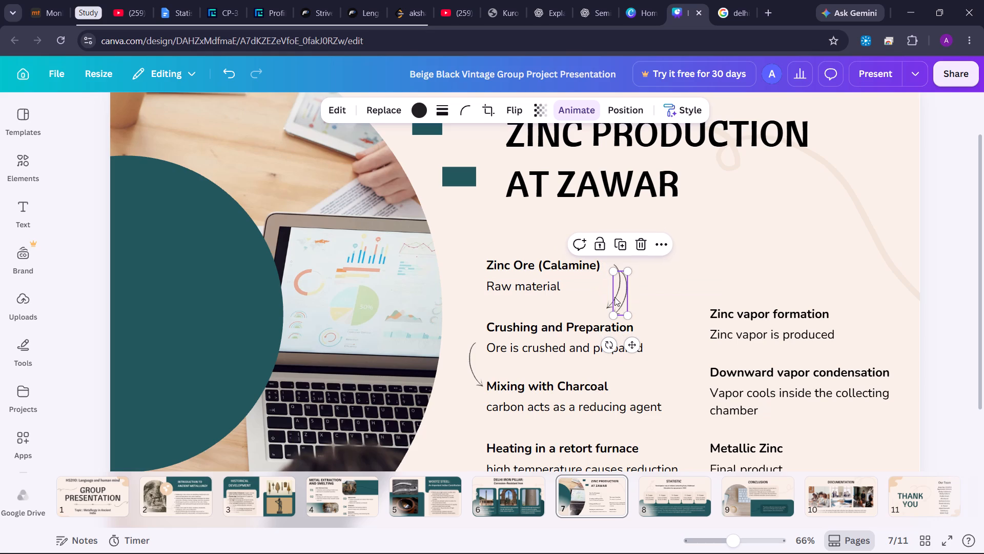
{"action": "left_click_drag", "start_coordinate": [614, 297], "coordinate": [663, 418]}
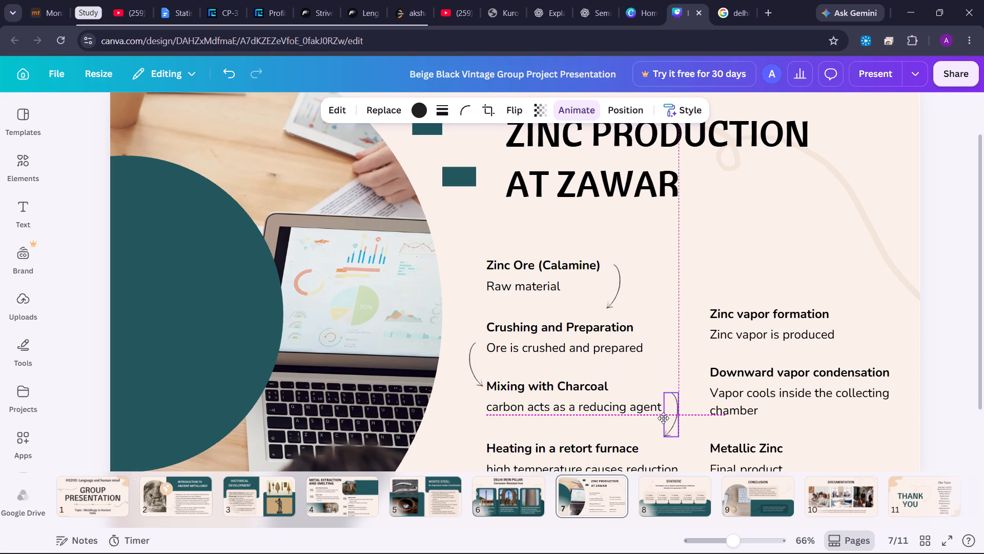
{"action": "left_click_drag", "start_coordinate": [663, 418], "coordinate": [641, 444]}
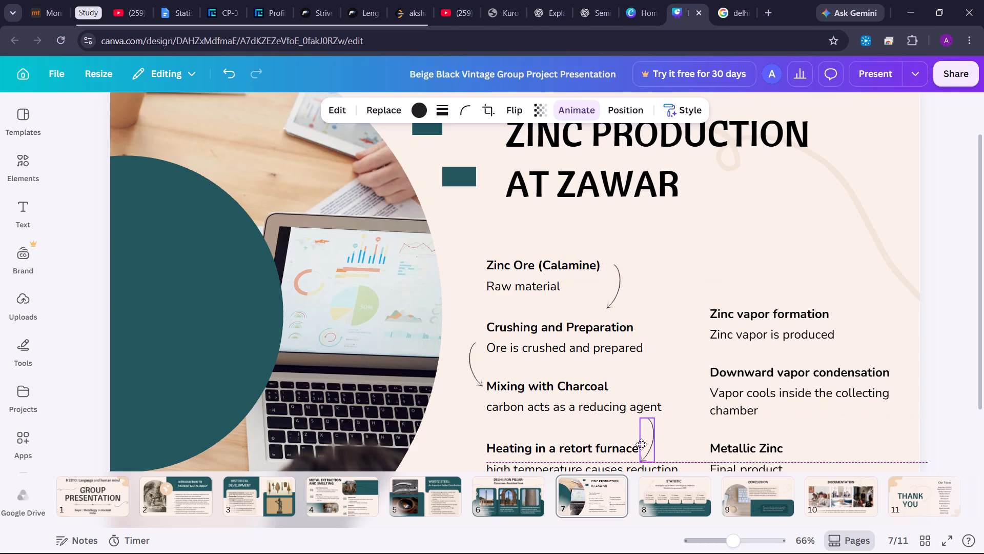
{"action": "left_click_drag", "start_coordinate": [641, 444], "coordinate": [644, 443]}
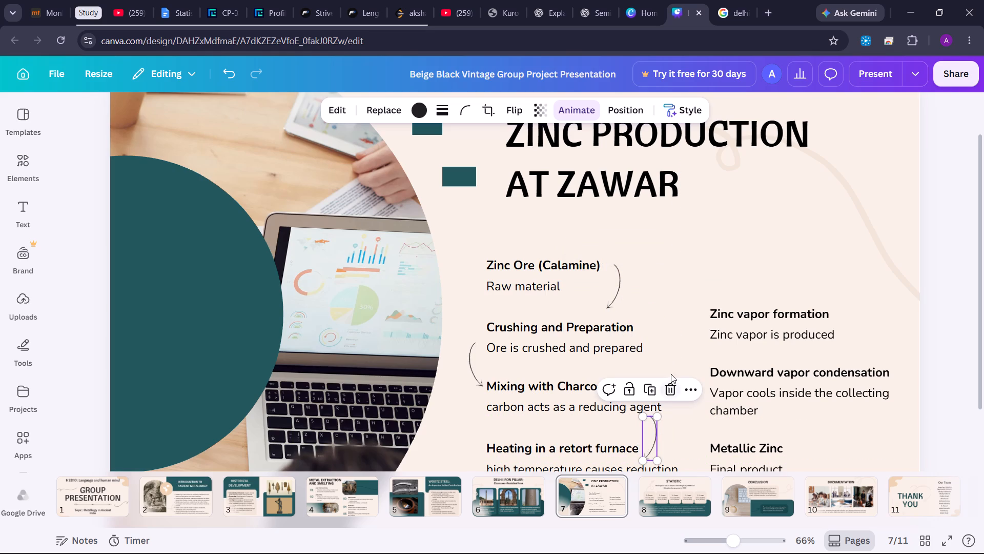
{"action": "left_click", "coordinate": [669, 355]}
{"action": "scroll", "coordinate": [669, 355], "scroll_direction": "down", "scroll_amount": 1}
{"action": "left_click", "coordinate": [691, 342]}
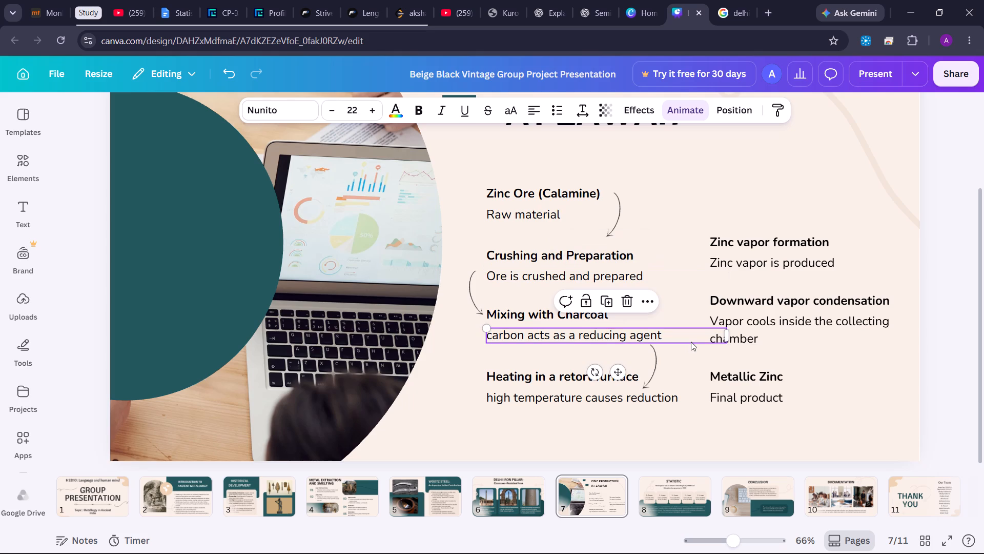
{"action": "left_click", "coordinate": [687, 377]}
{"action": "left_click", "coordinate": [689, 406]}
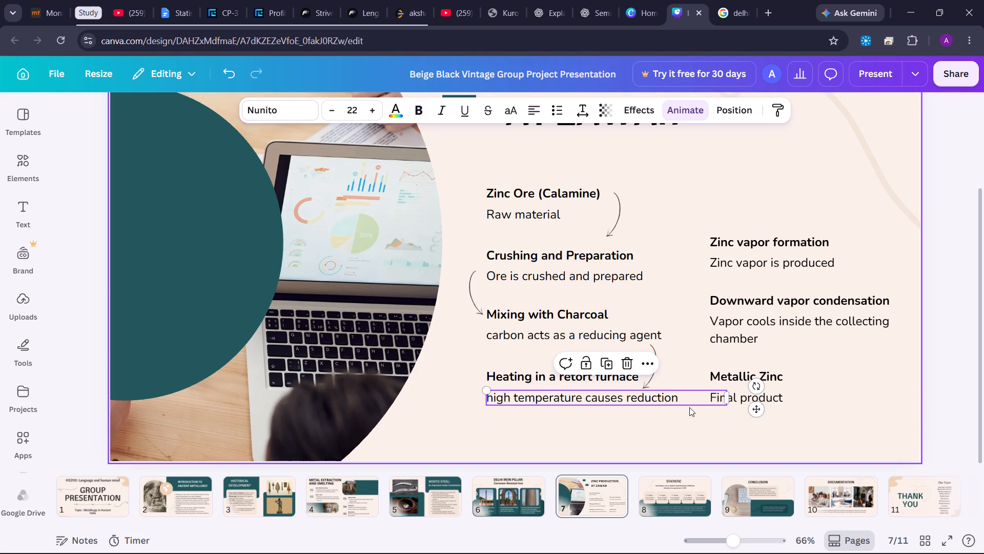
{"action": "left_click", "coordinate": [679, 435]}
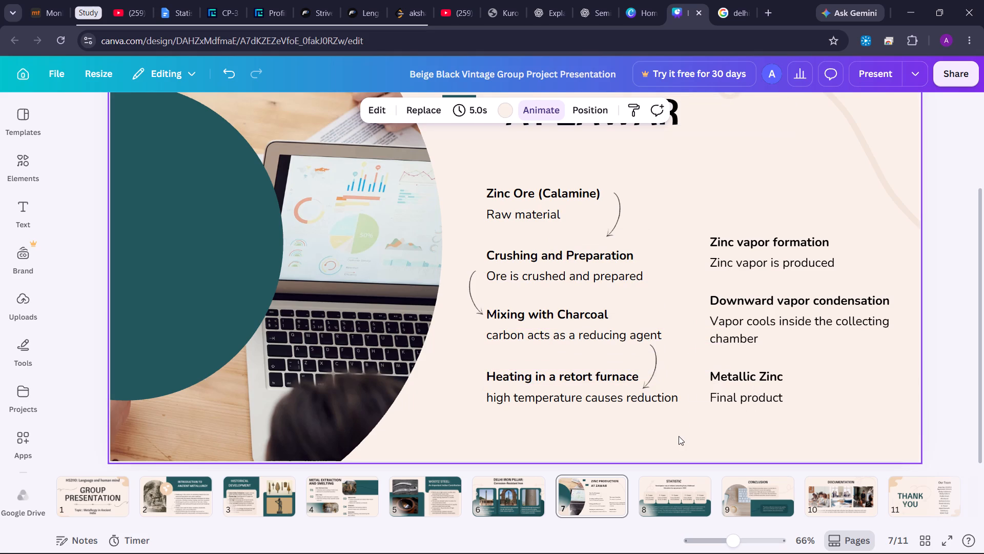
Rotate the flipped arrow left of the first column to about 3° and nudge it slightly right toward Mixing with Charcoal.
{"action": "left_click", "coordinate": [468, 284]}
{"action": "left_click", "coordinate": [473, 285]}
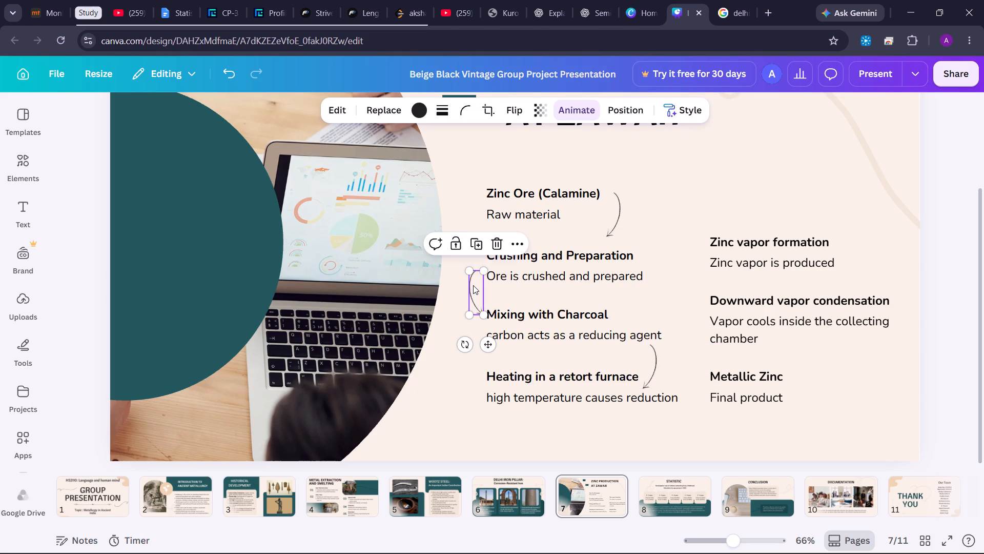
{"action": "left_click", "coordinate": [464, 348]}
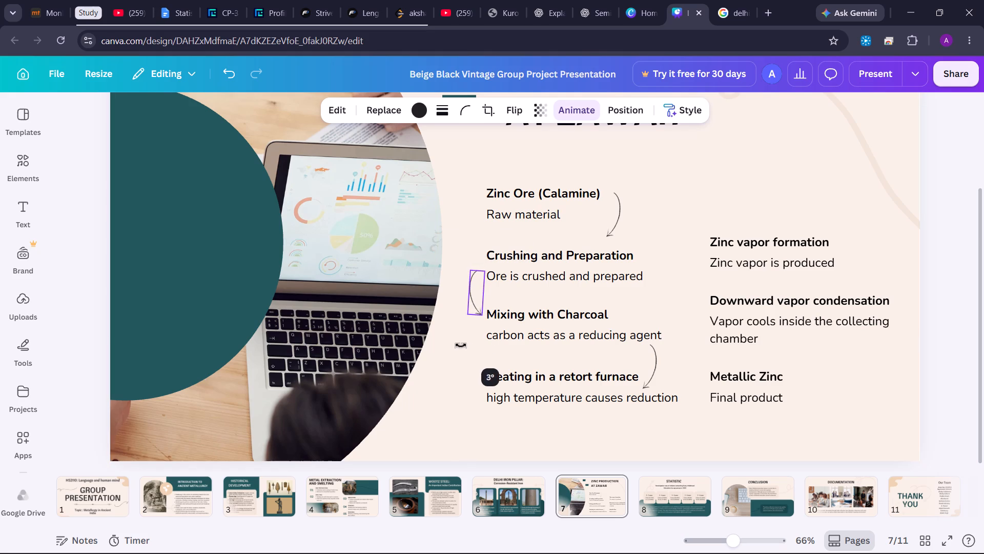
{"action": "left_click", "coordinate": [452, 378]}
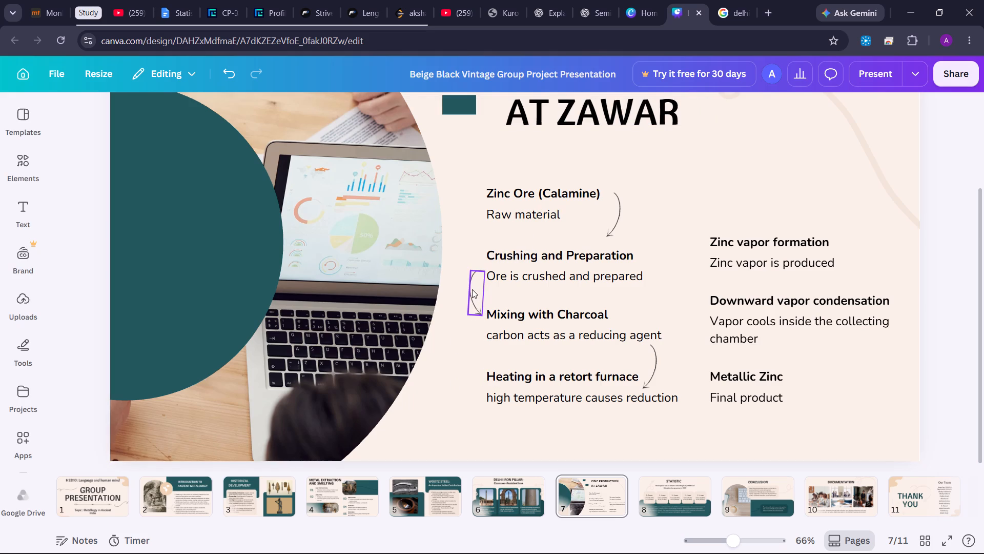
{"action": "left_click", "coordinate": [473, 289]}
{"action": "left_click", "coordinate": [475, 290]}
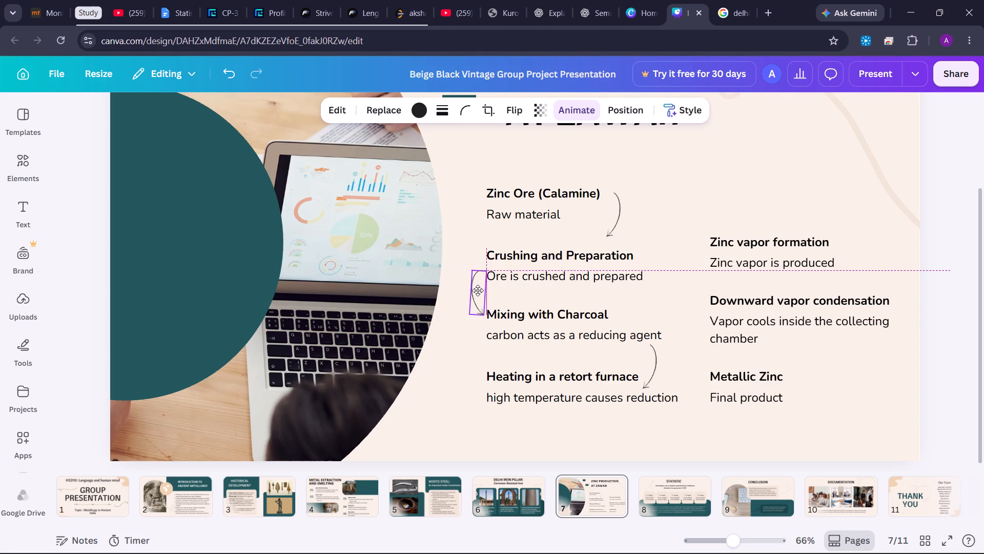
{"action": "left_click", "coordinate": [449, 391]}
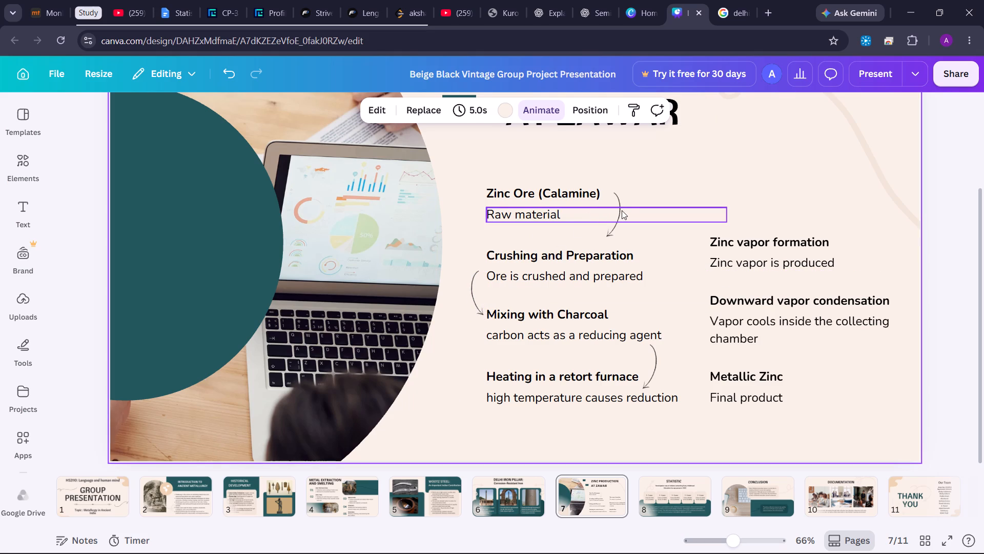
Move the arrow beside Zinc Ore (Calamine) slightly down so it ends just above Crushing and Preparation.
{"action": "left_click", "coordinate": [613, 230]}
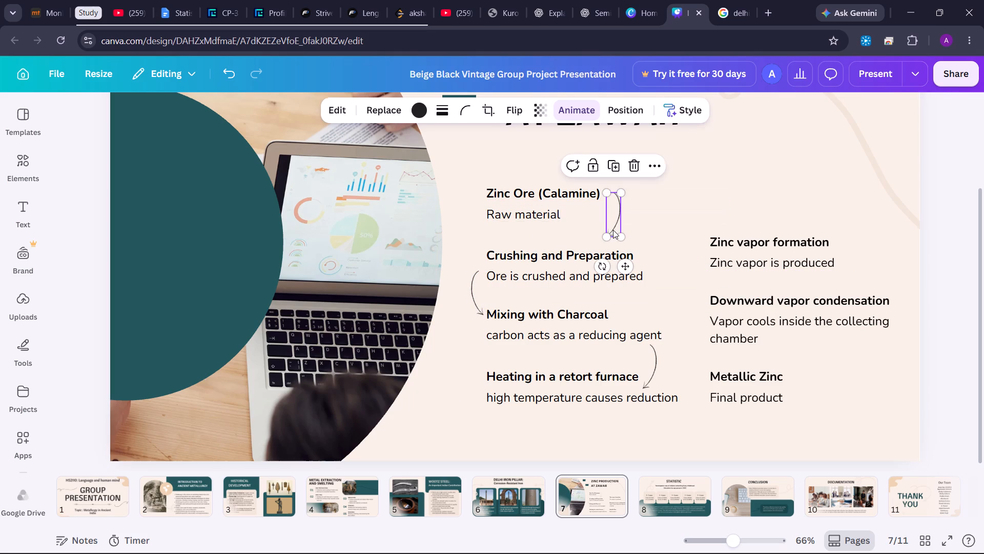
{"action": "left_click_drag", "start_coordinate": [613, 216], "coordinate": [611, 223]}
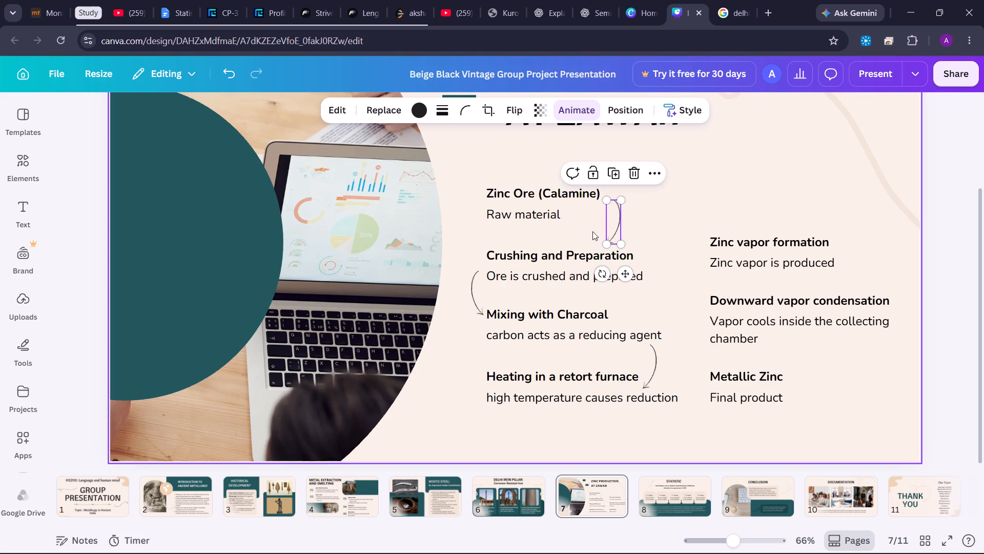
{"action": "left_click", "coordinate": [569, 234]}
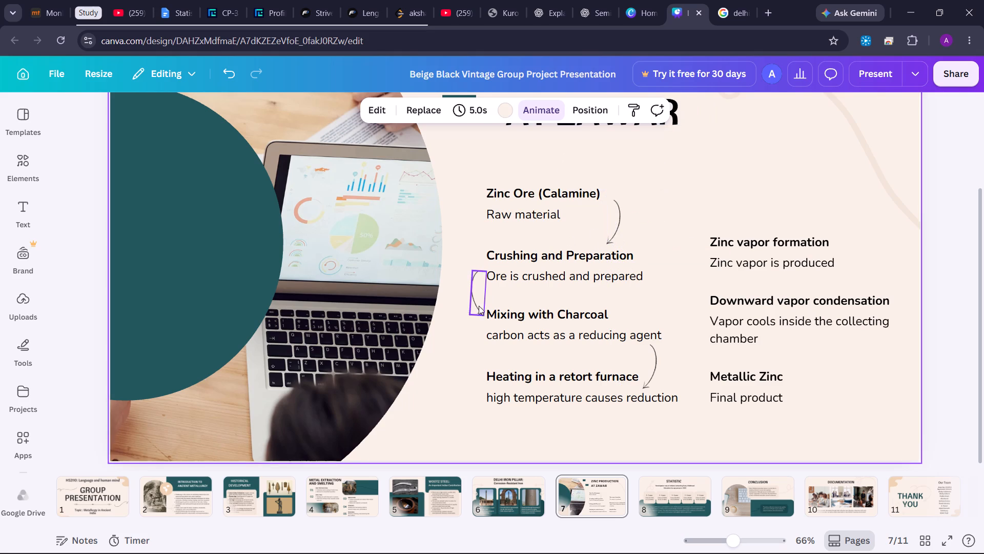
Rotate the flipped arrow to about 7° and reposition it slightly higher, from beside Crushing and Preparation to just above Mixing with Charcoal.
{"action": "left_click", "coordinate": [477, 307]}
{"action": "left_click", "coordinate": [464, 343]}
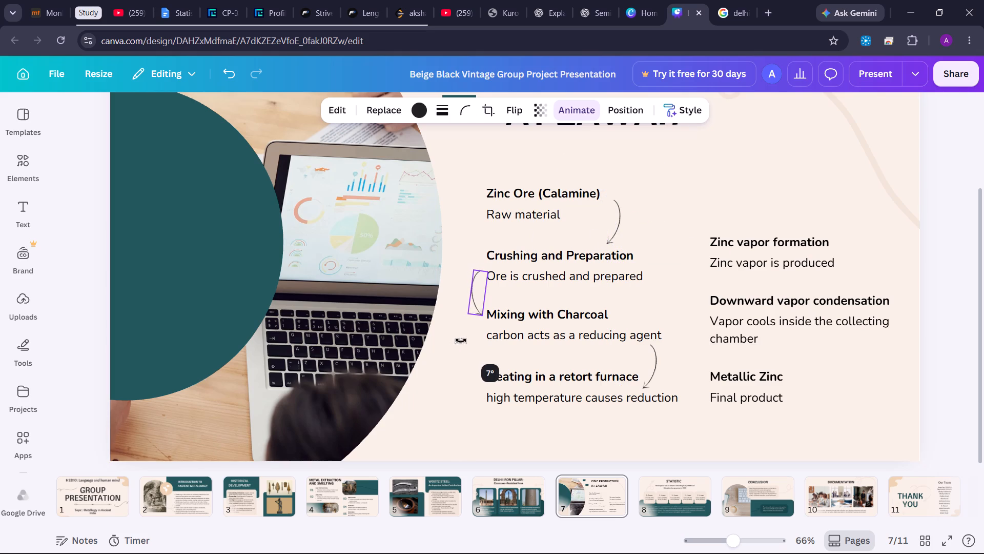
{"action": "left_click", "coordinate": [449, 383]}
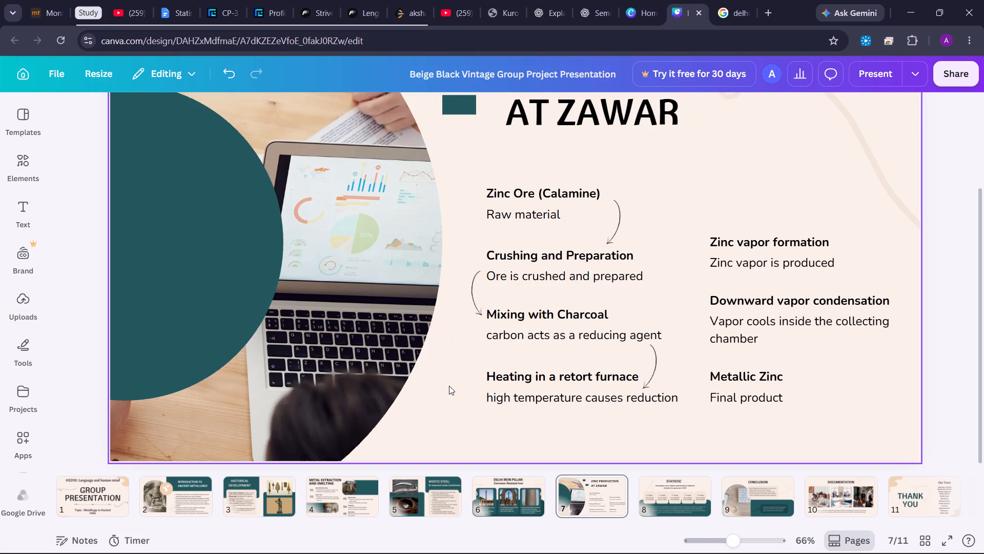
{"action": "left_click", "coordinate": [476, 300]}
{"action": "left_click", "coordinate": [478, 296]}
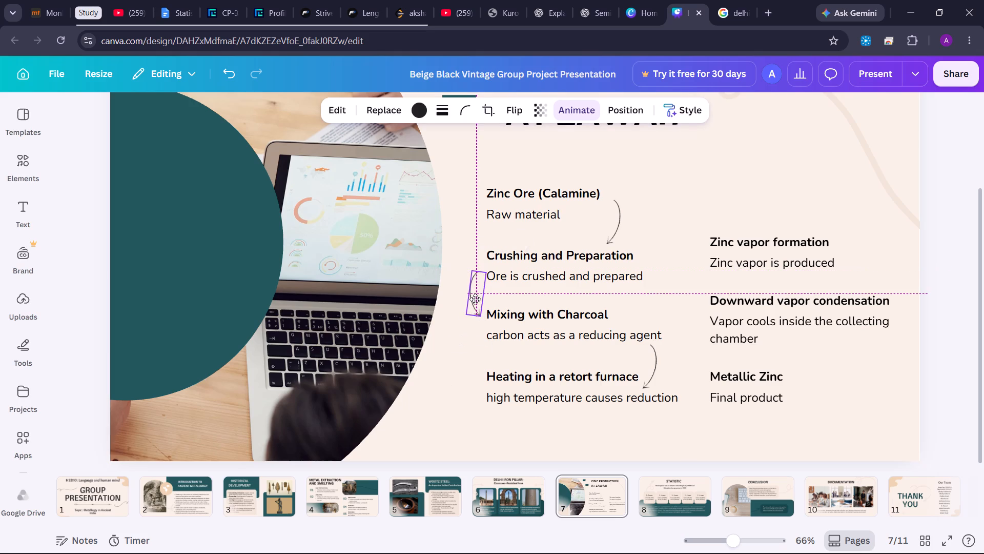
{"action": "left_click", "coordinate": [459, 366]}
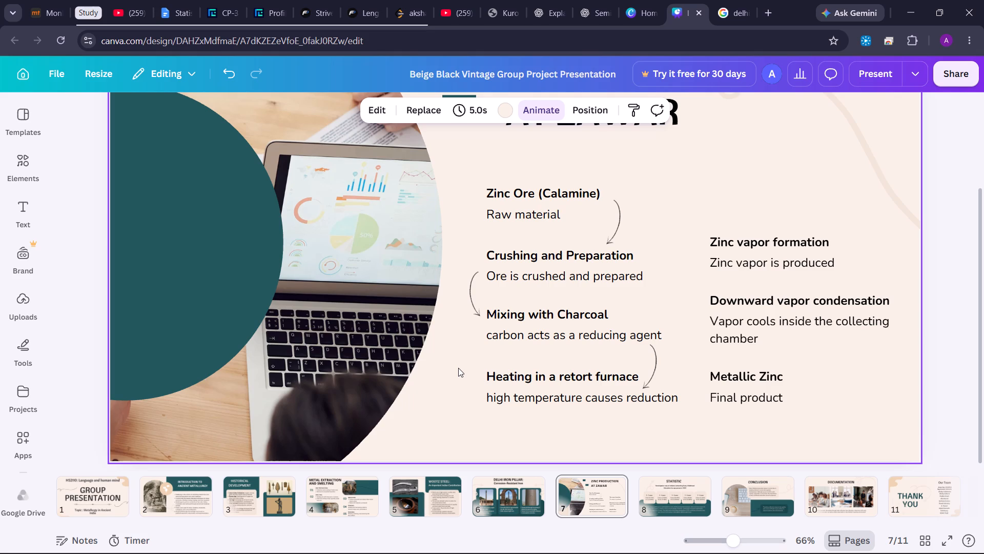
{"action": "left_click", "coordinate": [476, 289]}
{"action": "left_click_drag", "start_coordinate": [476, 289], "coordinate": [475, 282]}
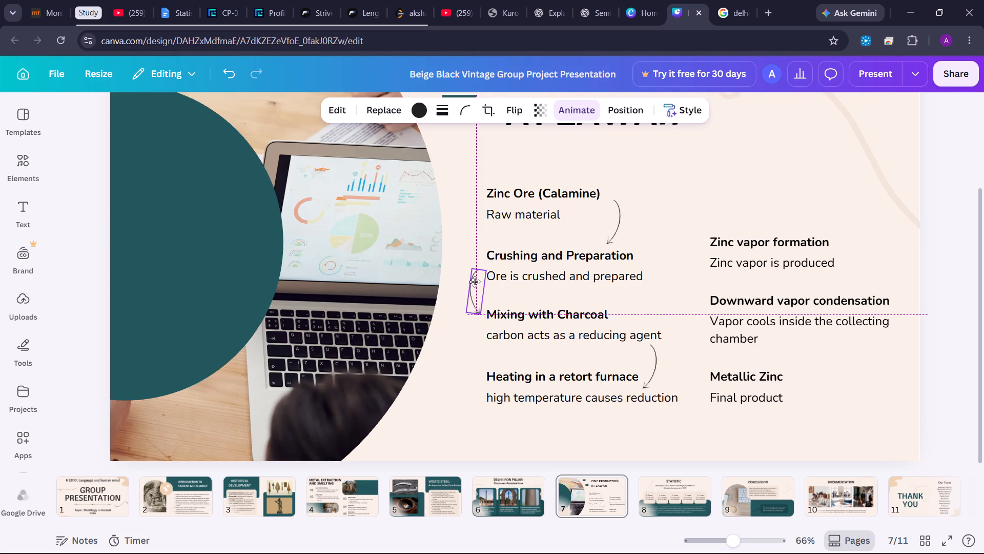
{"action": "left_click_drag", "start_coordinate": [475, 282], "coordinate": [475, 280]}
{"action": "left_click", "coordinate": [474, 372]}
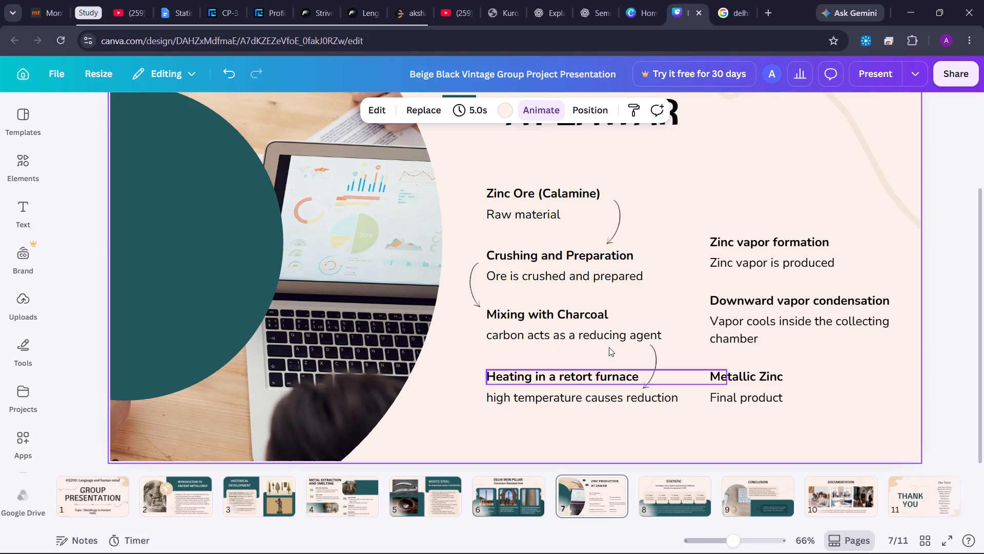
Tilt the arrow beside Heating in a retort furnace slightly clockwise and move it up to the end of the reducing agent line.
{"action": "left_click", "coordinate": [651, 359]}
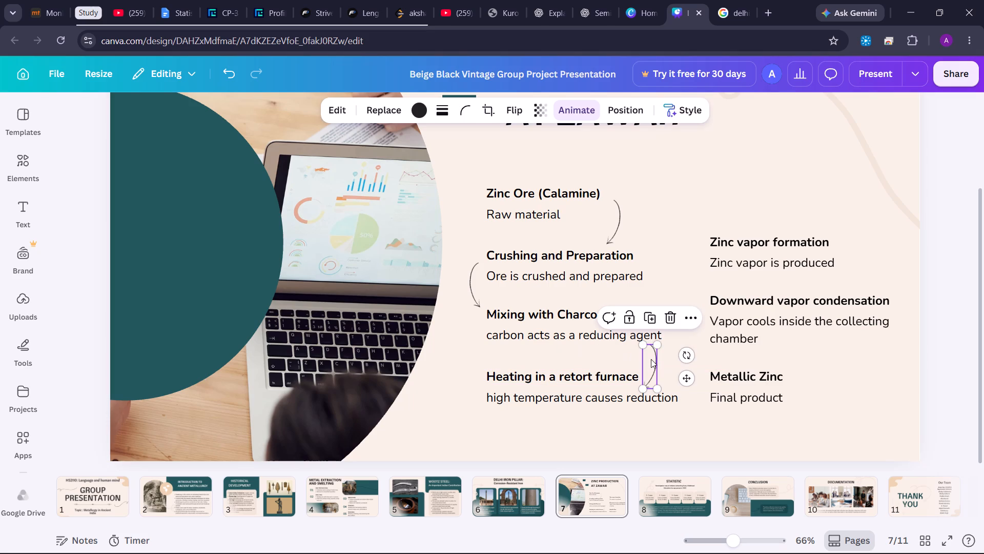
{"action": "left_click", "coordinate": [686, 355]}
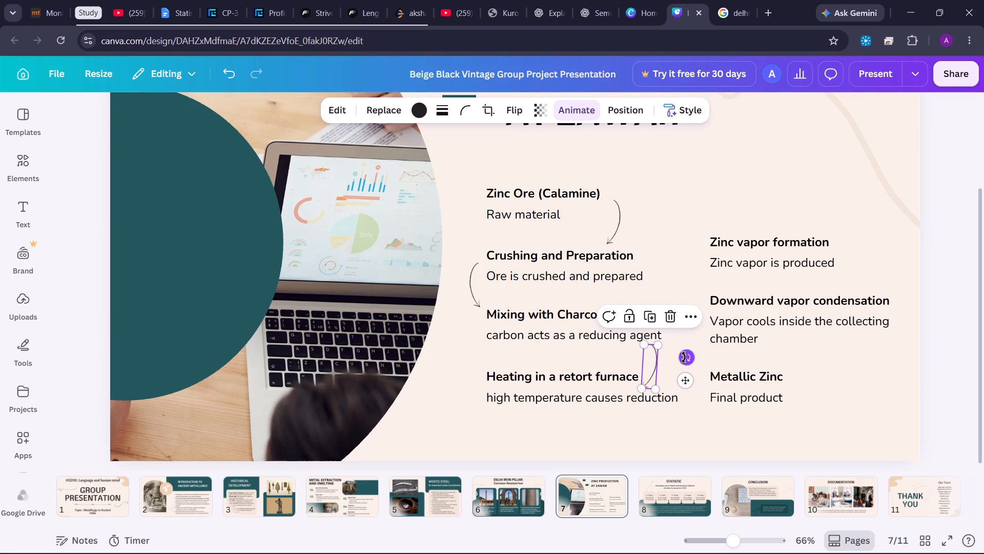
{"action": "left_click_drag", "start_coordinate": [647, 363], "coordinate": [667, 352]}
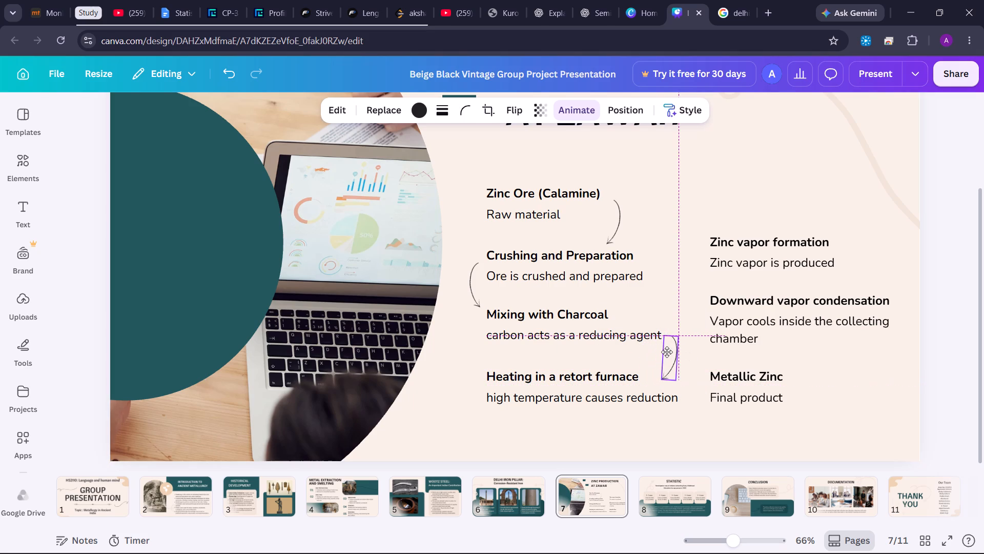
{"action": "left_click_drag", "start_coordinate": [667, 352], "coordinate": [665, 352]}
{"action": "left_click", "coordinate": [669, 353]}
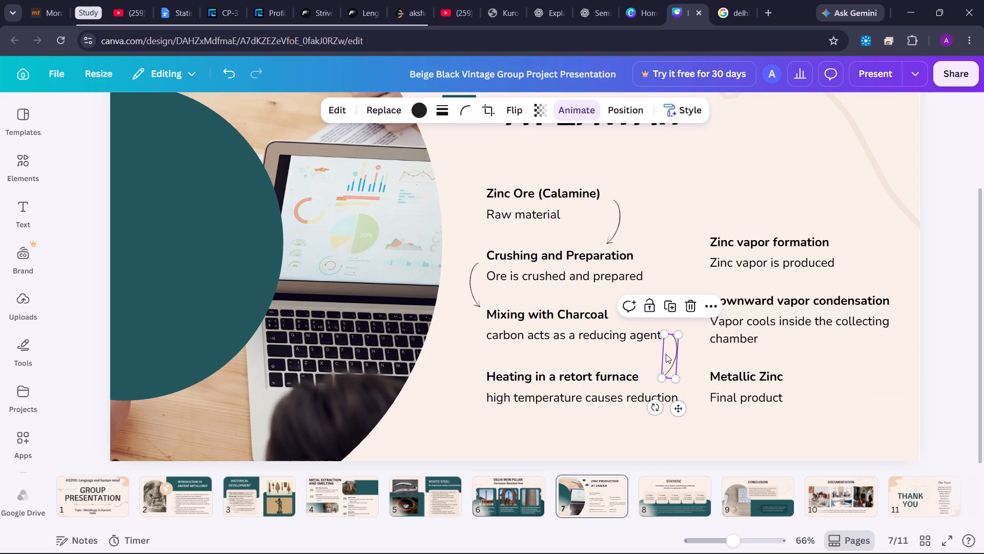
{"action": "left_click", "coordinate": [639, 359]}
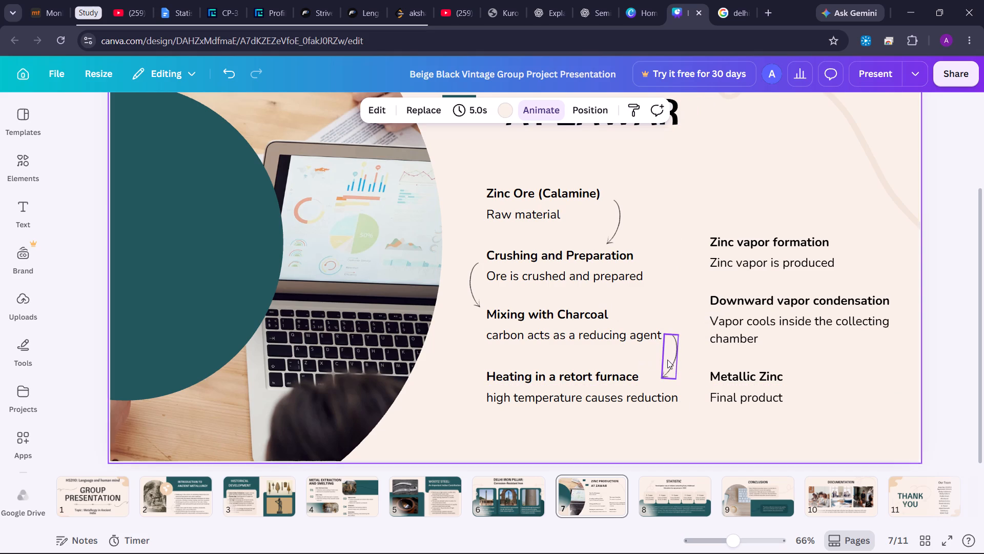
{"action": "left_click", "coordinate": [671, 361]}
{"action": "left_click", "coordinate": [671, 361]}
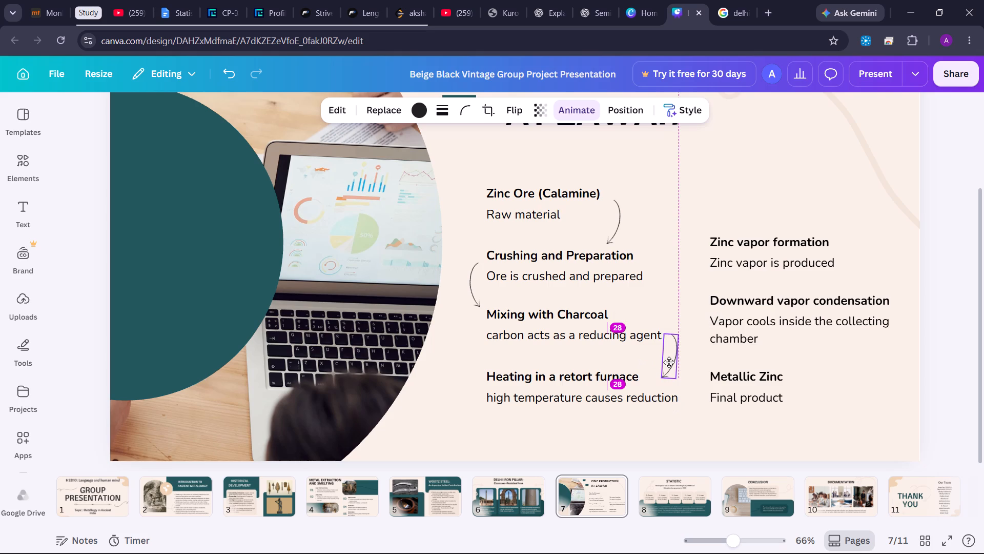
{"action": "left_click", "coordinate": [643, 366]}
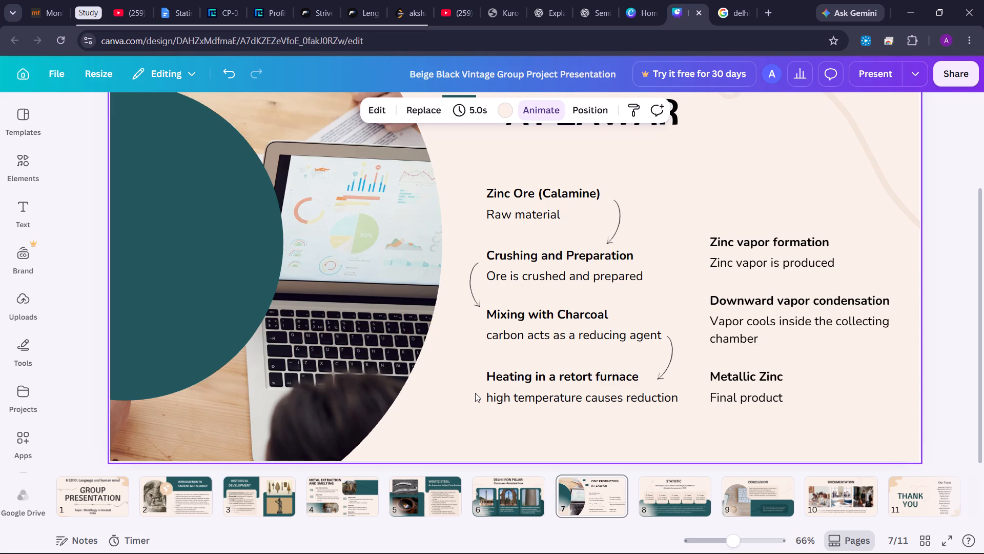
Move the third arrow back down beside Heating in a retort furnace and shrink it to about 26 by 80.
{"action": "scroll", "coordinate": [475, 393], "scroll_direction": "up", "scroll_amount": 1}
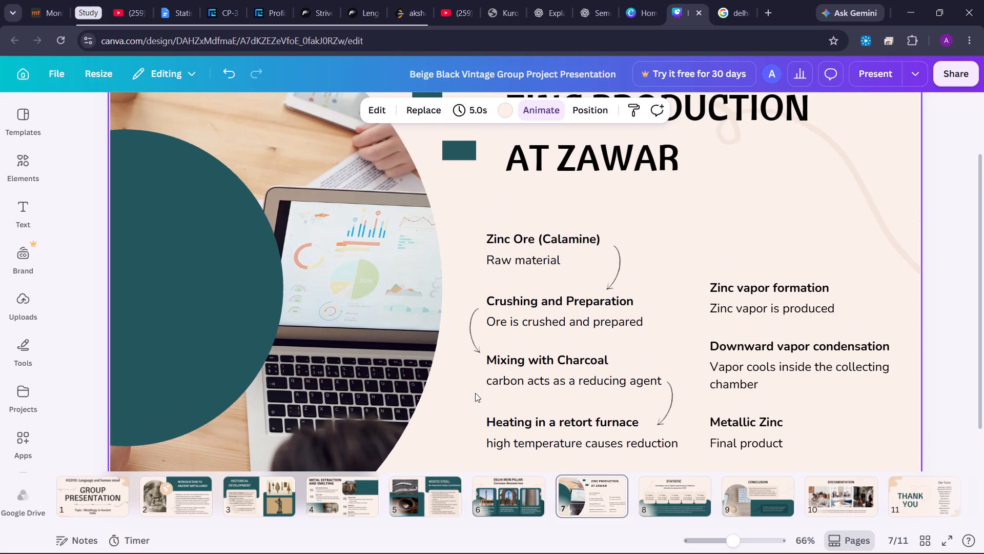
{"action": "left_click", "coordinate": [671, 412]}
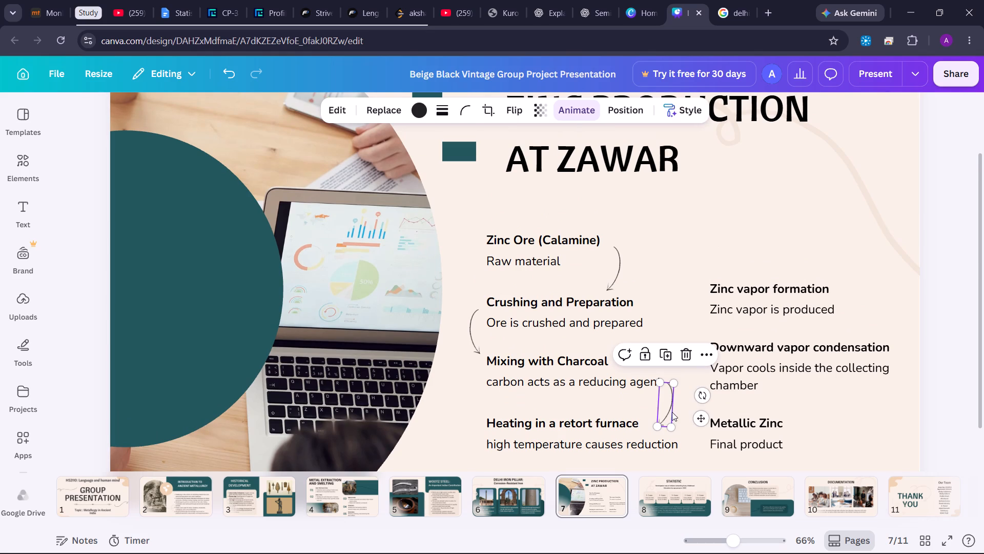
{"action": "left_click_drag", "start_coordinate": [665, 407], "coordinate": [653, 419]}
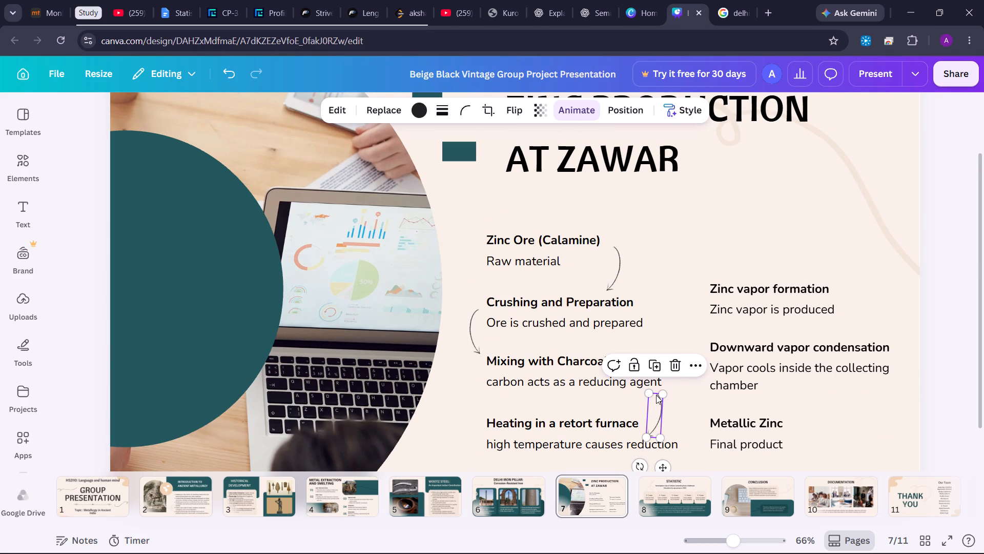
{"action": "left_click_drag", "start_coordinate": [661, 395], "coordinate": [660, 407]}
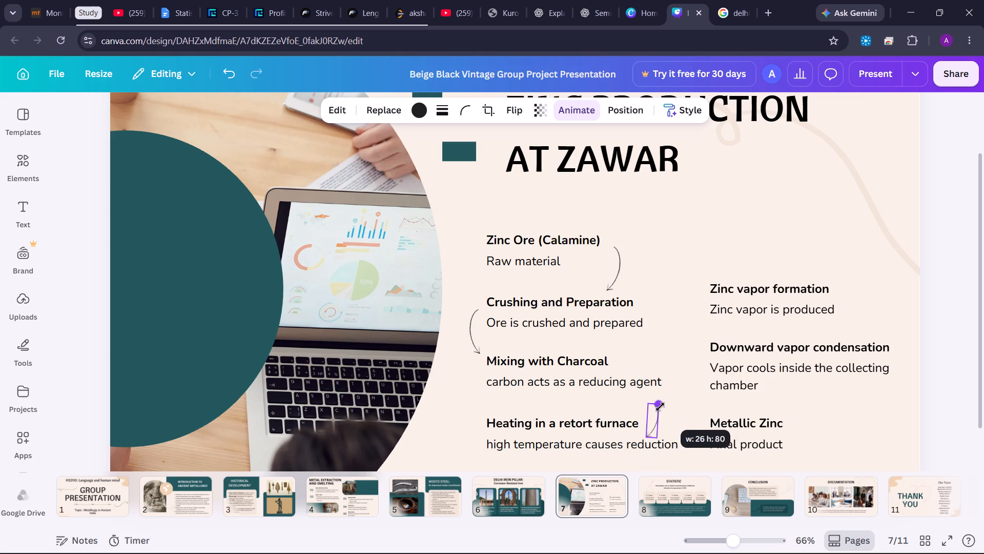
Enlarge the third arrow to about 37 by 115, tilt it further clockwise and place it between the reducing agent line and Heating in a retort furnace.
{"action": "left_click_drag", "start_coordinate": [660, 407], "coordinate": [673, 395]}
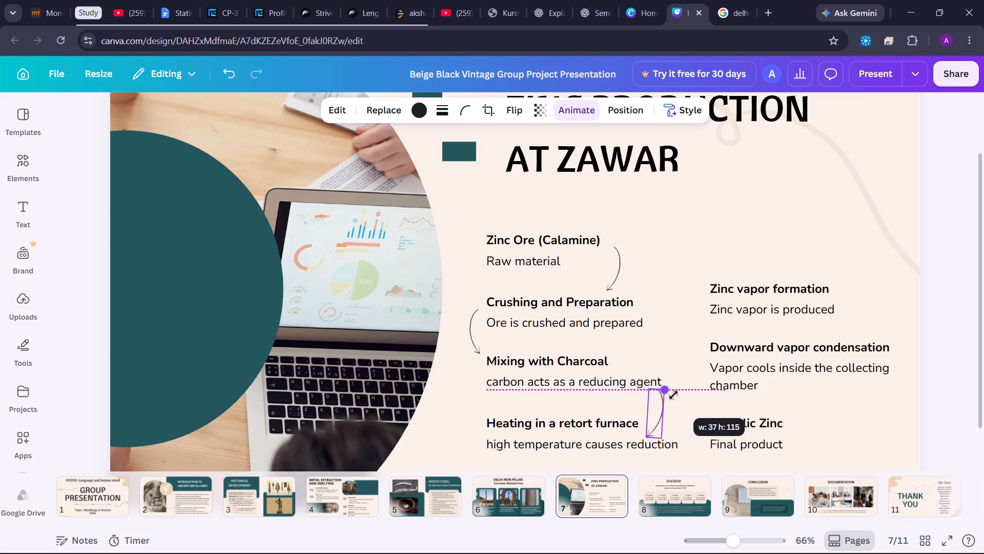
{"action": "left_click_drag", "start_coordinate": [673, 395], "coordinate": [673, 395]}
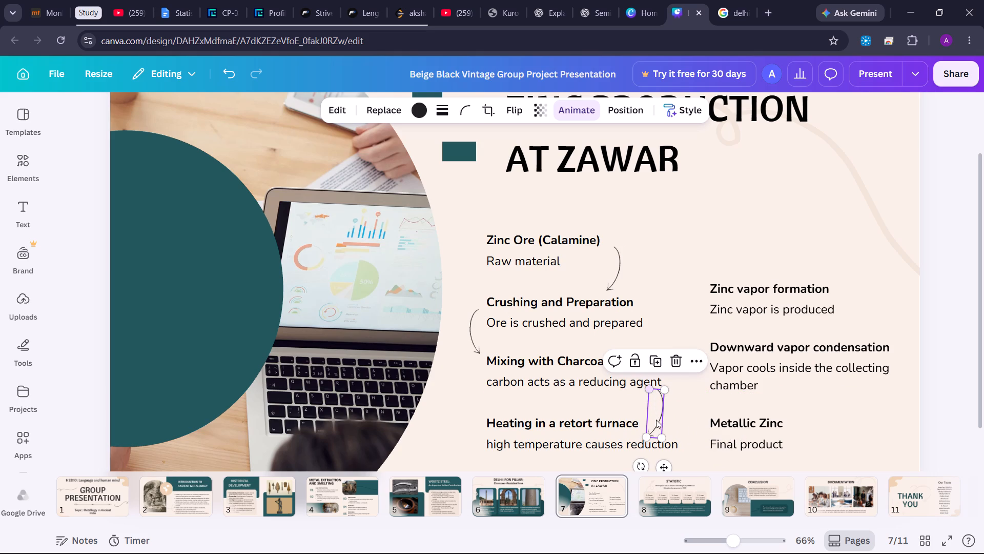
{"action": "left_click_drag", "start_coordinate": [638, 468], "coordinate": [622, 465]}
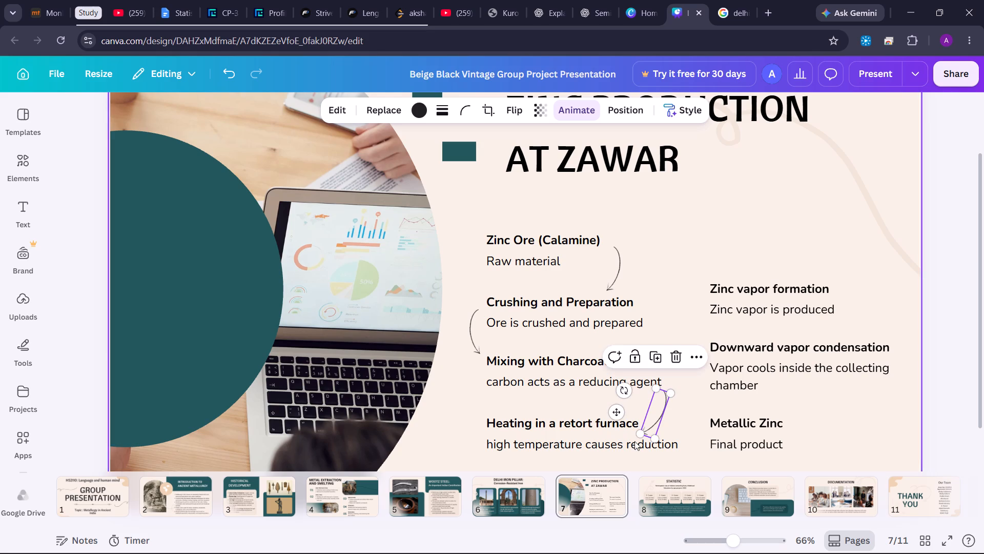
{"action": "left_click_drag", "start_coordinate": [658, 400], "coordinate": [660, 400]}
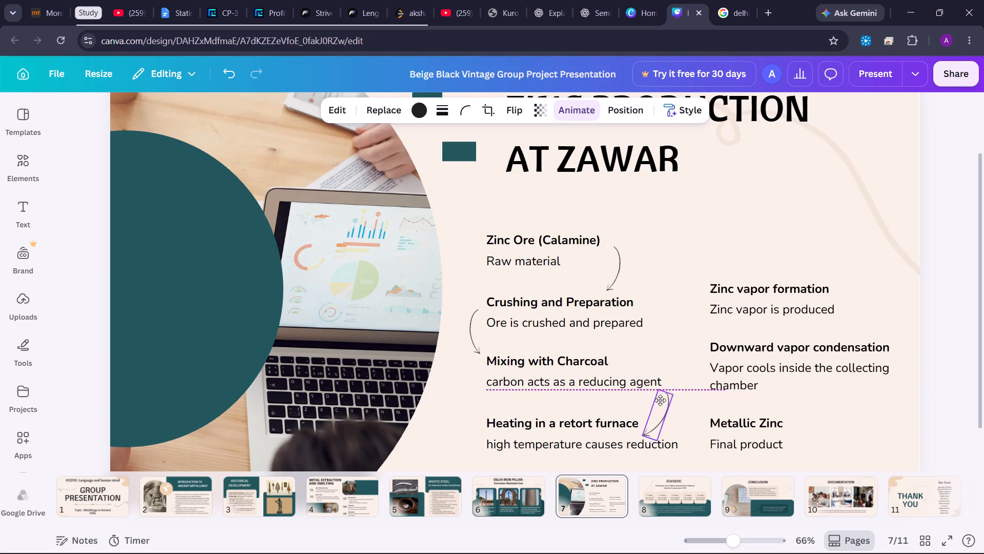
{"action": "left_click_drag", "start_coordinate": [660, 400], "coordinate": [659, 398]}
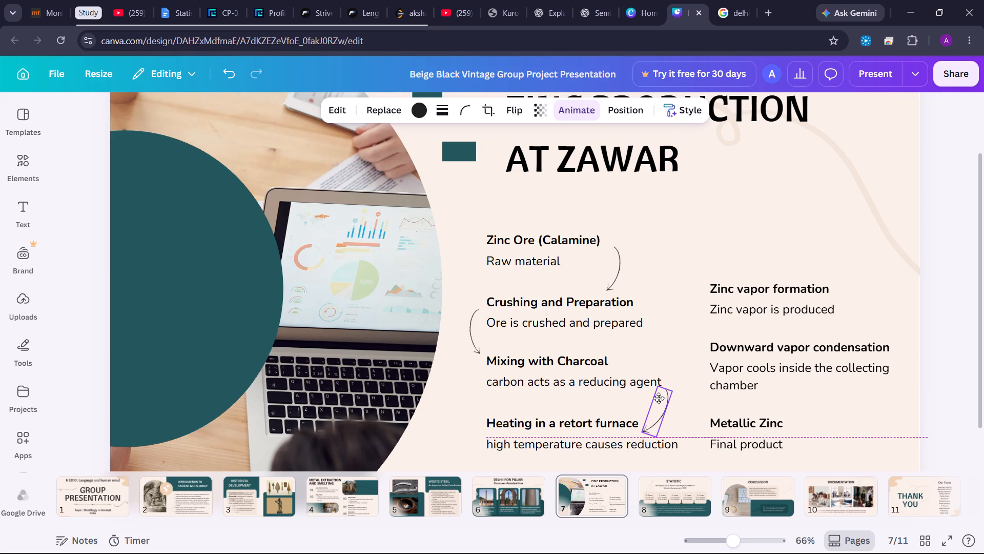
{"action": "left_click_drag", "start_coordinate": [659, 398], "coordinate": [661, 395]}
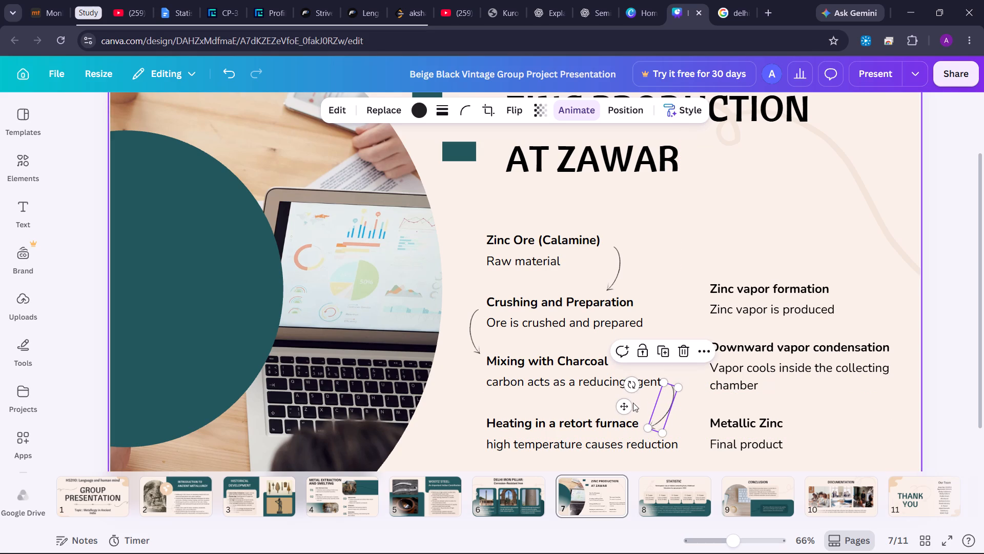
{"action": "left_click", "coordinate": [597, 409]}
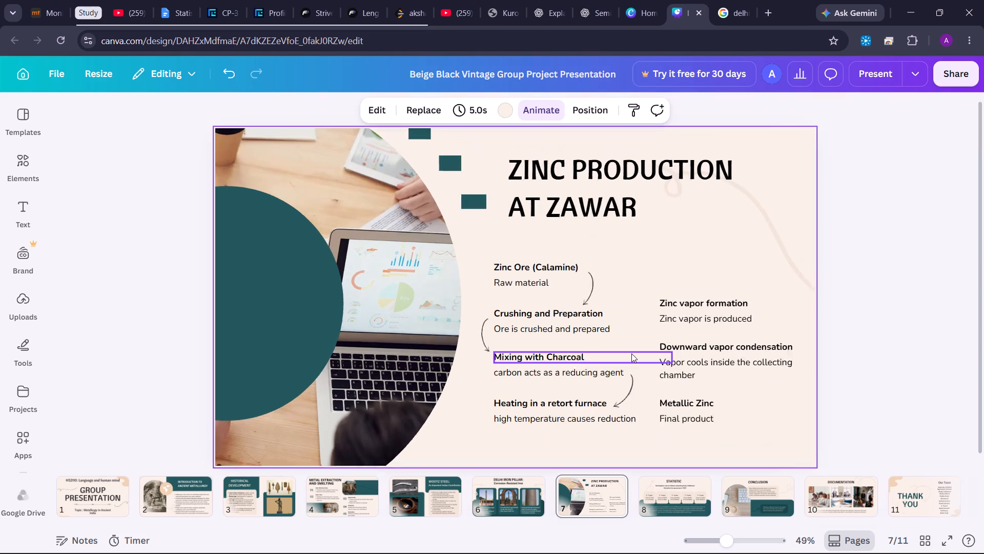
{"action": "left_click", "coordinate": [832, 262]}
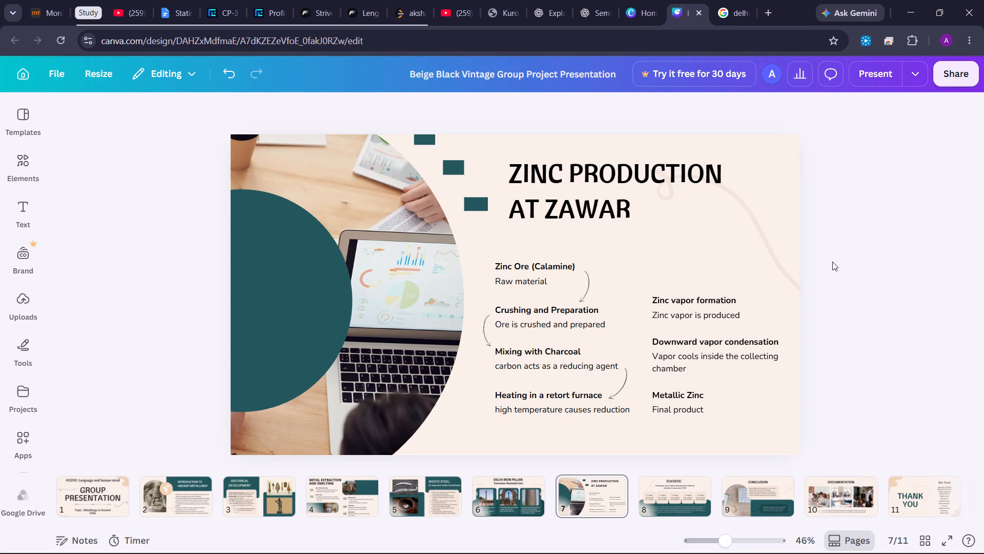
Duplicate the arrow beside Crushing and Preparation twice and place one copy beside Mixing with Charcoal, ending at Heating in a retort furnace.
{"action": "left_click", "coordinate": [483, 331]}
{"action": "key", "text": "ctrl+d"}
{"action": "key", "text": "ctrl+d"}
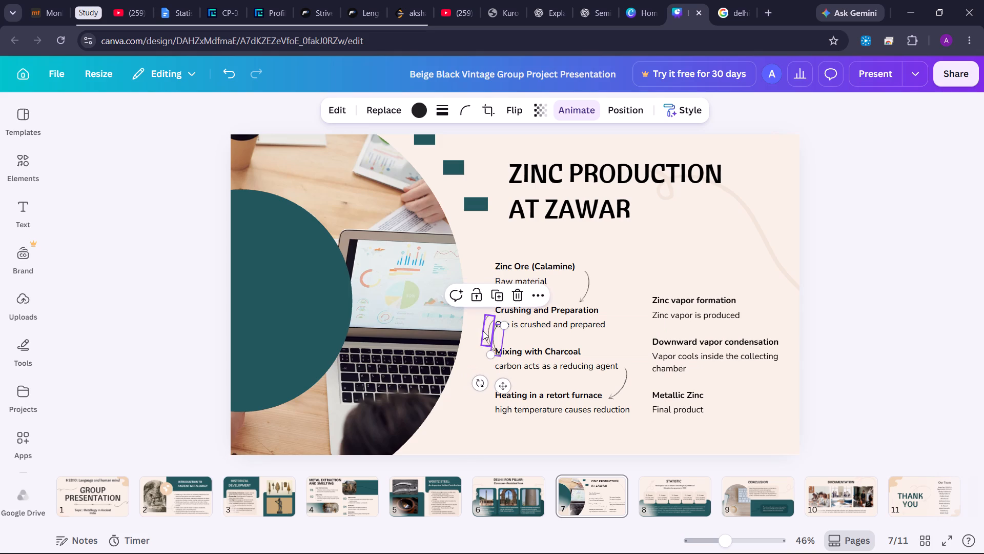
{"action": "left_click_drag", "start_coordinate": [498, 341], "coordinate": [487, 377]}
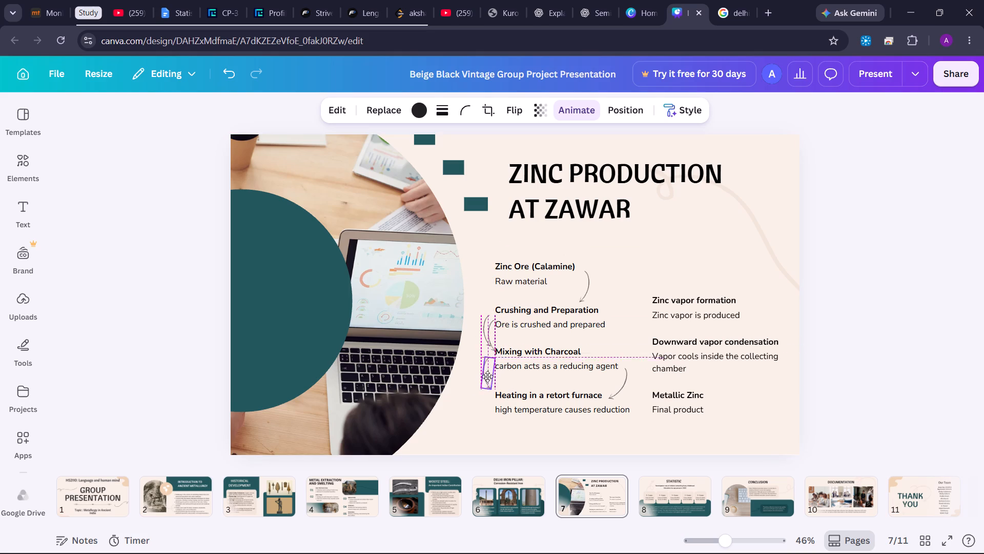
{"action": "left_click_drag", "start_coordinate": [487, 377], "coordinate": [487, 381]}
{"action": "left_click", "coordinate": [453, 411]}
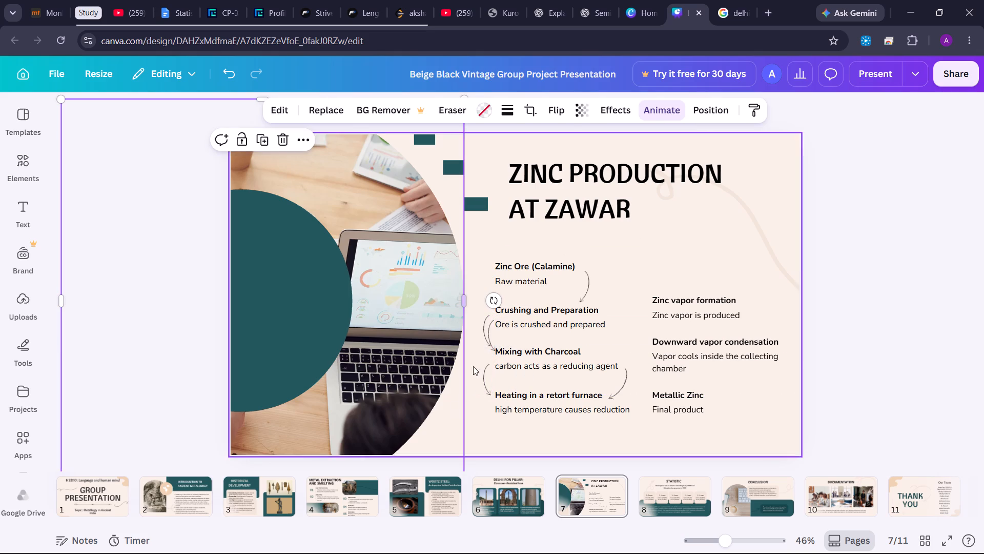
Move the other arrow copy up beside Raw material so it links Zinc Ore (Calamine) to Crushing and Preparation.
{"action": "left_click", "coordinate": [493, 340]}
{"action": "left_click_drag", "start_coordinate": [493, 339], "coordinate": [491, 292]}
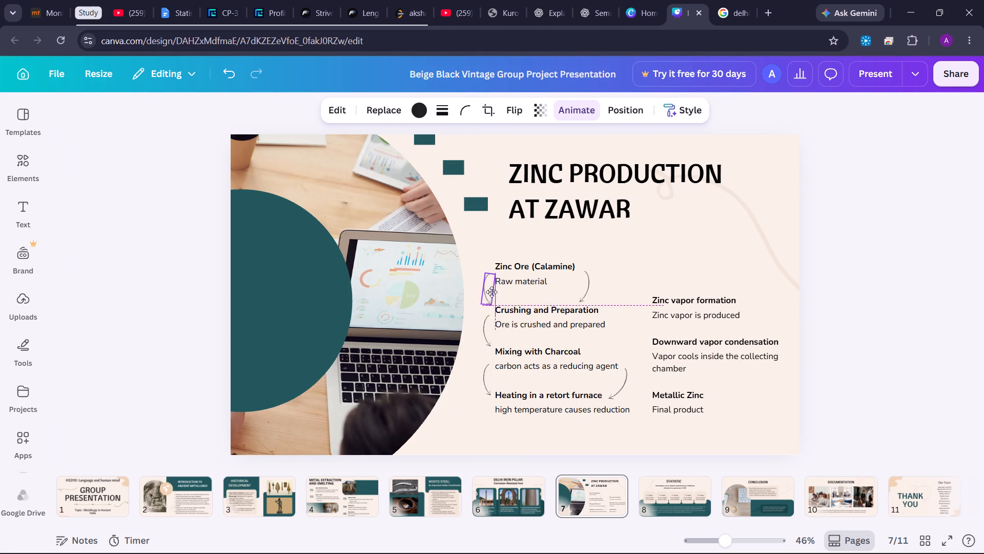
{"action": "left_click_drag", "start_coordinate": [491, 292], "coordinate": [491, 289]}
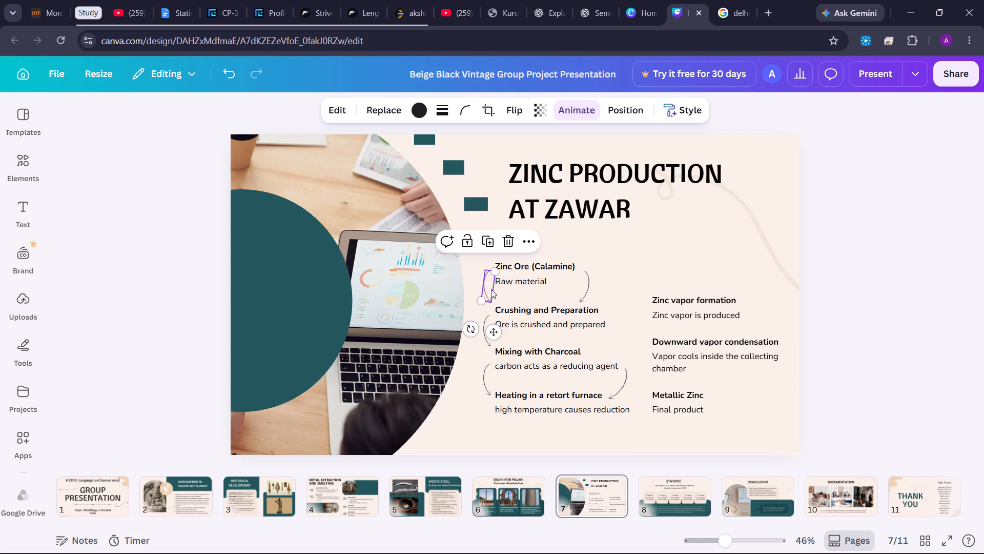
{"action": "left_click", "coordinate": [474, 285]}
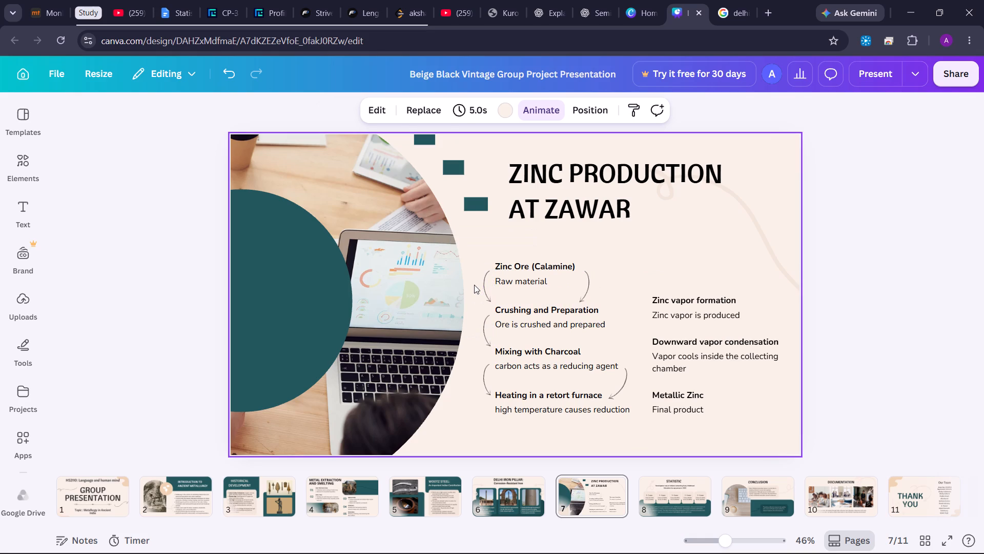
Move the two original right-curving arrows to the second column, one beside Zinc vapor formation and the other just above Metallic Zinc.
{"action": "left_click", "coordinate": [586, 289]}
{"action": "left_click_drag", "start_coordinate": [586, 289], "coordinate": [752, 321]}
{"action": "left_click", "coordinate": [616, 398]}
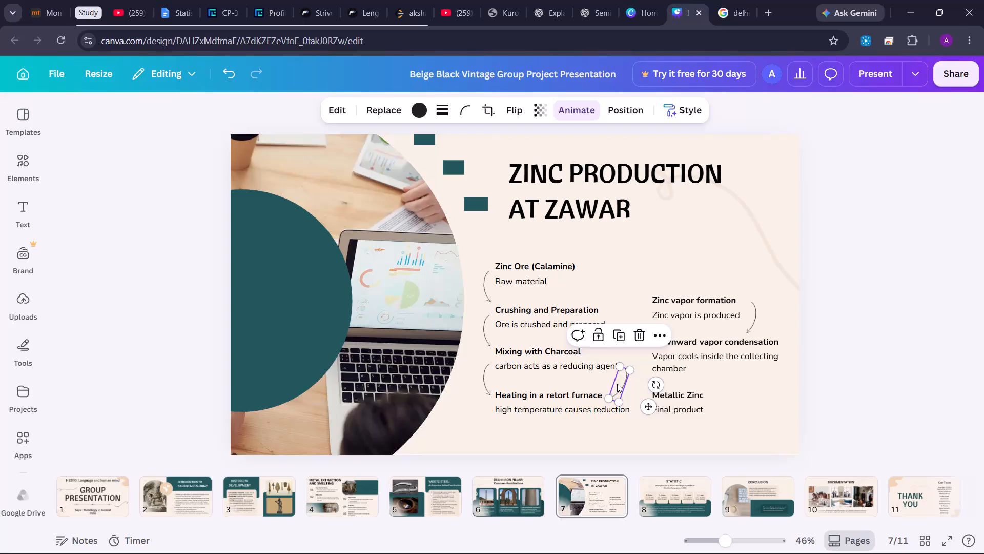
{"action": "left_click_drag", "start_coordinate": [618, 381], "coordinate": [723, 381]}
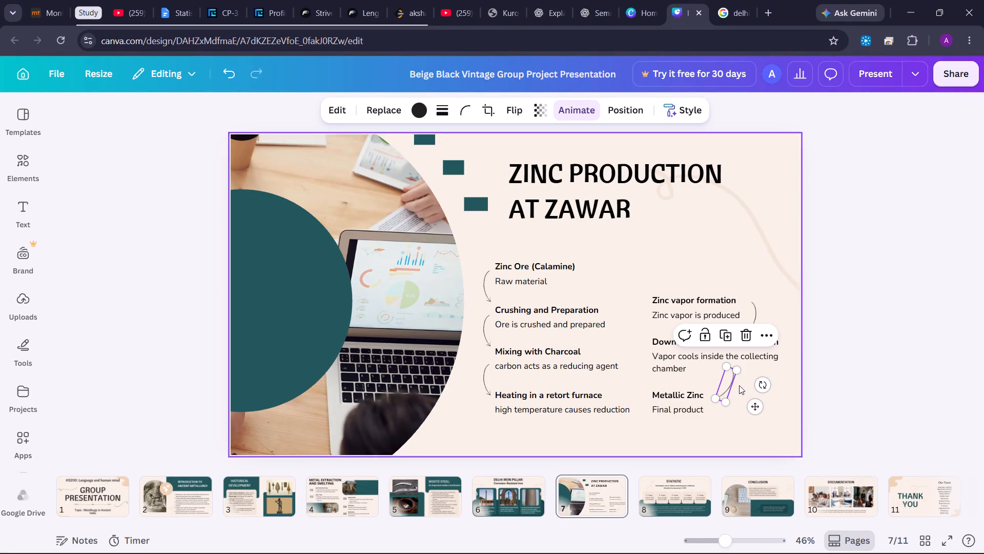
{"action": "left_click", "coordinate": [736, 432]}
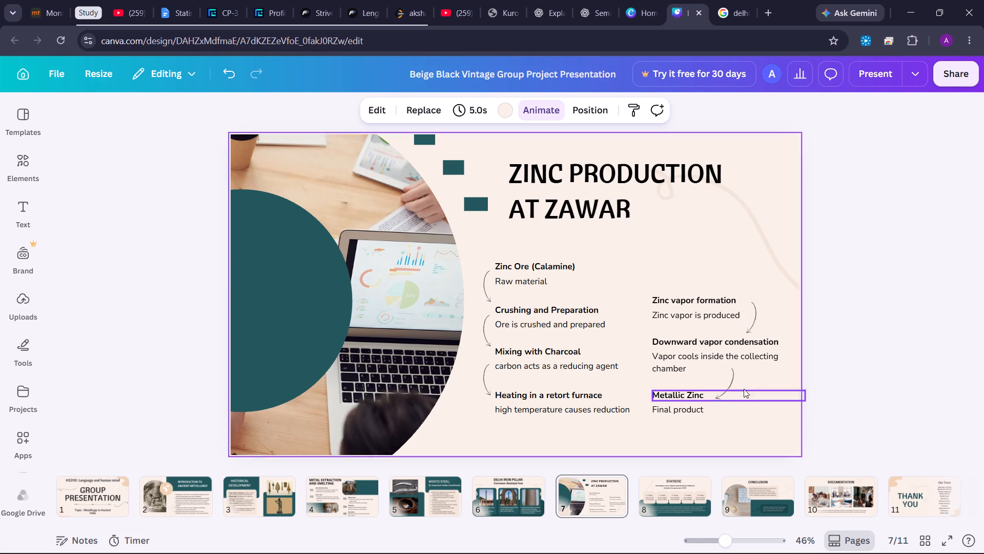
Tilt the arrow between Zinc vapor formation and Downward vapor condensation slightly counterclockwise.
{"action": "scroll", "coordinate": [744, 384], "scroll_direction": "left", "scroll_amount": 1}
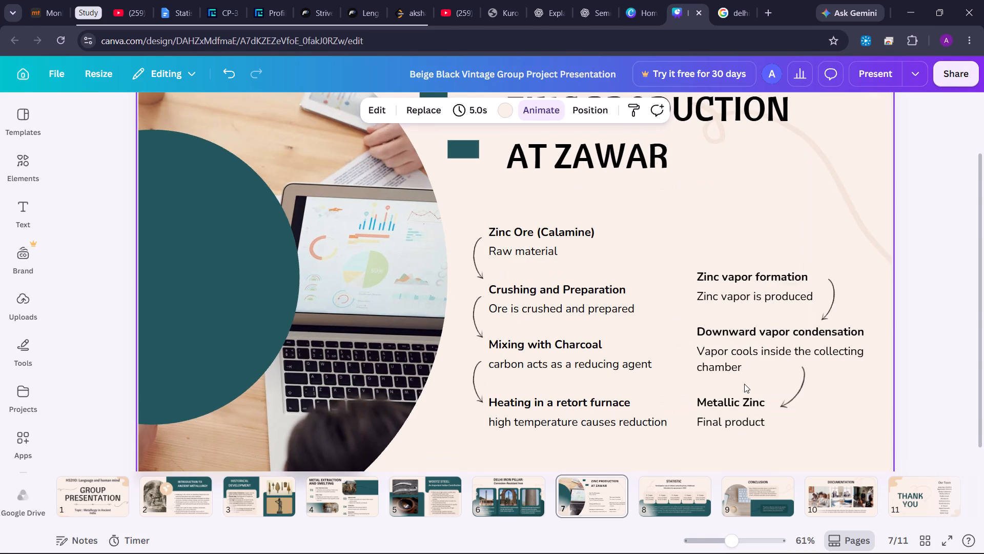
{"action": "left_click", "coordinate": [827, 309]}
{"action": "left_click", "coordinate": [829, 301]}
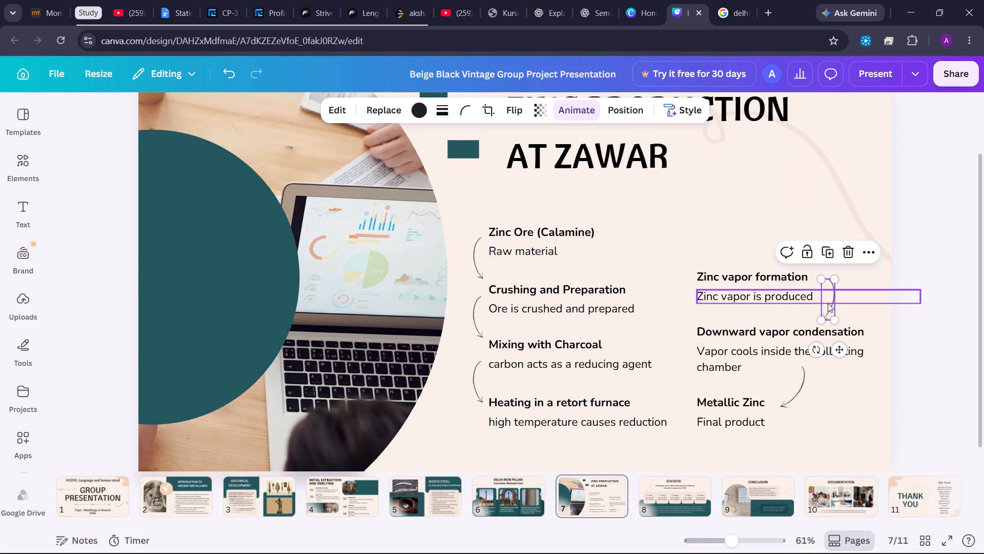
{"action": "left_click", "coordinate": [825, 304]}
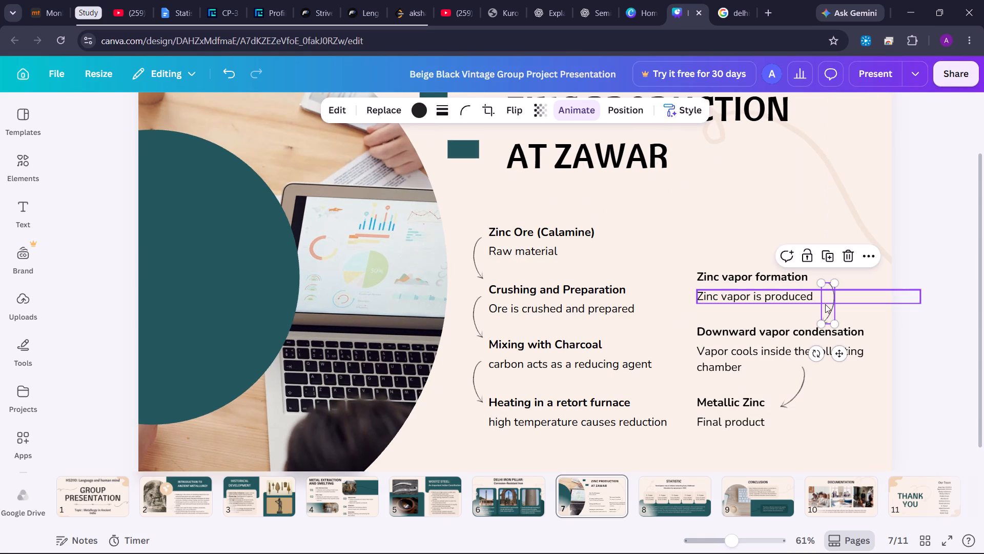
{"action": "left_click", "coordinate": [826, 308]}
{"action": "left_click", "coordinate": [828, 307]}
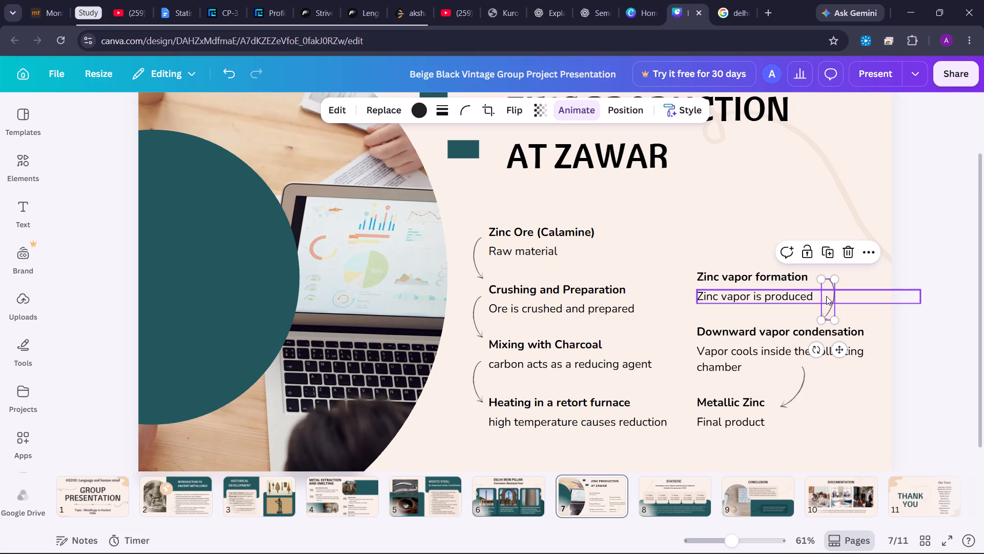
{"action": "left_click_drag", "start_coordinate": [813, 349], "coordinate": [819, 348]}
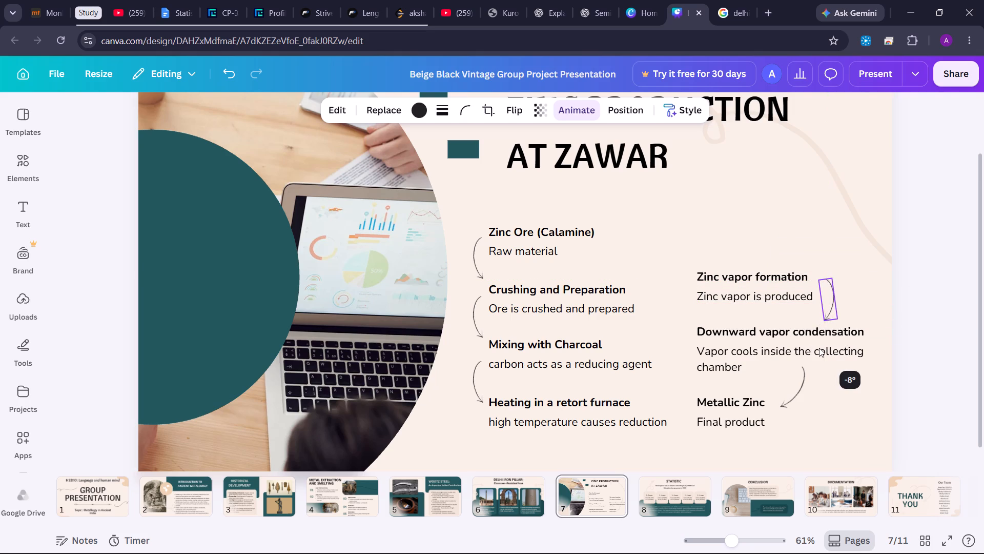
{"action": "left_click_drag", "start_coordinate": [819, 348], "coordinate": [818, 346]}
{"action": "left_click", "coordinate": [825, 379]}
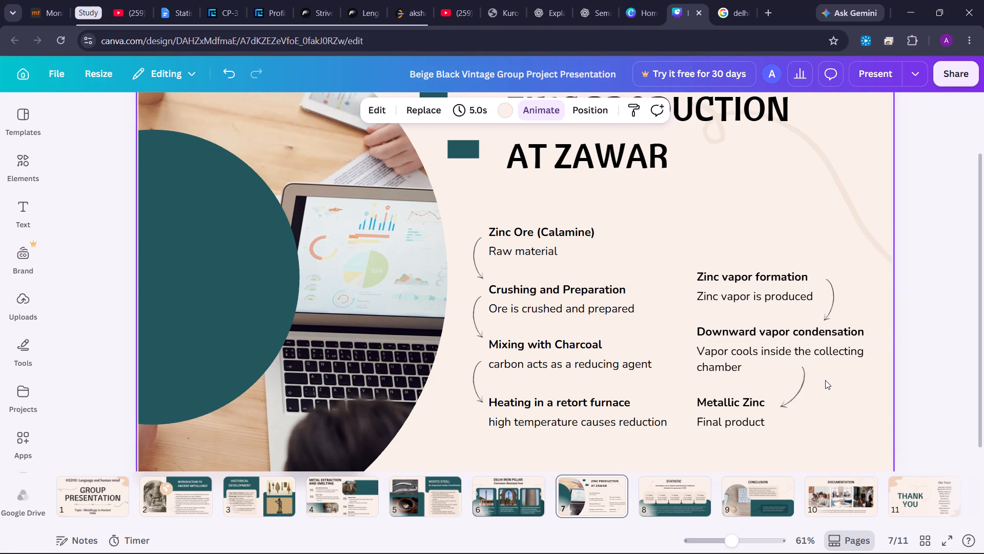
Rotate the arrow pointing to Metallic Zinc slightly counterclockwise so it stands more upright.
{"action": "left_click", "coordinate": [802, 389]}
{"action": "left_click", "coordinate": [790, 394]}
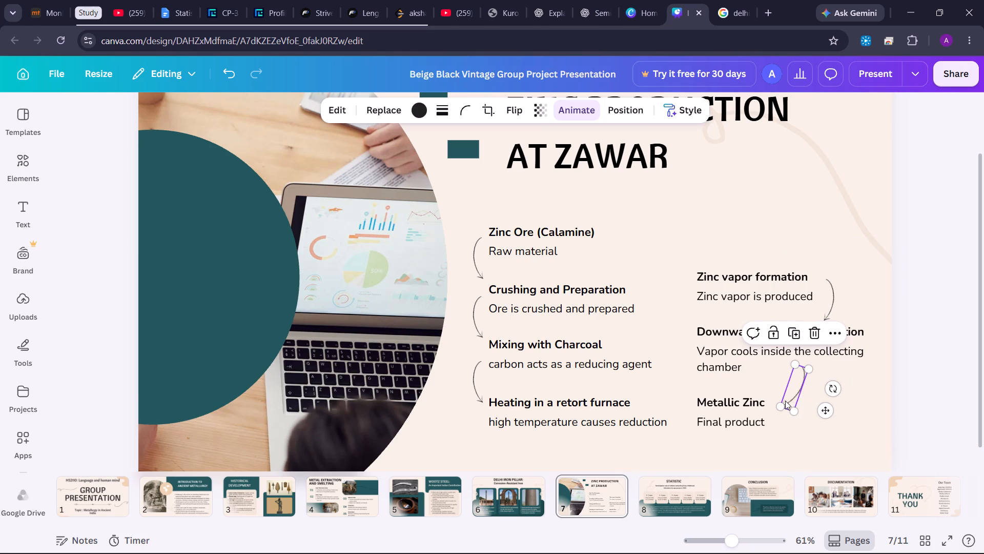
{"action": "left_click_drag", "start_coordinate": [830, 384], "coordinate": [827, 379]}
{"action": "left_click", "coordinate": [809, 433]}
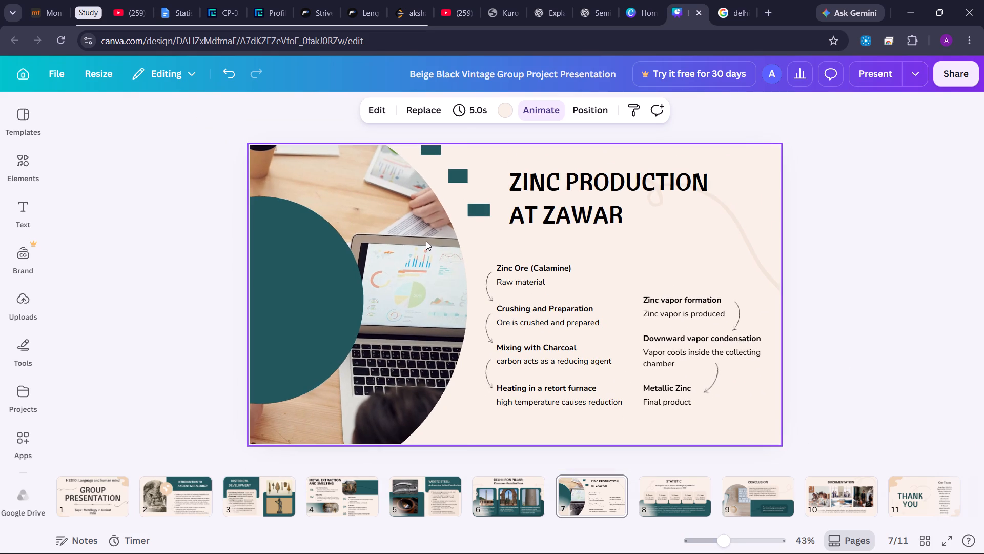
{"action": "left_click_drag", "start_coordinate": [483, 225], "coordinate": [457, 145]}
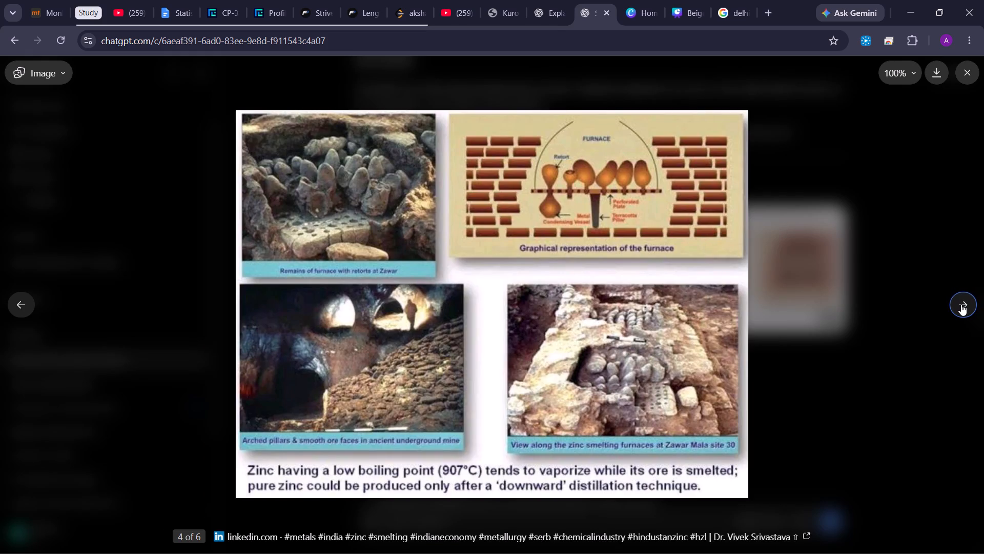
{"action": "left_click", "coordinate": [963, 304]}
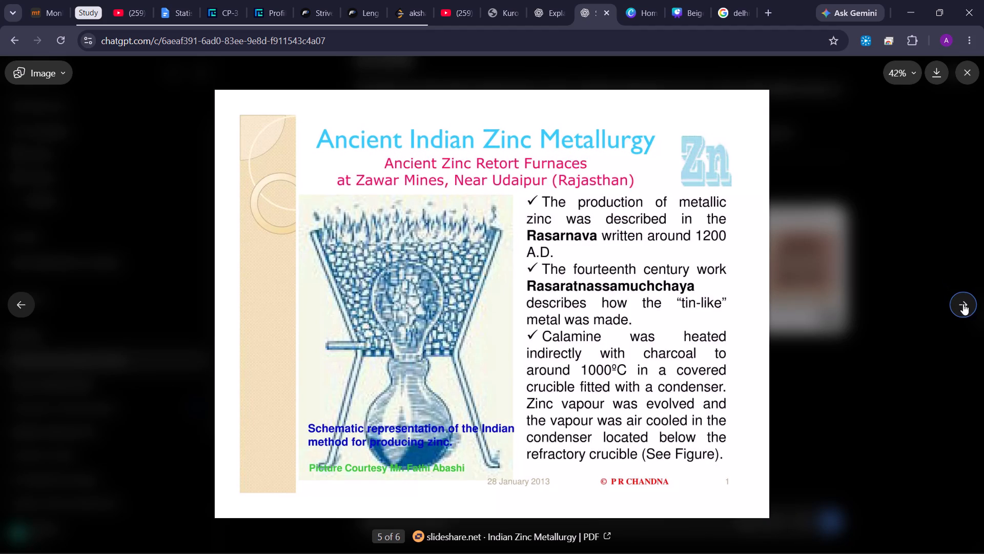
{"action": "left_click", "coordinate": [963, 304]}
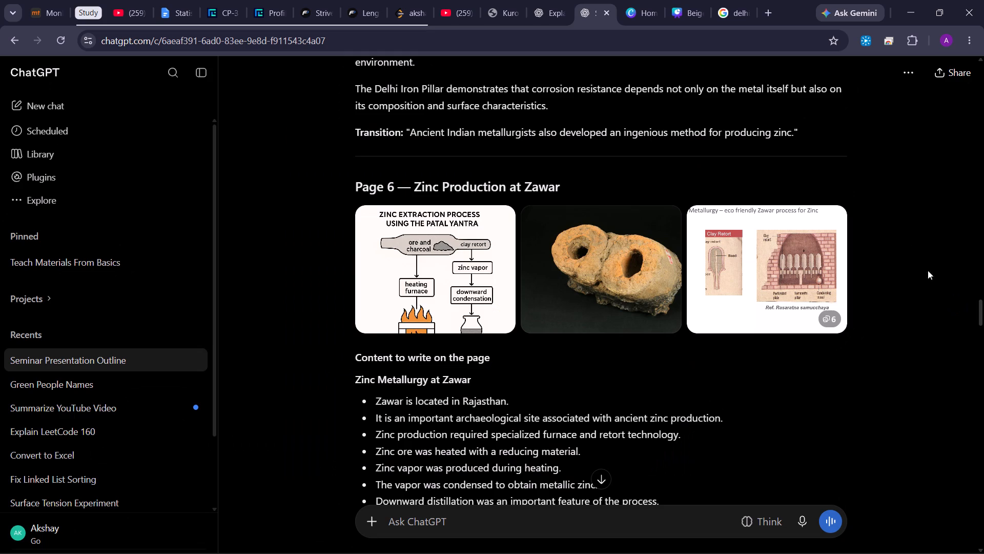
Search Google Images for "zinc production at zawar".
{"action": "left_click", "coordinate": [739, 1]}
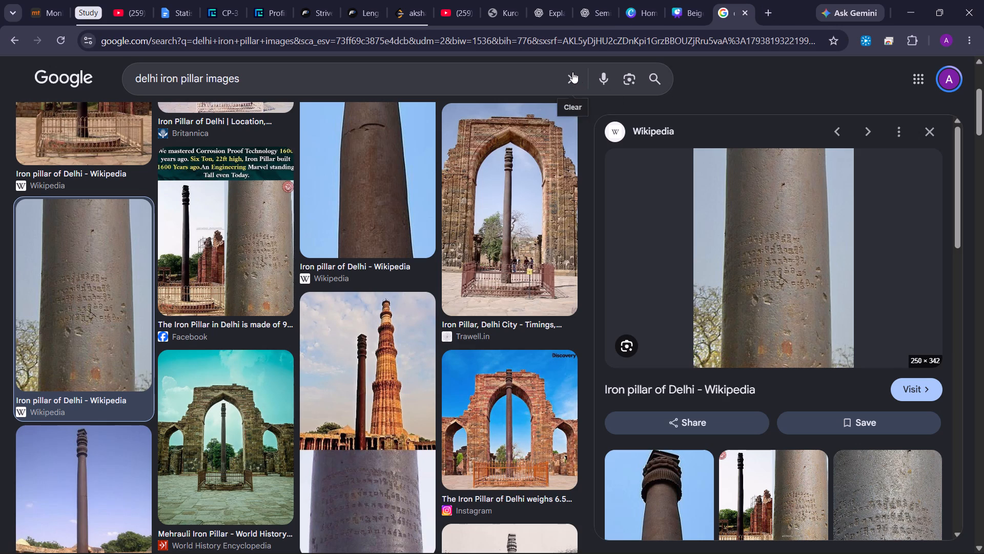
{"action": "left_click", "coordinate": [572, 72]}
{"action": "type", "text": "zinc r"}
{"action": "key", "text": "BackSpace"}
{"action": "type", "text": "pr"}
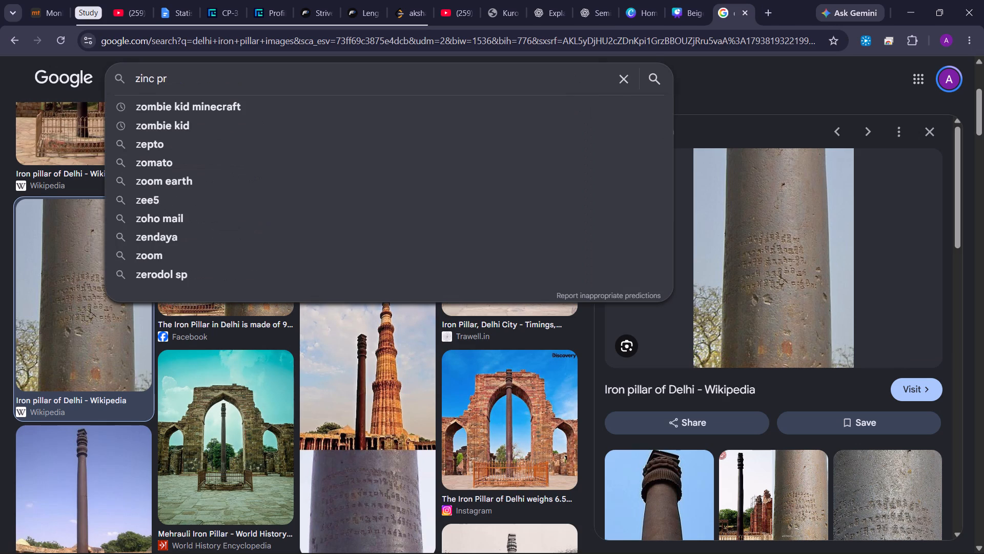
{"action": "type", "text": "oduction at xa"}
{"action": "key", "text": "BackSpace"}
{"action": "key", "text": "BackSpace"}
{"action": "type", "text": "zawar"}
{"action": "key", "text": "Return"}
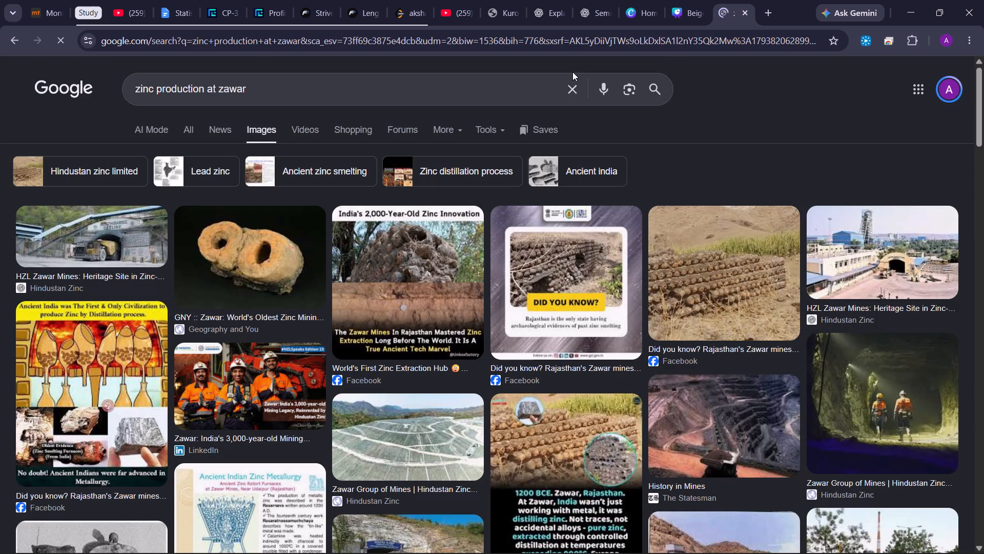
Copy the Geography and You photo of the two-holed clay artefact and paste it onto slide 7 of the Canva presentation.
{"action": "left_click", "coordinate": [291, 273]}
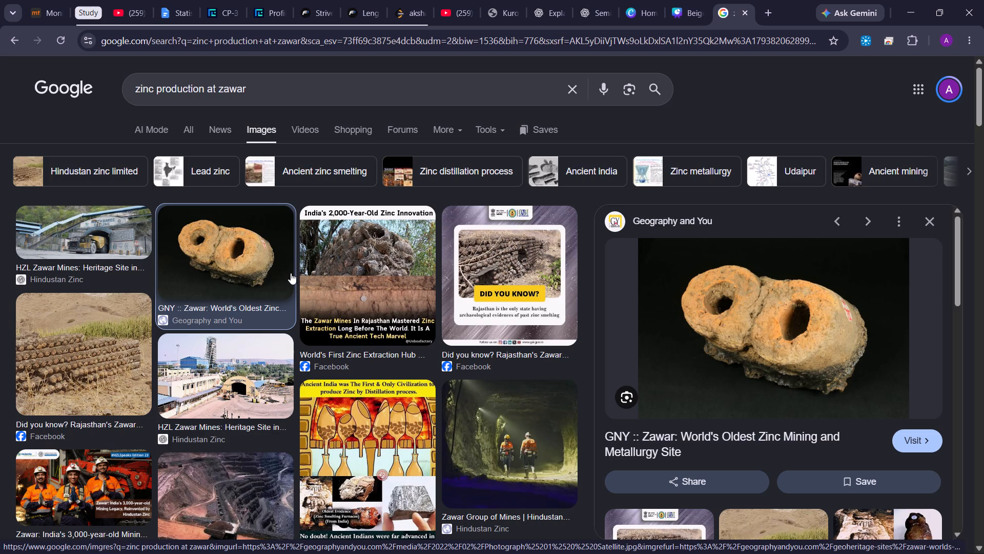
{"action": "right_click", "coordinate": [696, 308]}
{"action": "left_click", "coordinate": [737, 442]}
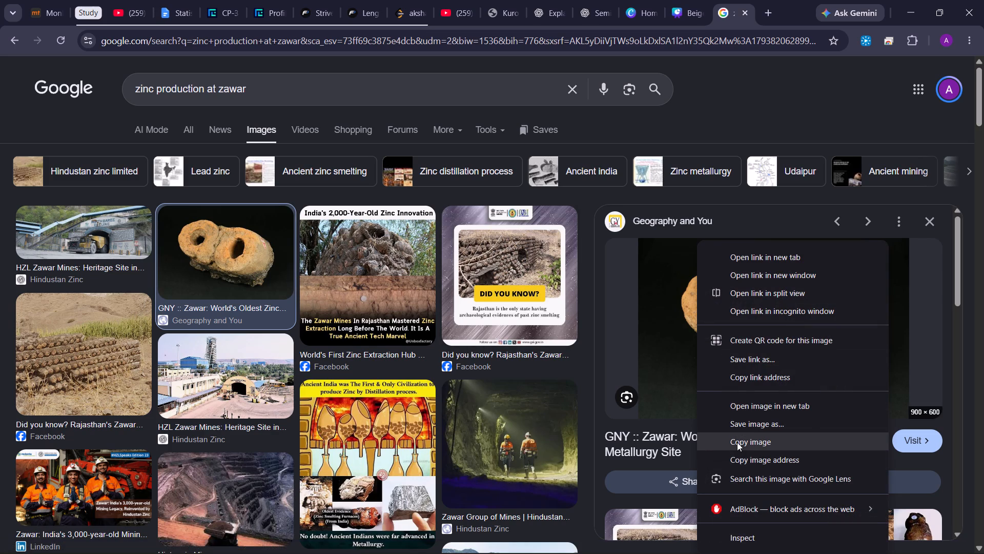
{"action": "left_click", "coordinate": [583, 2]}
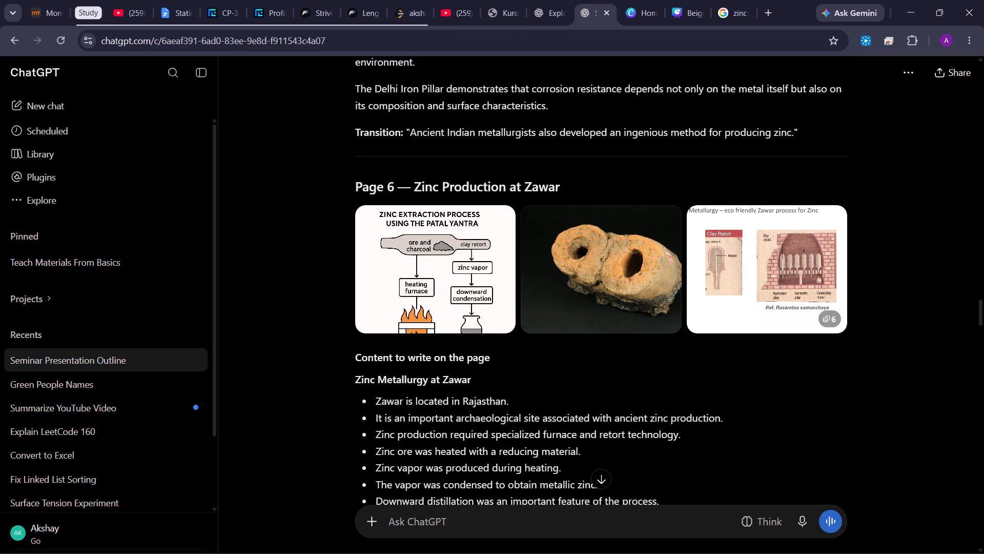
{"action": "left_click", "coordinate": [683, 17]}
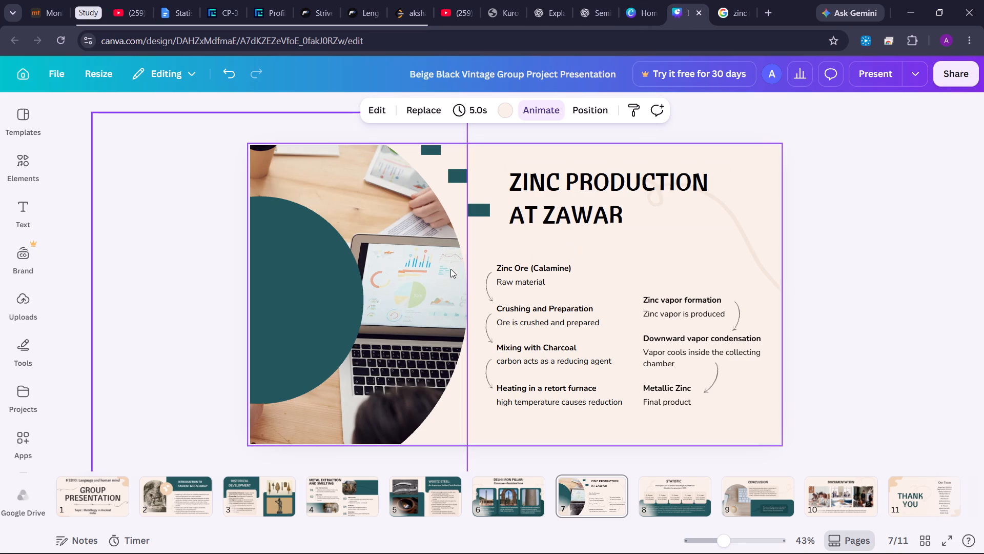
{"action": "key", "text": "ctrl+f"}
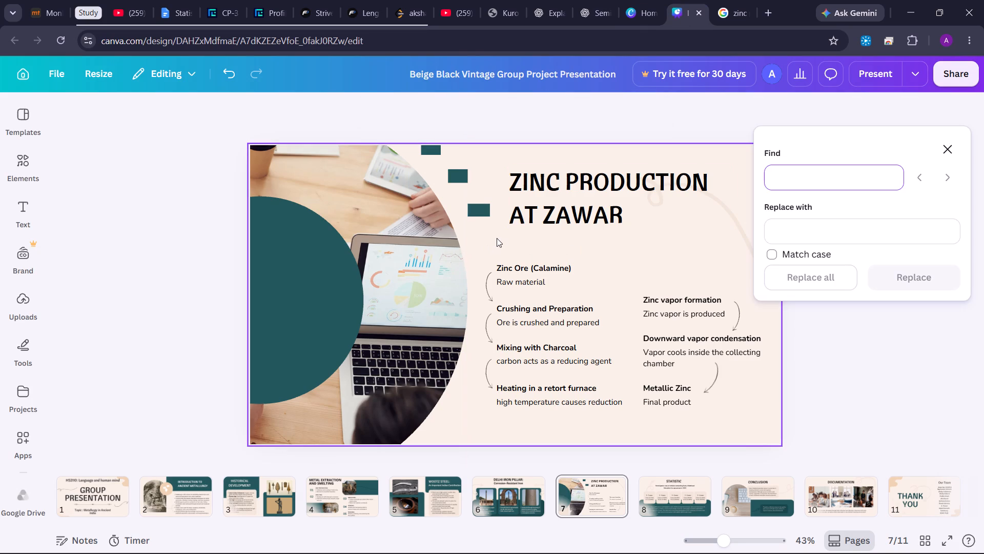
{"action": "left_click", "coordinate": [942, 149]}
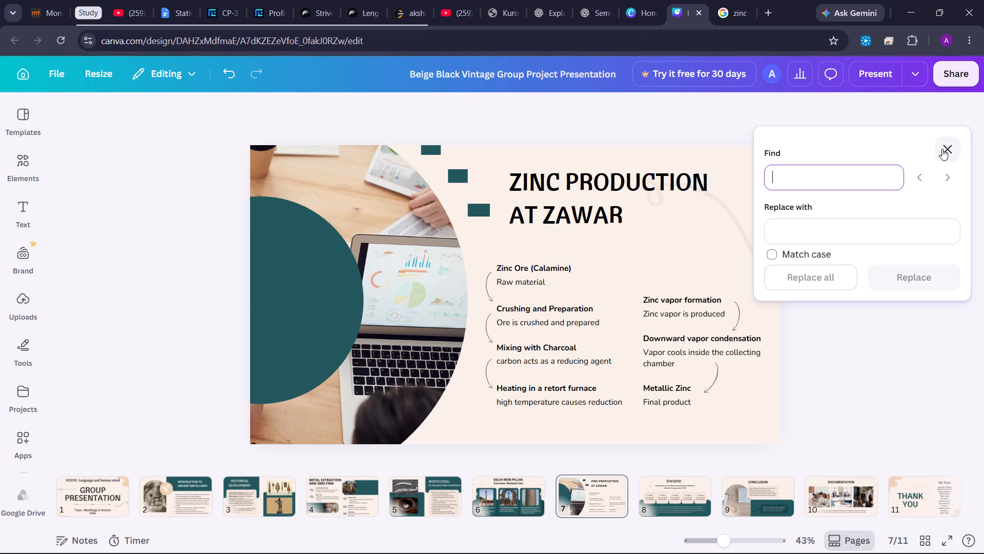
{"action": "key", "text": "ctrl+v"}
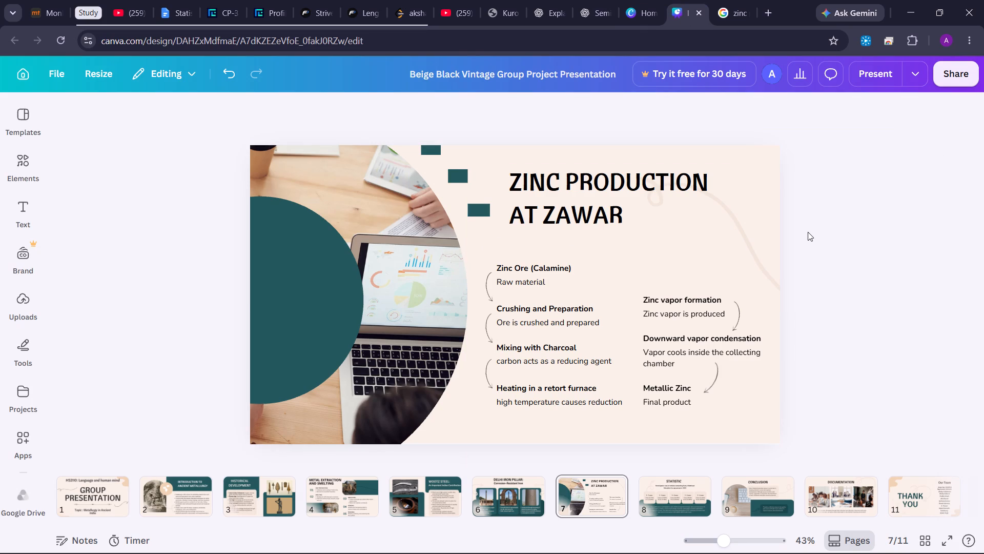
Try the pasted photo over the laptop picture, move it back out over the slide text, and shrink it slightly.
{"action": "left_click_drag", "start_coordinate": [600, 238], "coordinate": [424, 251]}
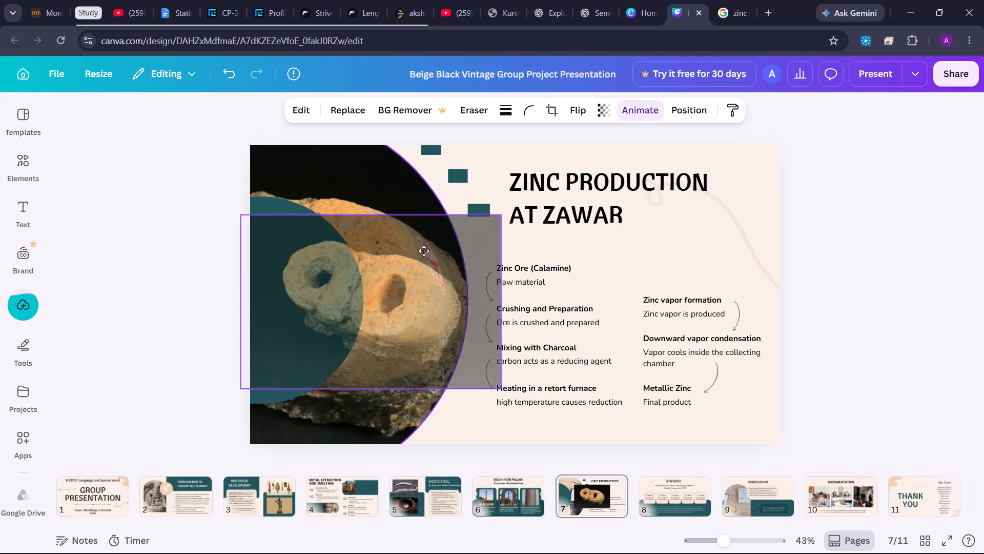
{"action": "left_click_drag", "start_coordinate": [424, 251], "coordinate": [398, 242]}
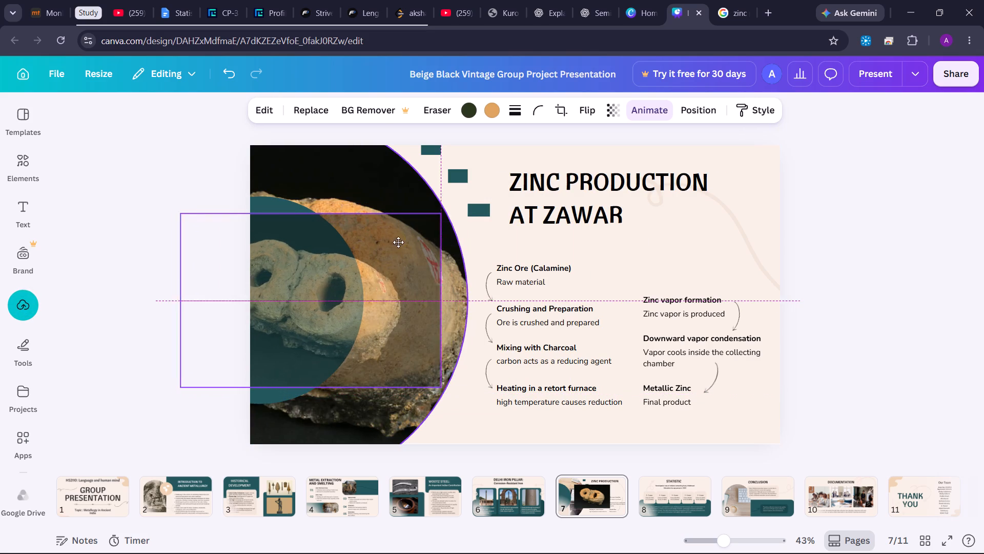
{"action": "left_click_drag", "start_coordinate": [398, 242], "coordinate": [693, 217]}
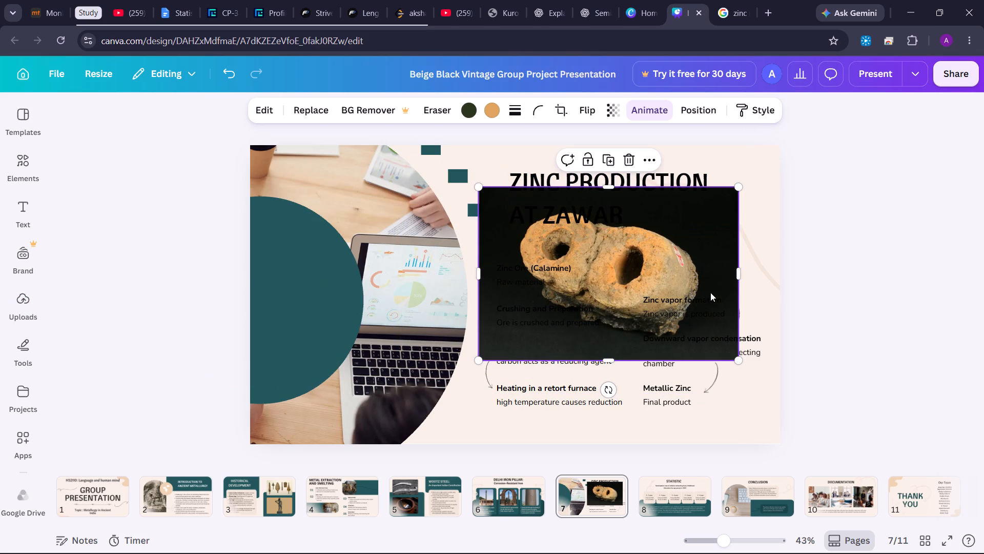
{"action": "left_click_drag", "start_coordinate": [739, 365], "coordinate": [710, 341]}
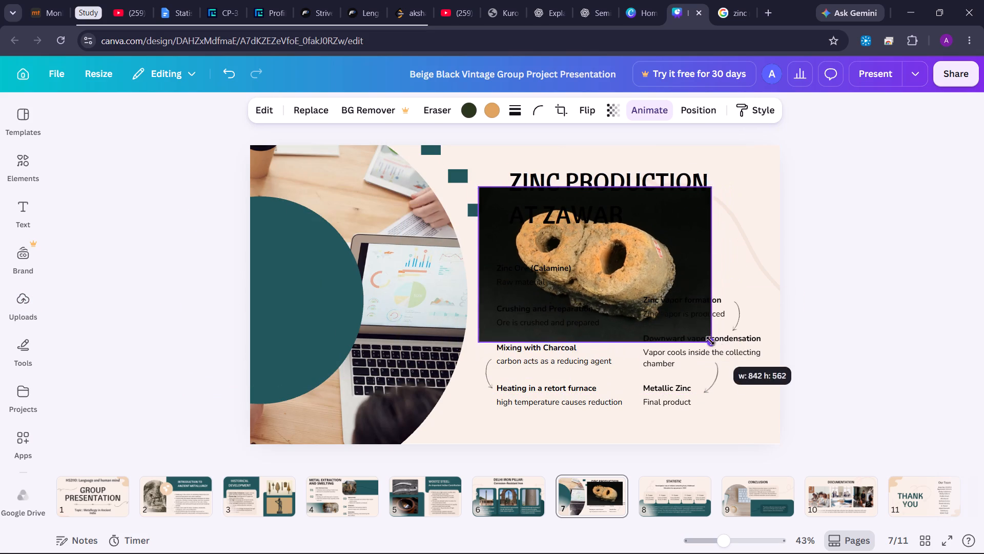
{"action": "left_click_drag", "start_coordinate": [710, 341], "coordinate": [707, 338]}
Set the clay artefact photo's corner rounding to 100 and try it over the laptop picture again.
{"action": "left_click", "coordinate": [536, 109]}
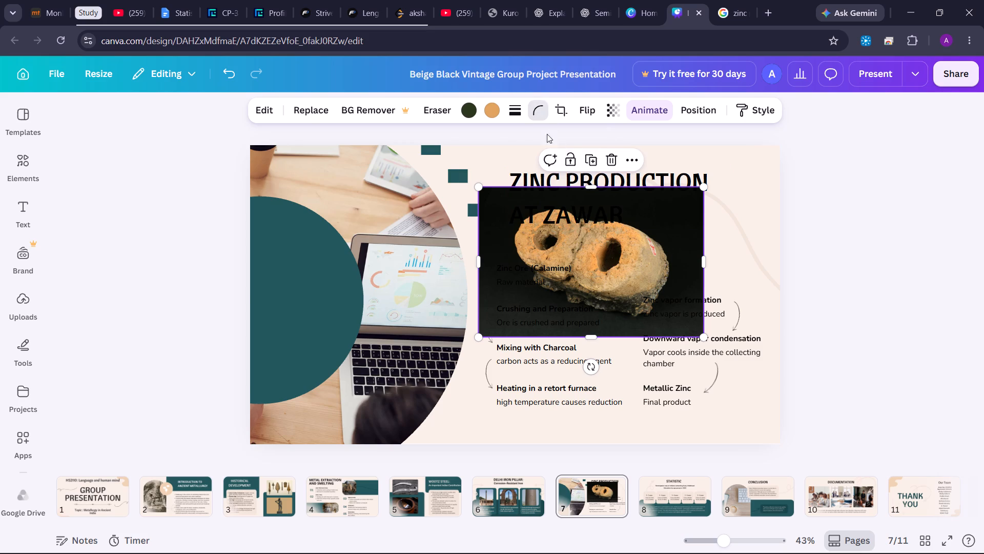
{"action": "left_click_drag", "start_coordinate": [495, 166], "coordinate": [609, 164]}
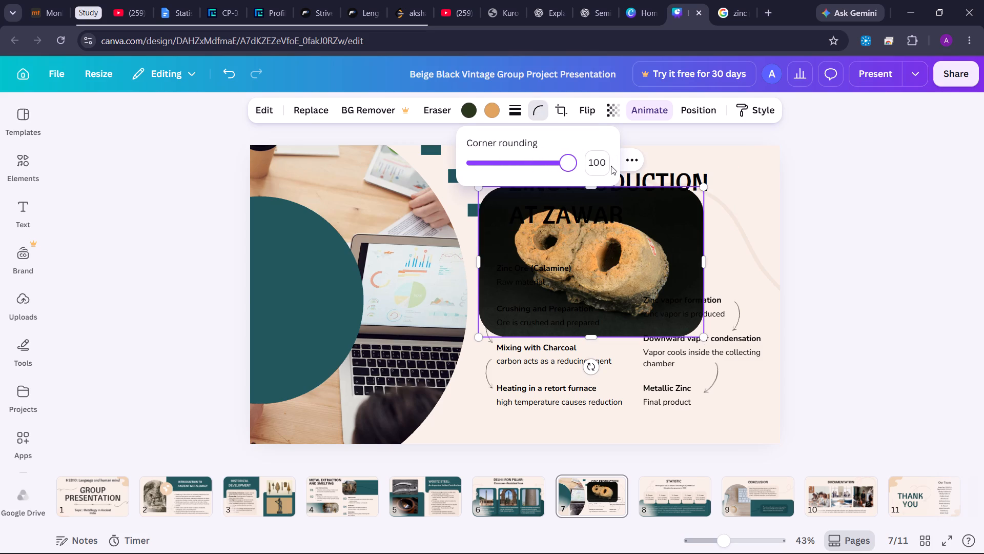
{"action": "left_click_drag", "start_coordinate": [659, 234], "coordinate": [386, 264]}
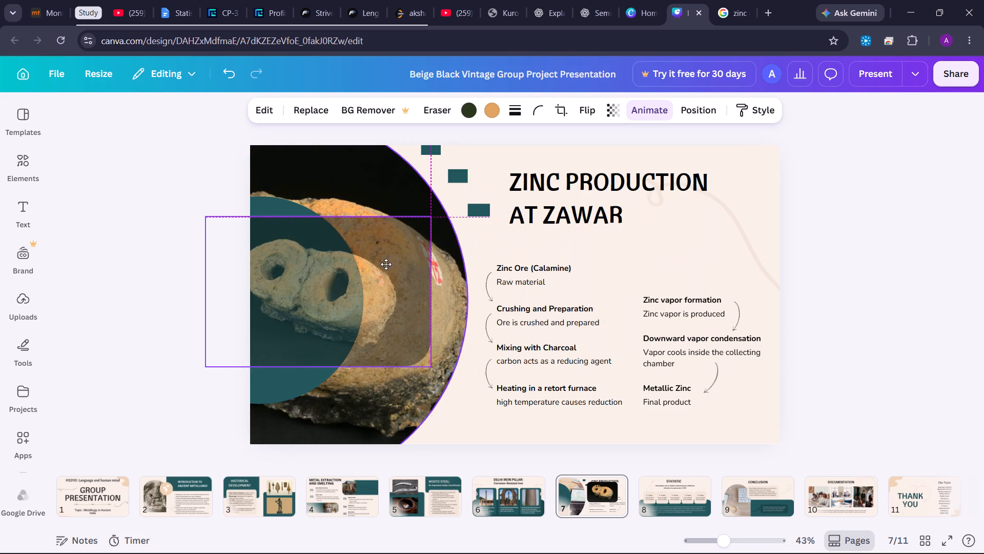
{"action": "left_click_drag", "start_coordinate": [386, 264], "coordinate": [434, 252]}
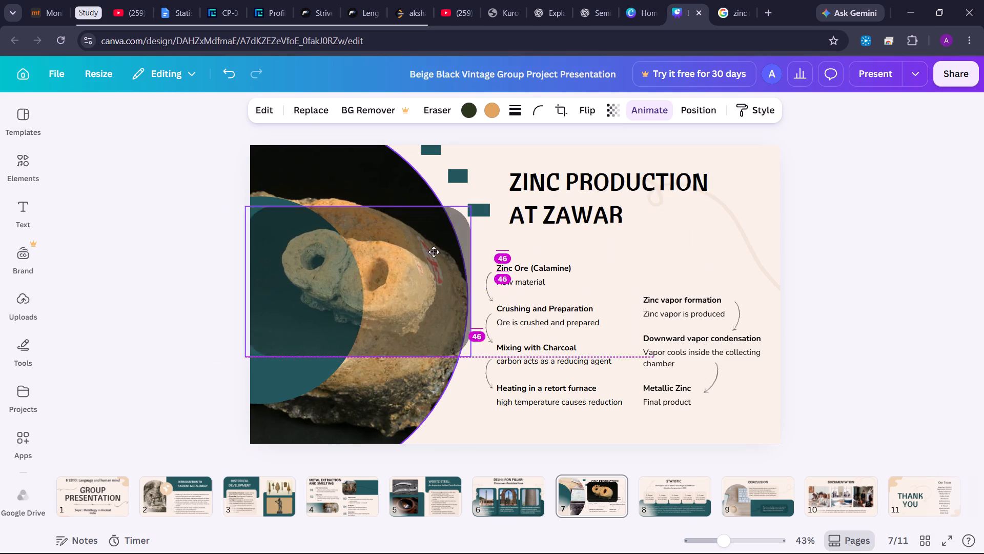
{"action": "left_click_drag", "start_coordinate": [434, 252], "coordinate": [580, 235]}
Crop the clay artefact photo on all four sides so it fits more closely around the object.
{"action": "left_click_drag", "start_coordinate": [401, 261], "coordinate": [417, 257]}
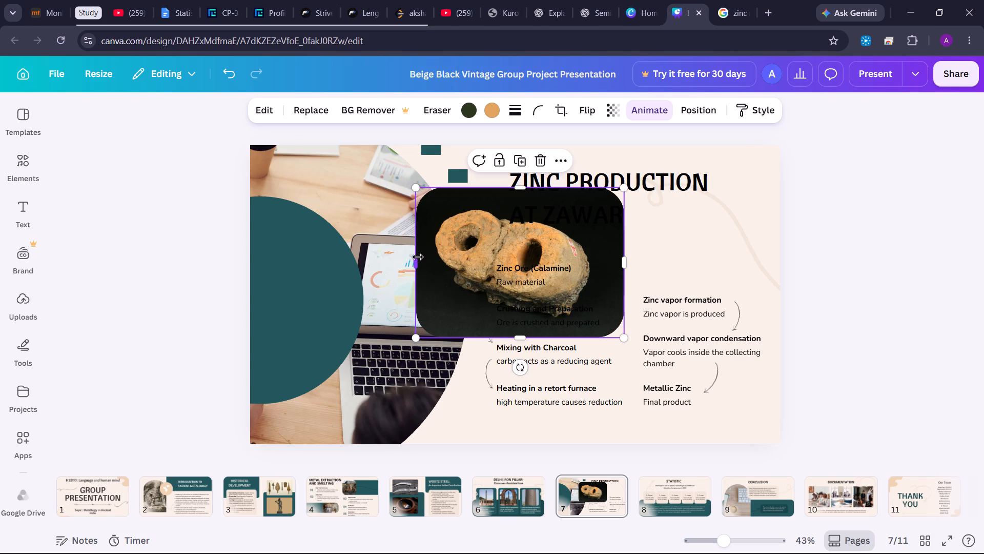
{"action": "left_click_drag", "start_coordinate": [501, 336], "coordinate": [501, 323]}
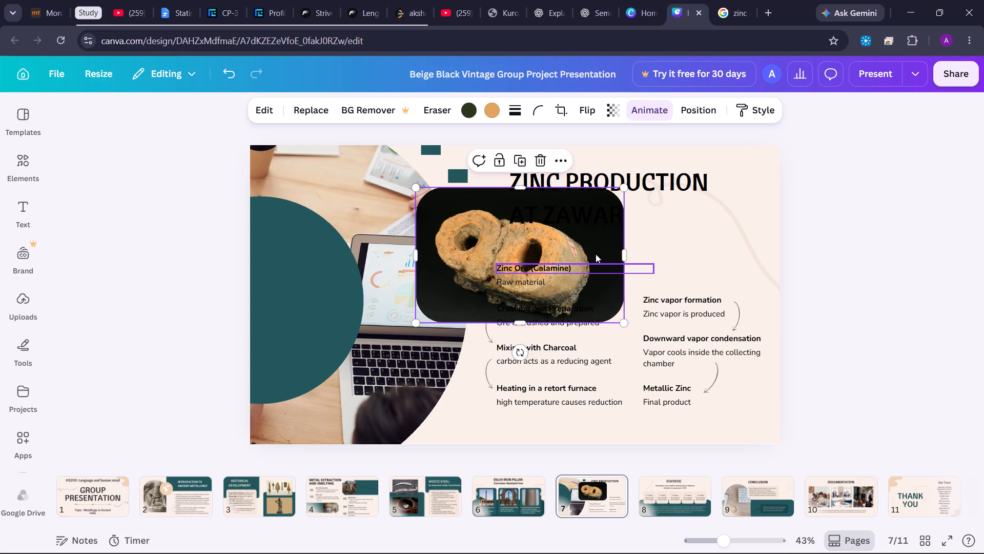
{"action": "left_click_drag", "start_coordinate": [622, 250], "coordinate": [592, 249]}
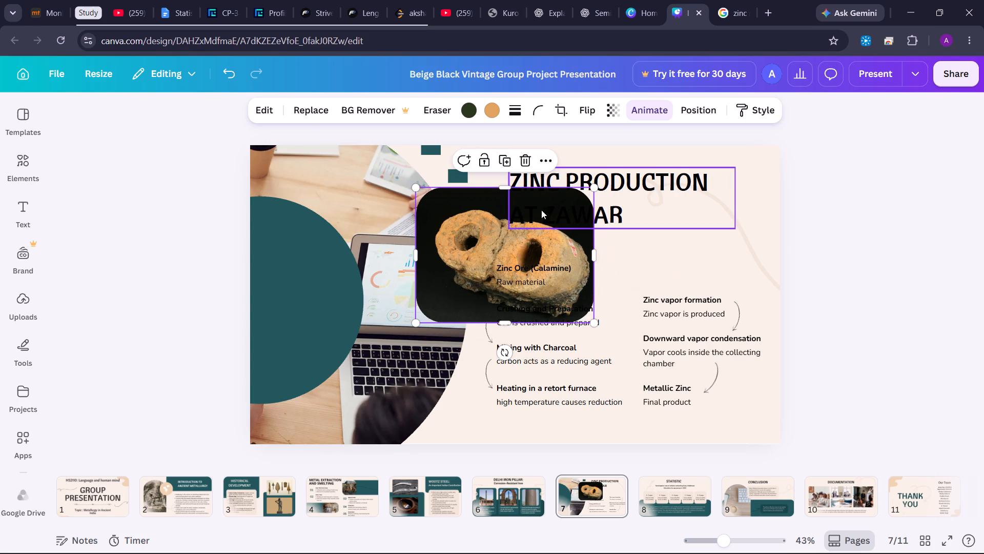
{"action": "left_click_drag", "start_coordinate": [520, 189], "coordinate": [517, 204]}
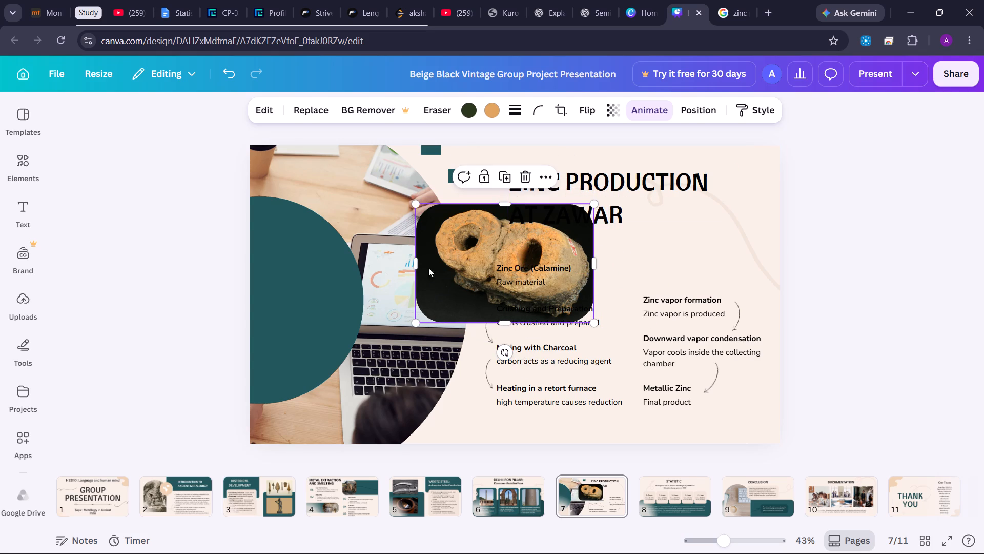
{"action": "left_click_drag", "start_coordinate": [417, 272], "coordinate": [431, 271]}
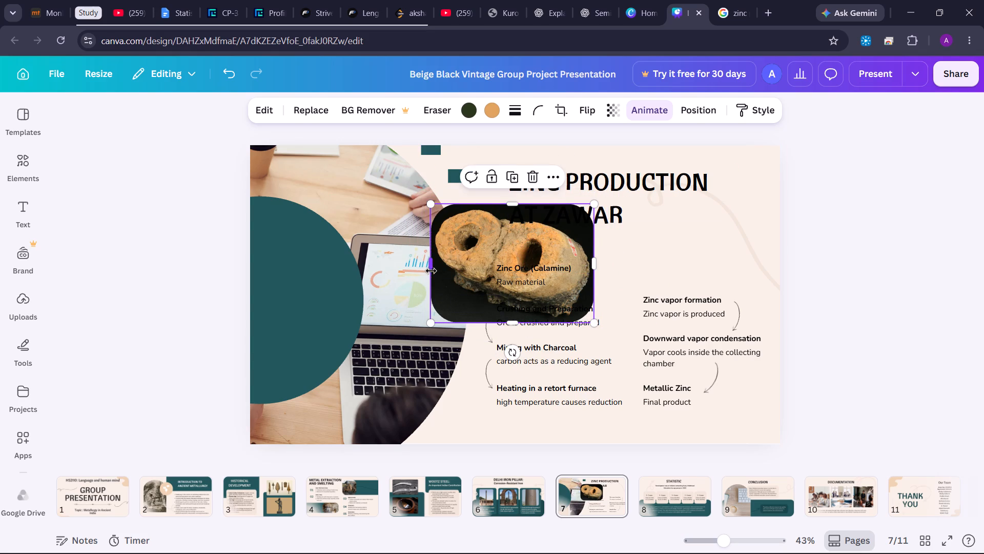
Replace the laptop picture in slide 7's curved frame with the clay artefact photo.
{"action": "left_click_drag", "start_coordinate": [513, 227], "coordinate": [466, 235]}
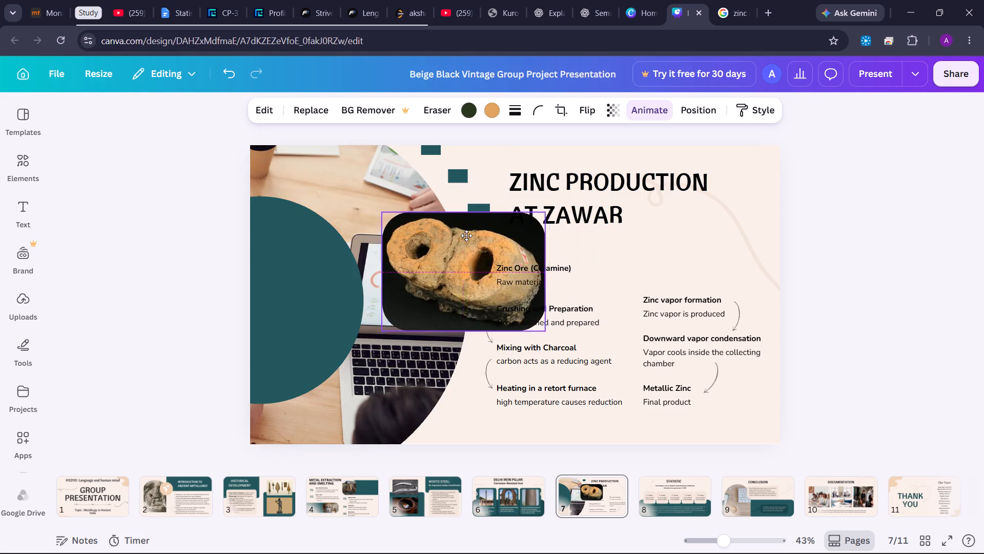
{"action": "left_click_drag", "start_coordinate": [466, 235], "coordinate": [442, 237]}
Move slide 7's teal circle partly off the slide's left edge so it covers less of the clay artefact photo.
{"action": "left_click", "coordinate": [325, 293]}
{"action": "left_click_drag", "start_coordinate": [325, 293], "coordinate": [240, 299]}
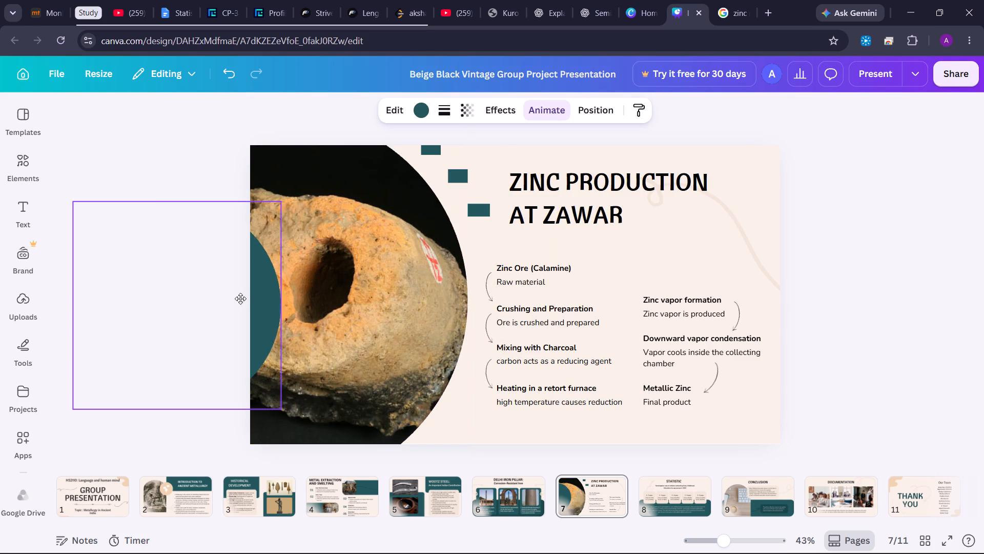
{"action": "left_click_drag", "start_coordinate": [240, 299], "coordinate": [284, 277]}
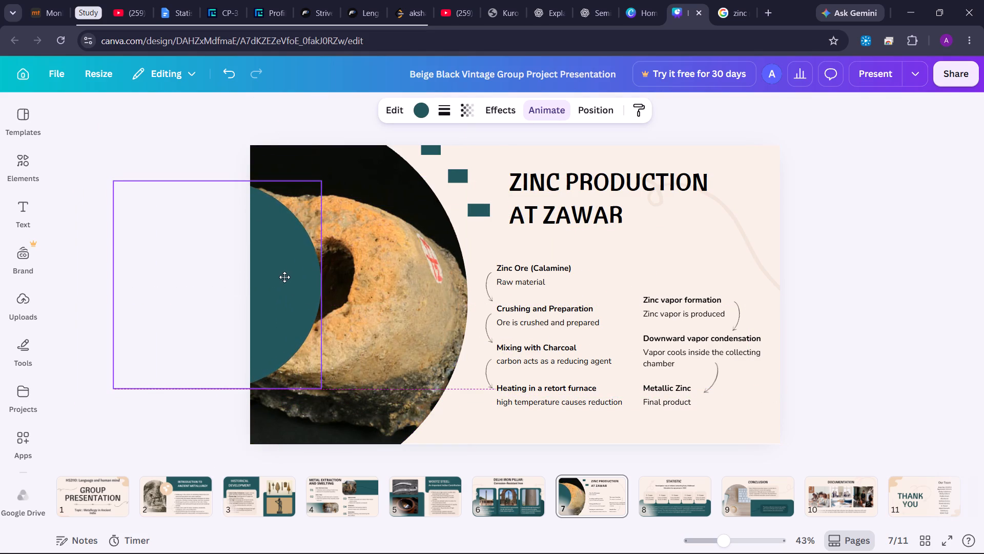
{"action": "left_click_drag", "start_coordinate": [284, 277], "coordinate": [288, 278]}
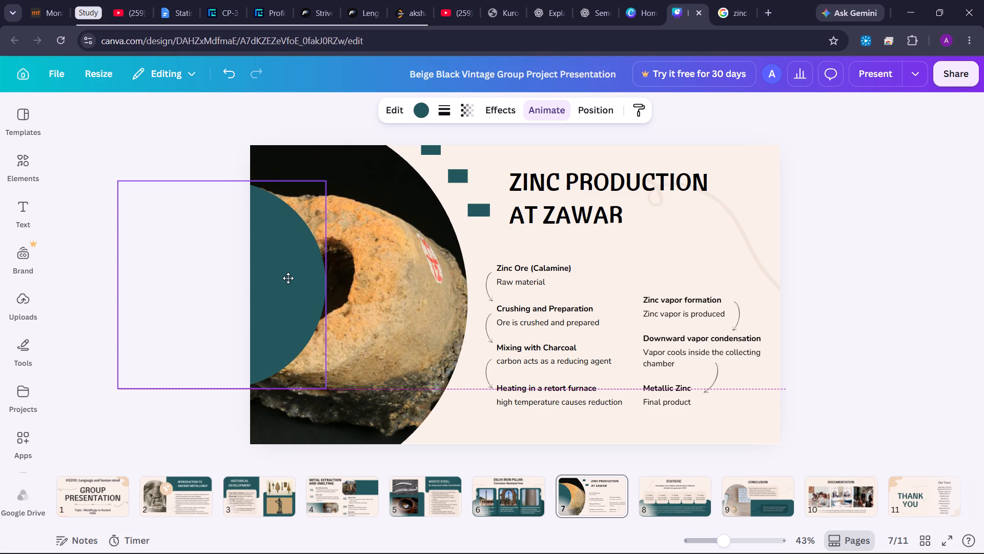
{"action": "left_click_drag", "start_coordinate": [288, 278], "coordinate": [303, 281]}
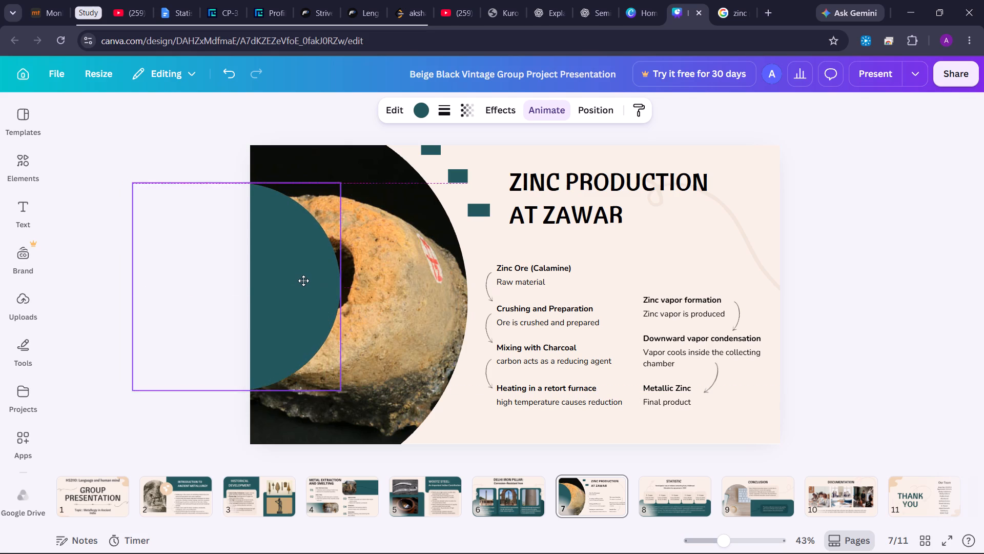
{"action": "left_click_drag", "start_coordinate": [303, 281], "coordinate": [306, 286]}
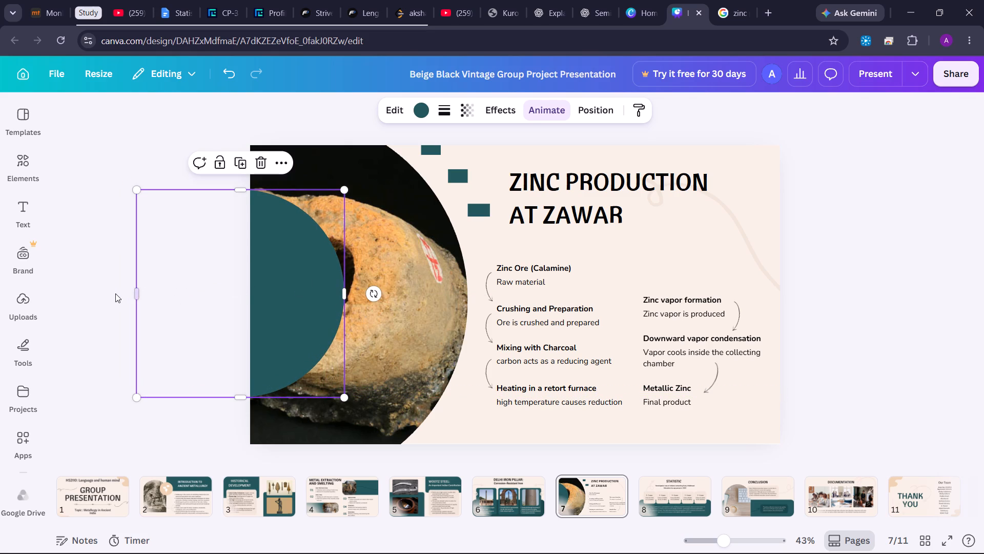
{"action": "left_click", "coordinate": [114, 293]}
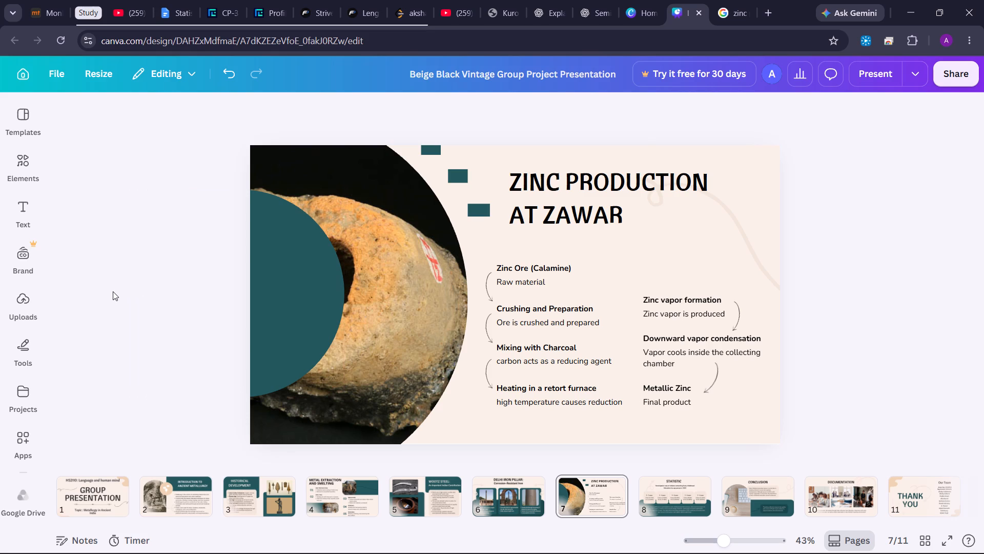
Shift the three curved arrows beside the first column of zinc process steps slightly left, away from the text.
{"action": "scroll", "coordinate": [341, 311], "scroll_direction": "down", "scroll_amount": 1}
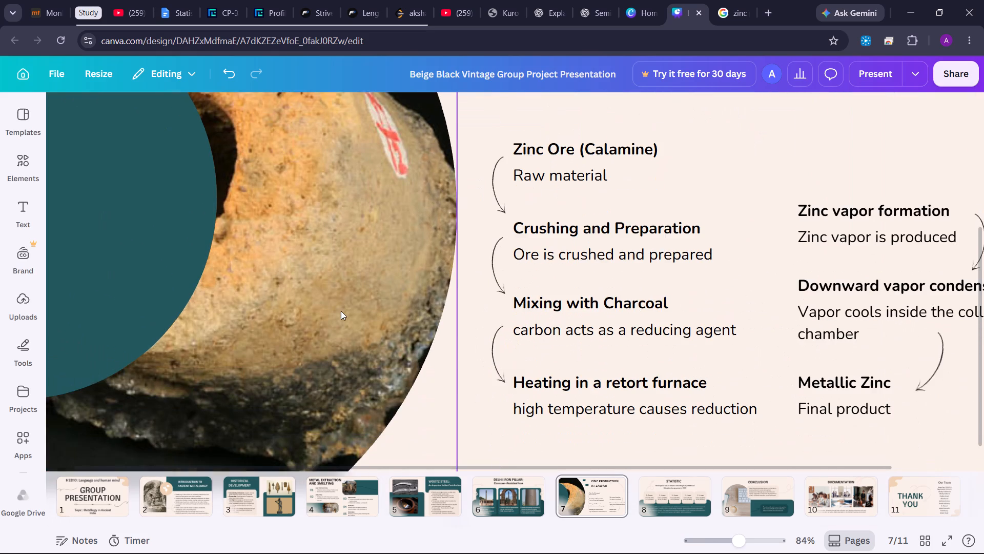
{"action": "scroll", "coordinate": [341, 311], "scroll_direction": "down", "scroll_amount": 1}
{"action": "left_click", "coordinate": [501, 200]}
{"action": "left_click", "coordinate": [501, 184]}
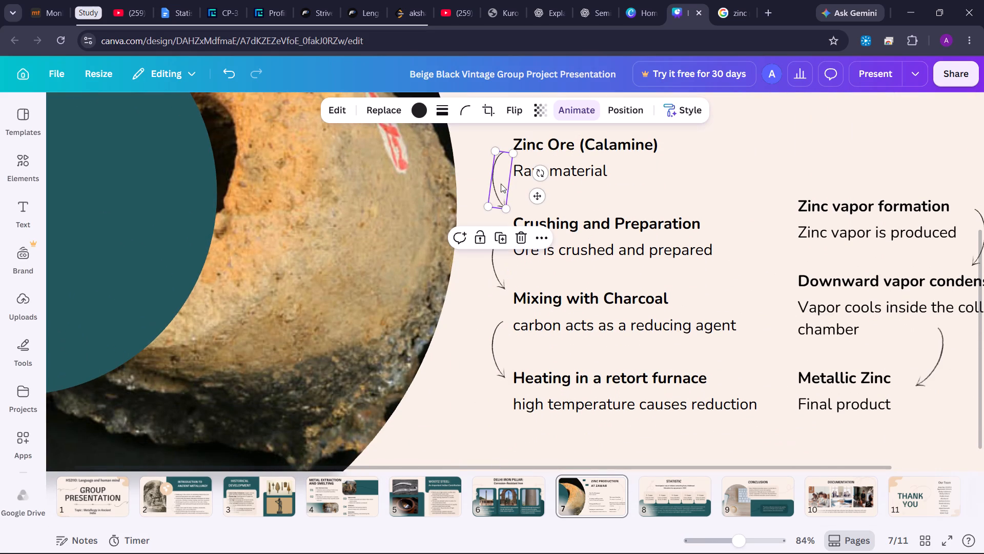
{"action": "left_click", "coordinate": [461, 301]}
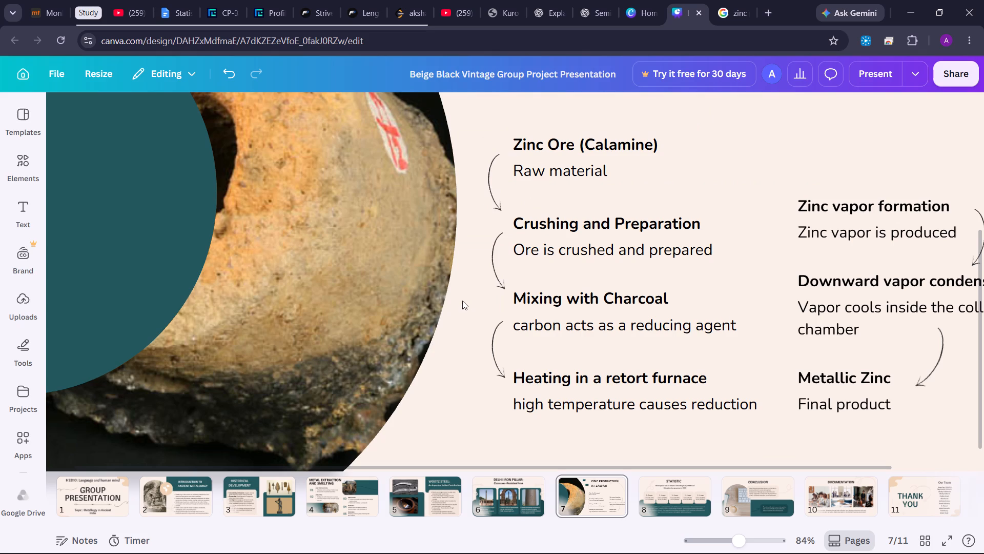
{"action": "left_click", "coordinate": [496, 271]}
{"action": "left_click", "coordinate": [500, 262]}
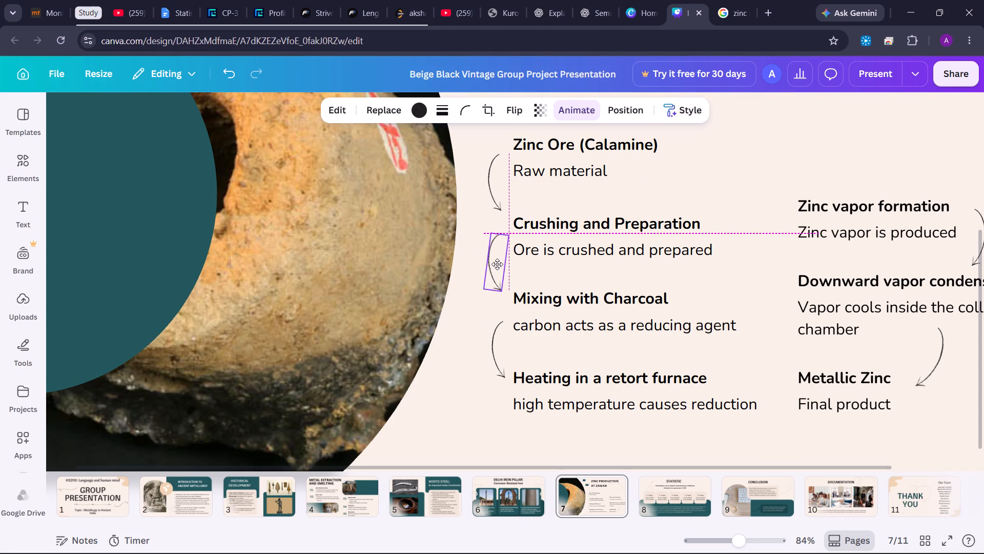
{"action": "left_click_drag", "start_coordinate": [497, 264], "coordinate": [497, 267]}
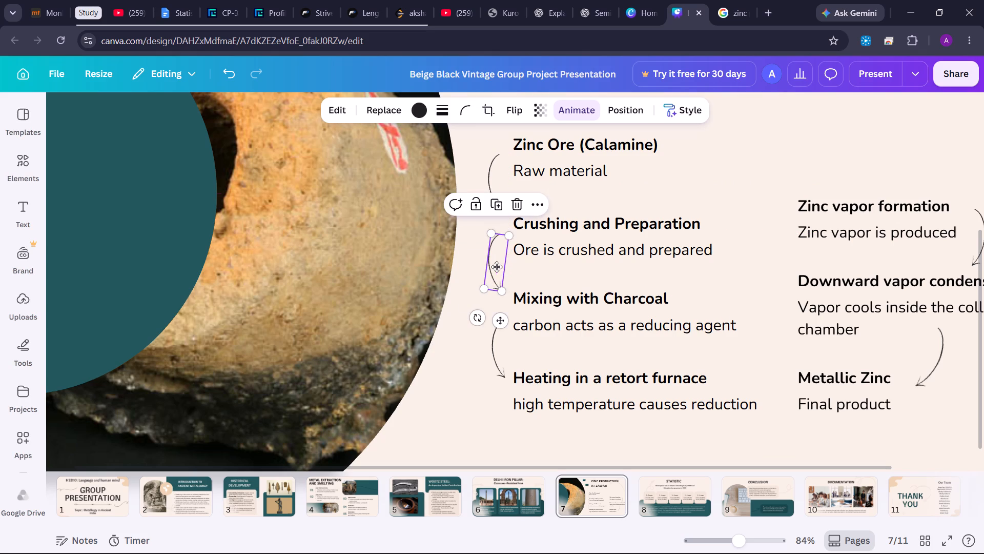
{"action": "left_click_drag", "start_coordinate": [497, 267], "coordinate": [496, 269]}
{"action": "left_click", "coordinate": [448, 329]}
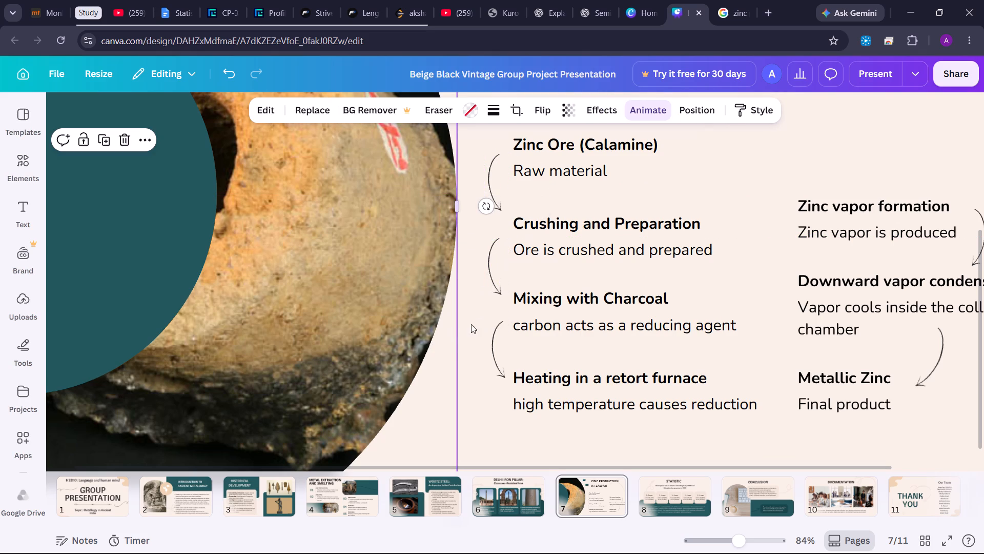
{"action": "left_click", "coordinate": [495, 337]}
{"action": "left_click", "coordinate": [500, 340]}
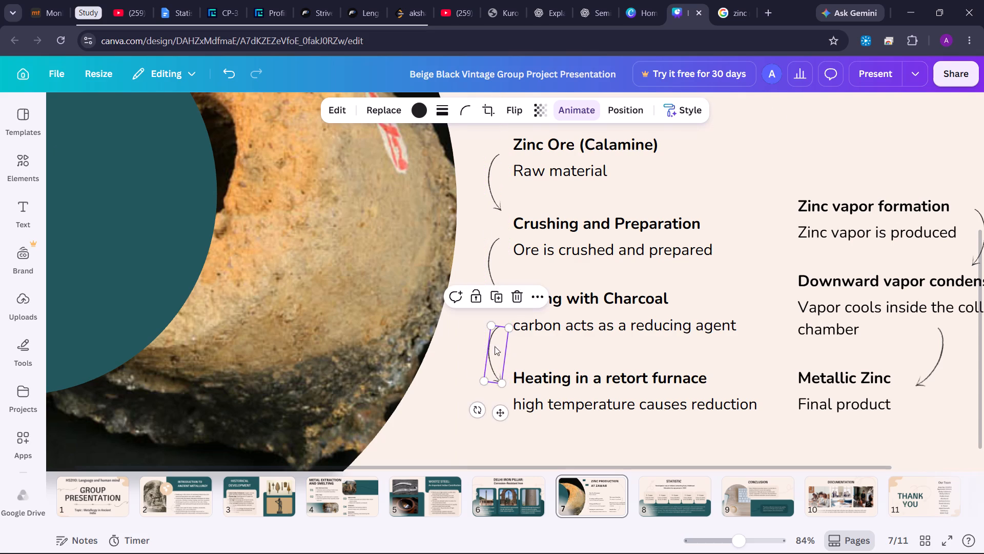
{"action": "left_click", "coordinate": [452, 384]}
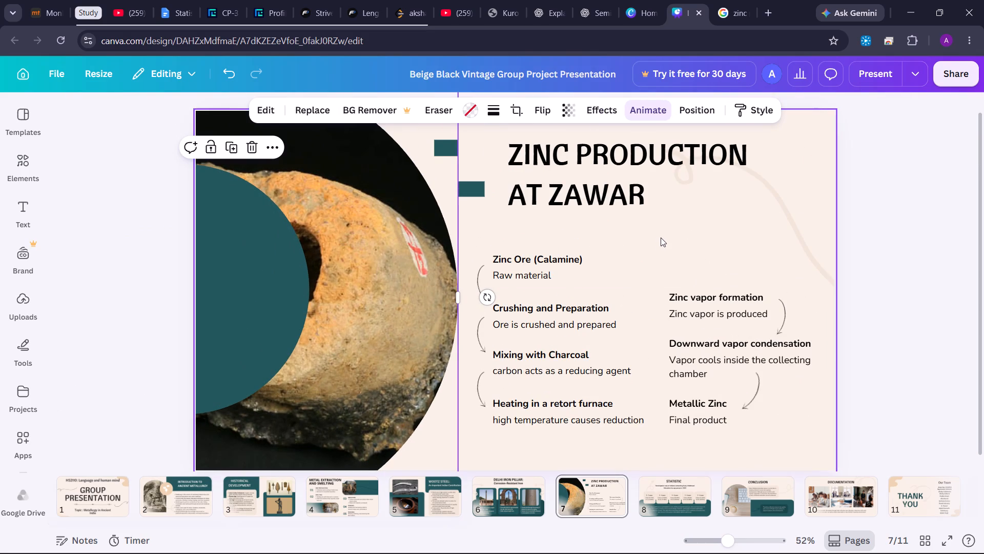
Move the first column of zinc process text together with its three arrows slightly right, away from the photo.
{"action": "left_click", "coordinate": [661, 237]}
{"action": "left_click_drag", "start_coordinate": [632, 237], "coordinate": [592, 244]}
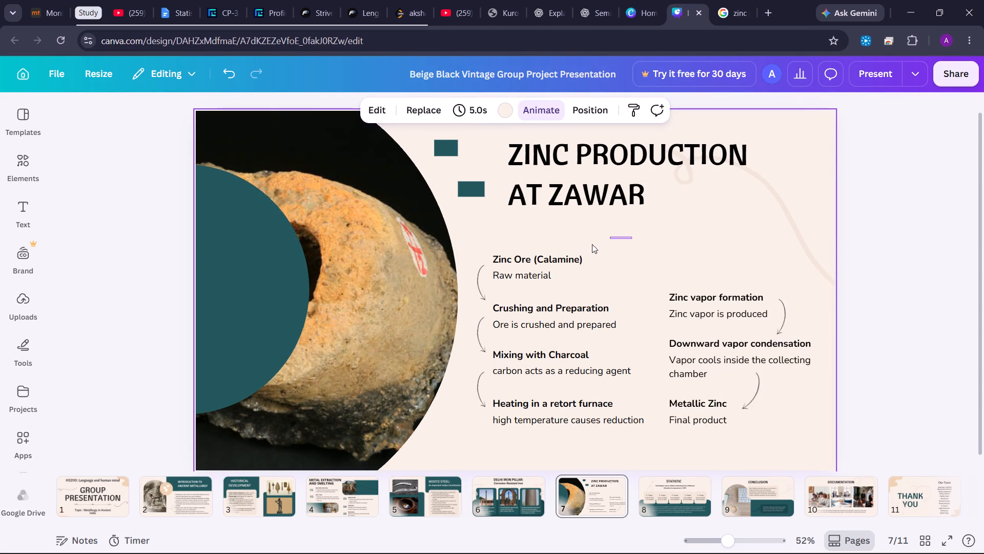
{"action": "left_click_drag", "start_coordinate": [592, 244], "coordinate": [453, 443]}
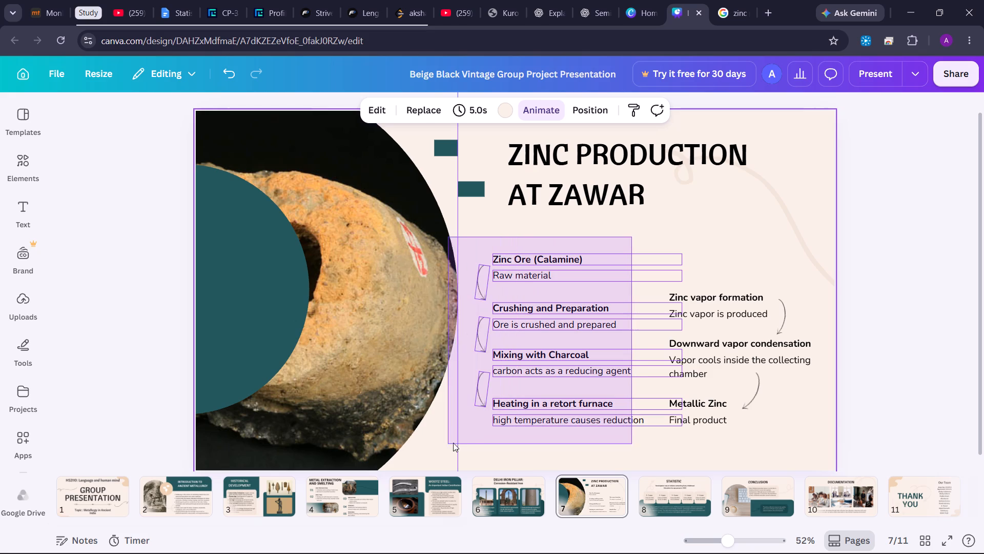
{"action": "left_click_drag", "start_coordinate": [453, 443], "coordinate": [479, 436]}
{"action": "left_click", "coordinate": [552, 374]}
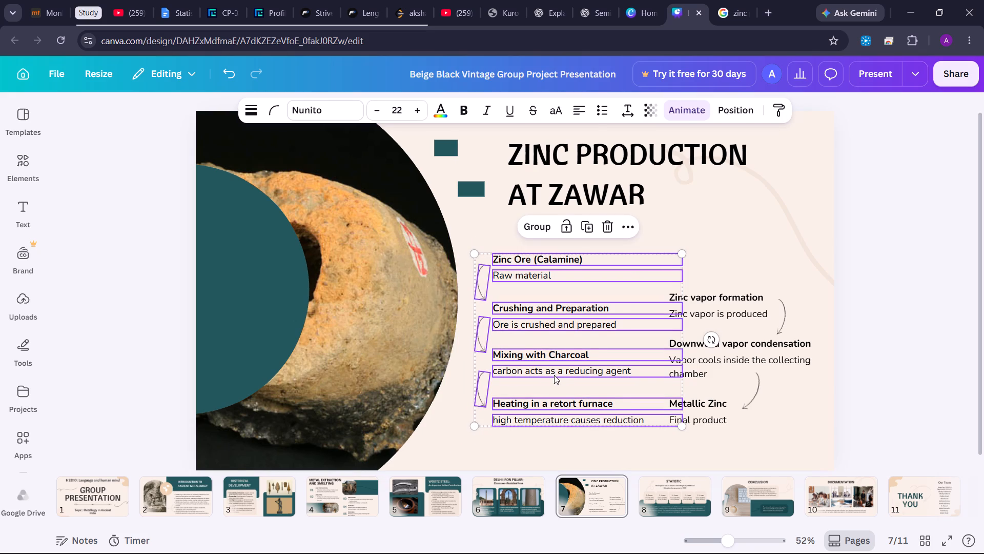
{"action": "left_click", "coordinate": [521, 443]}
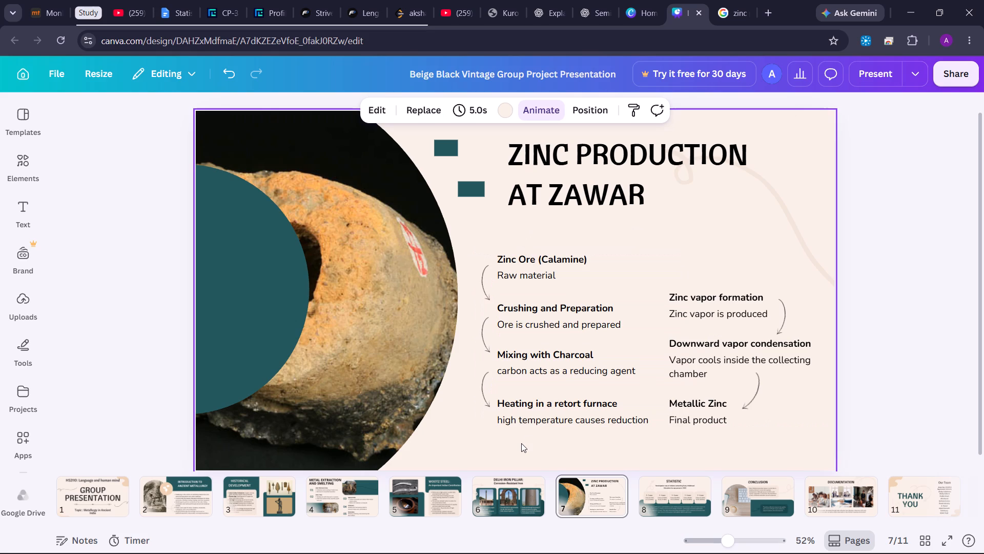
Switch to the Google image results for "zinc production at zawar" and examine the pictures of ancient Zawar zinc extraction remains.
{"action": "left_click", "coordinate": [733, 7]}
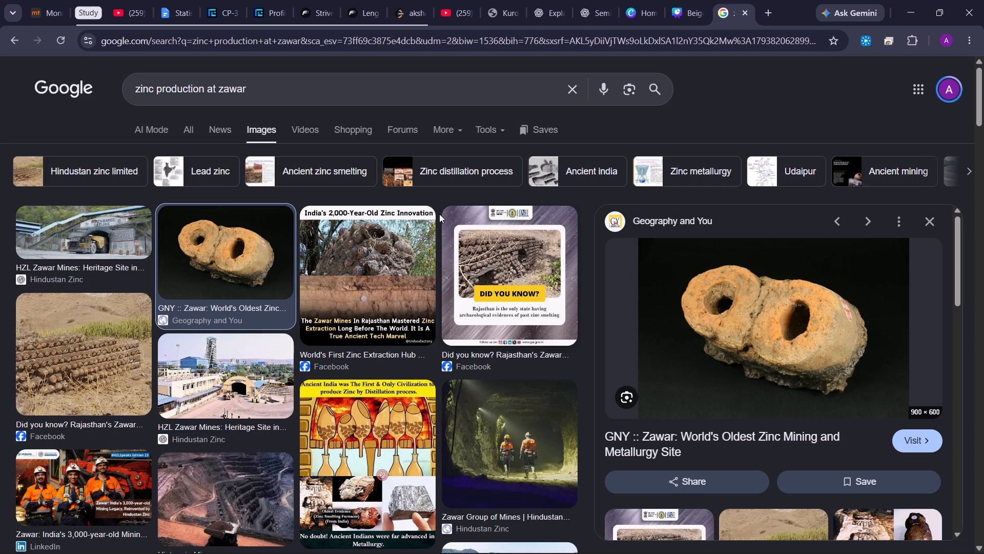
{"action": "left_click", "coordinate": [499, 260]}
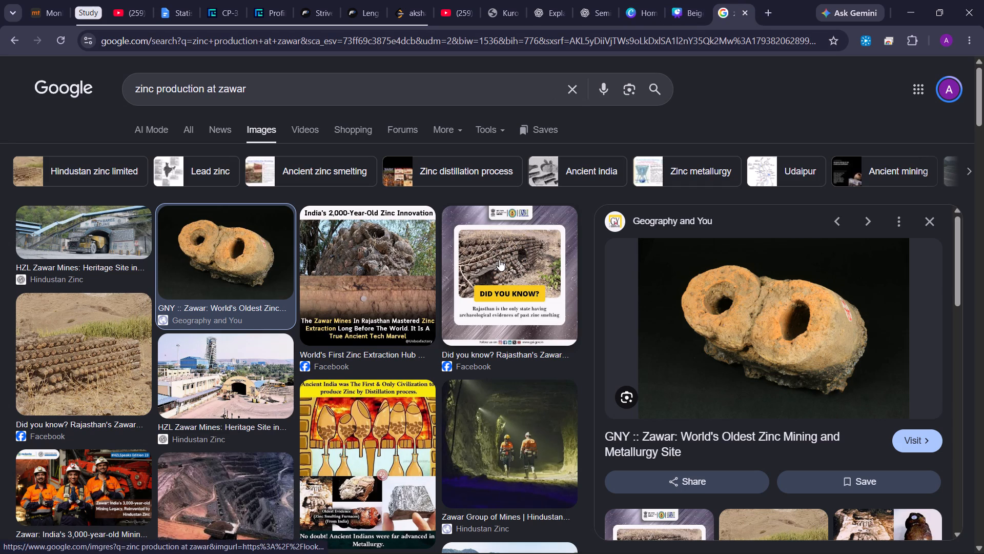
{"action": "left_click", "coordinate": [388, 275]}
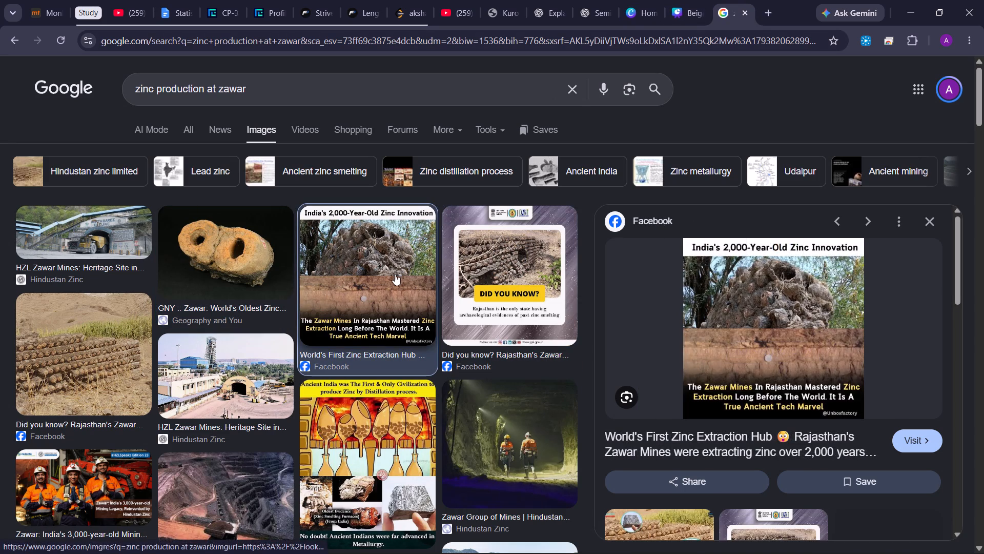
{"action": "left_click", "coordinate": [767, 306]}
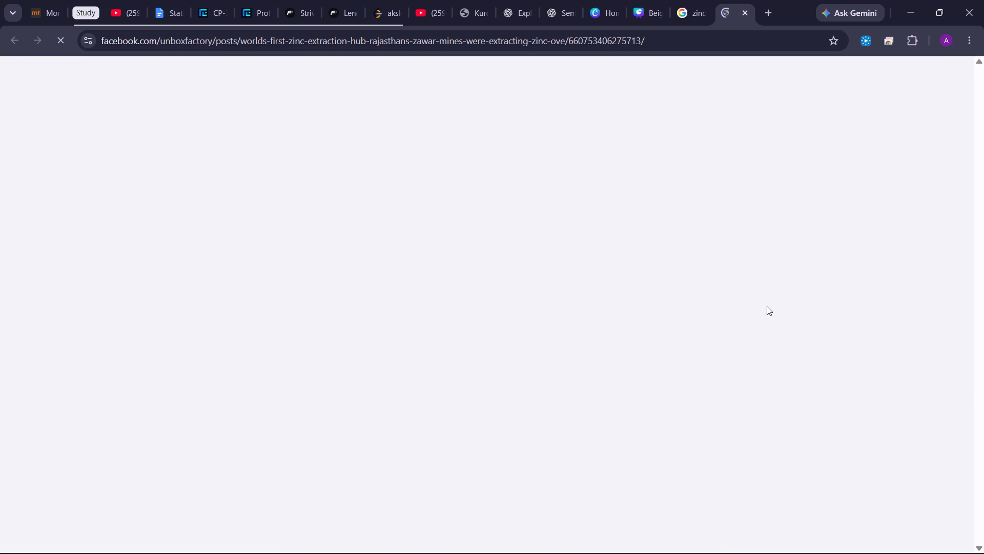
{"action": "left_click", "coordinate": [685, 0]}
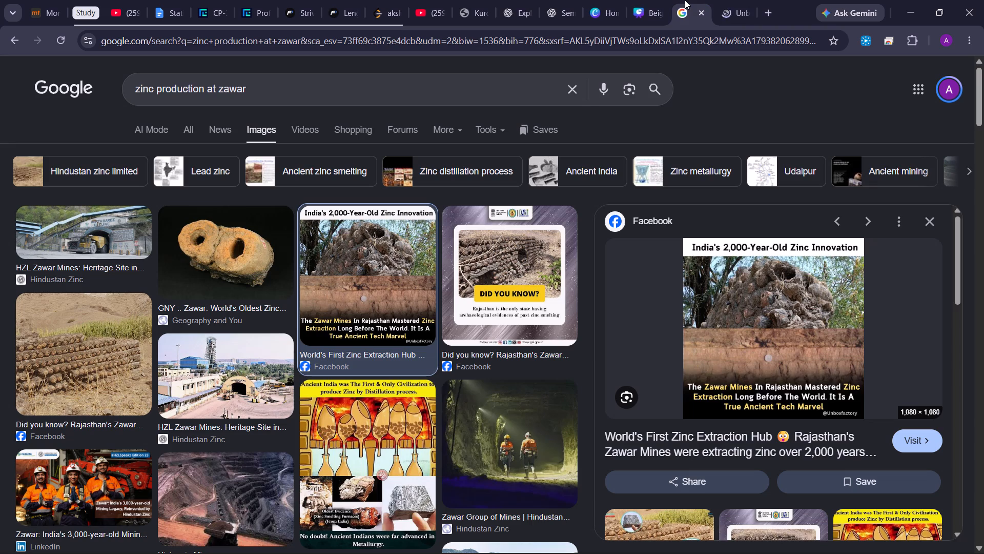
{"action": "left_click", "coordinate": [748, 14]}
{"action": "left_click", "coordinate": [745, 14]}
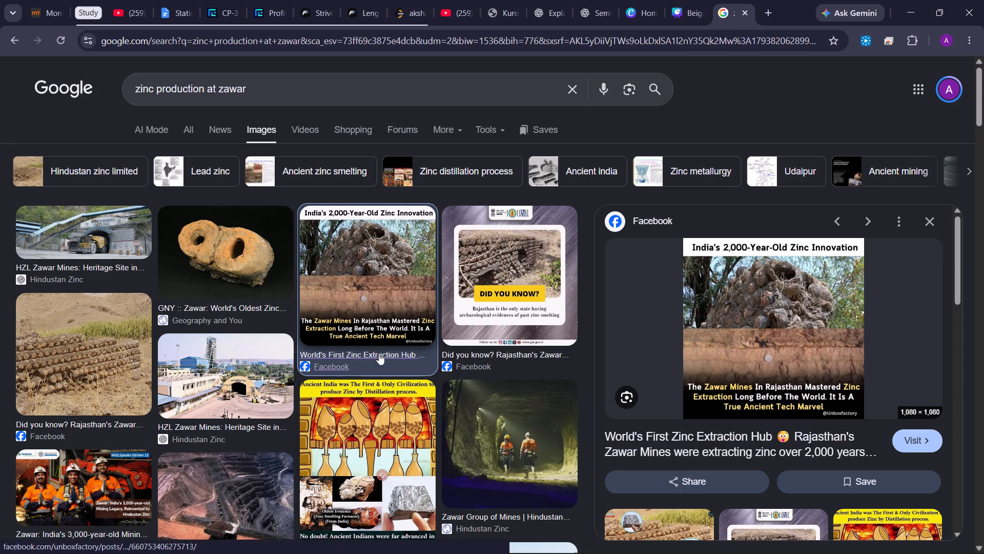
{"action": "scroll", "coordinate": [379, 353], "scroll_direction": "down", "scroll_amount": 4}
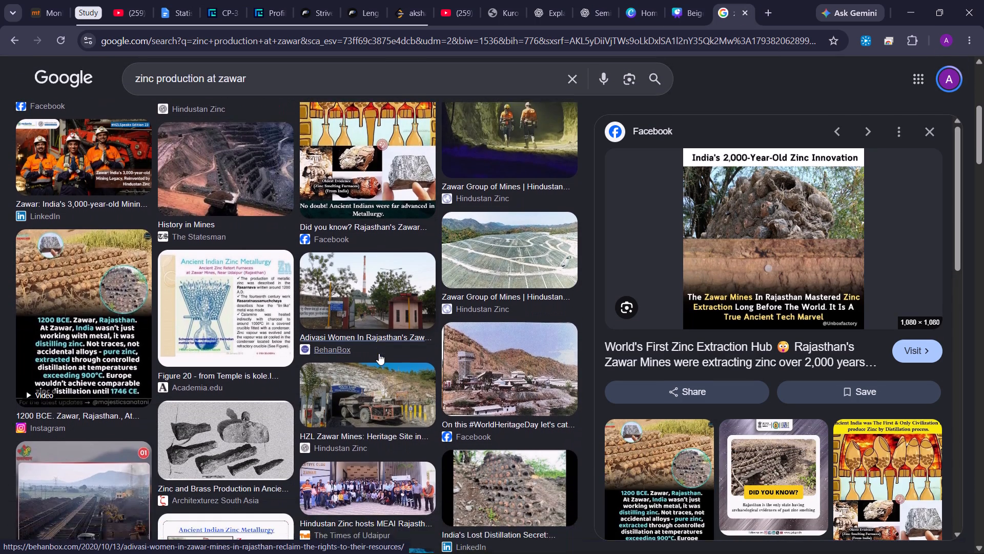
{"action": "scroll", "coordinate": [379, 353], "scroll_direction": "down", "scroll_amount": 1}
{"action": "left_click", "coordinate": [456, 398]}
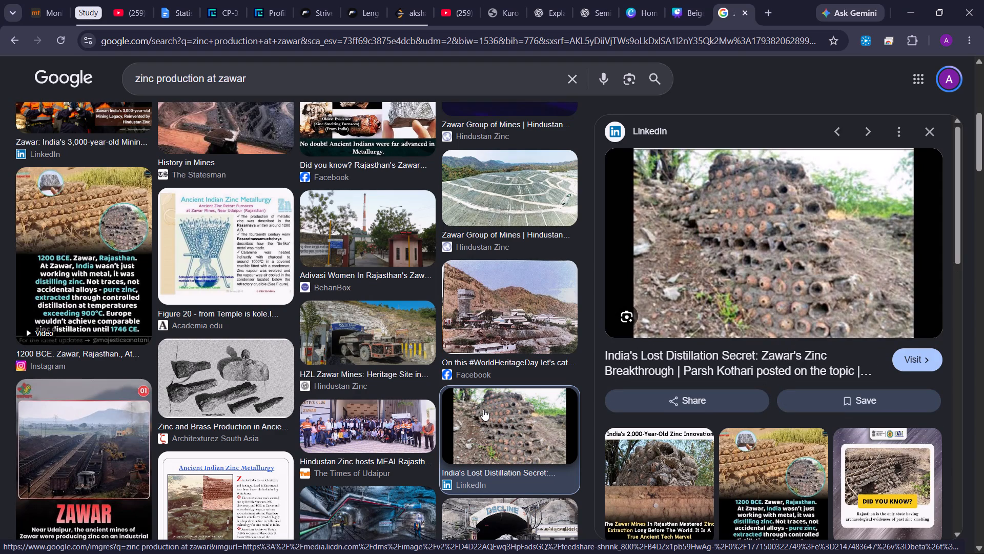
{"action": "scroll", "coordinate": [483, 409], "scroll_direction": "down", "scroll_amount": 2}
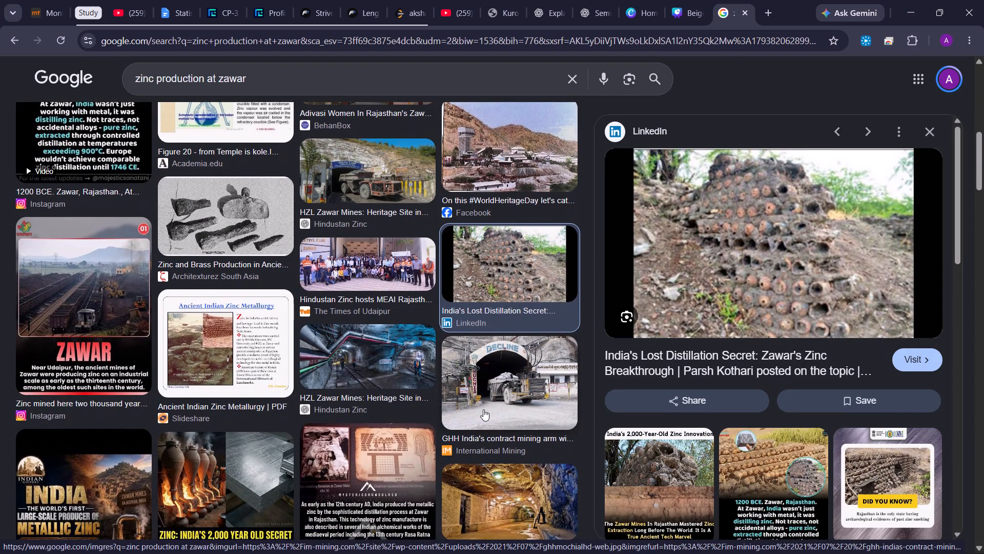
Copy the Hindustan Zinc photo of two miners from the Zawar image results and paste it onto slide 7 in Canva.
{"action": "scroll", "coordinate": [483, 409], "scroll_direction": "up", "scroll_amount": 3}
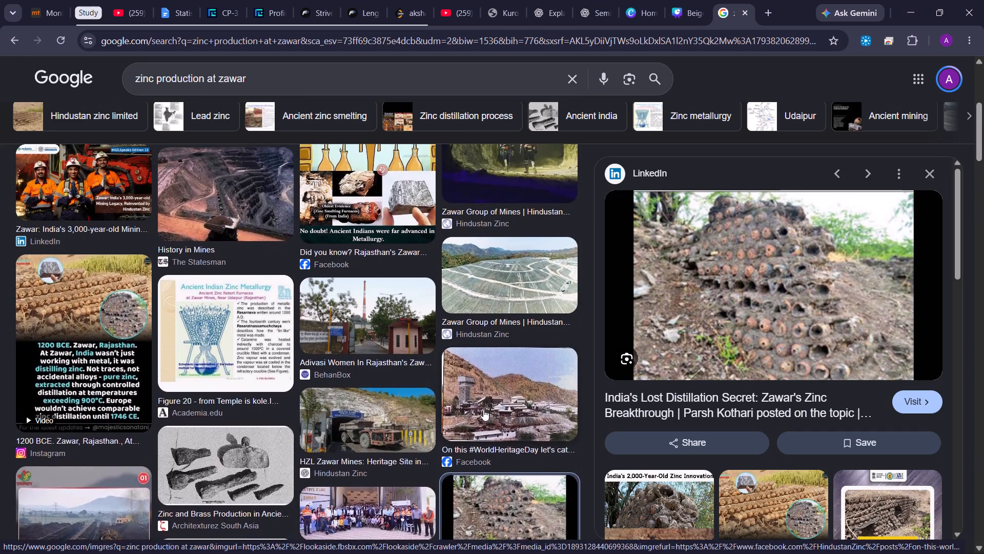
{"action": "scroll", "coordinate": [483, 409], "scroll_direction": "up", "scroll_amount": 2}
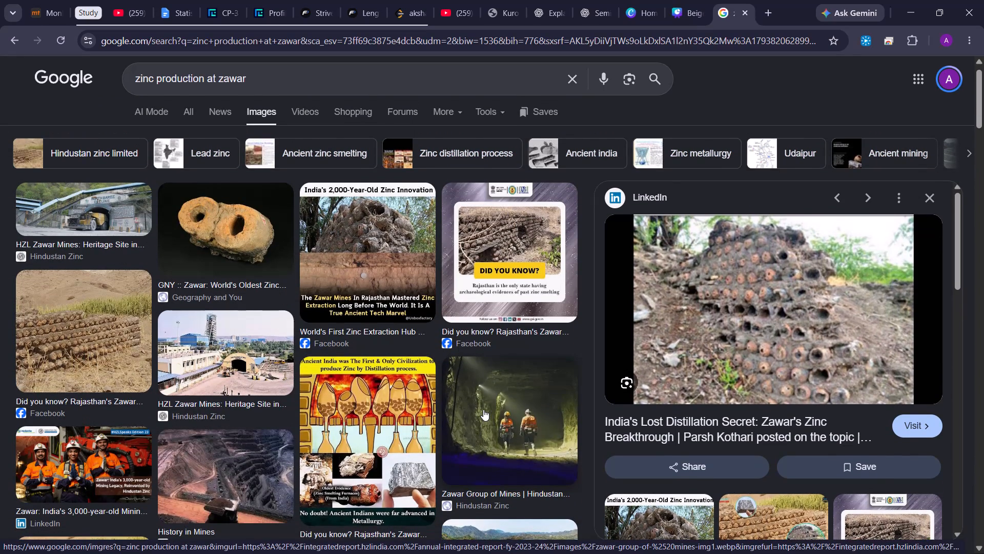
{"action": "left_click", "coordinate": [561, 427]}
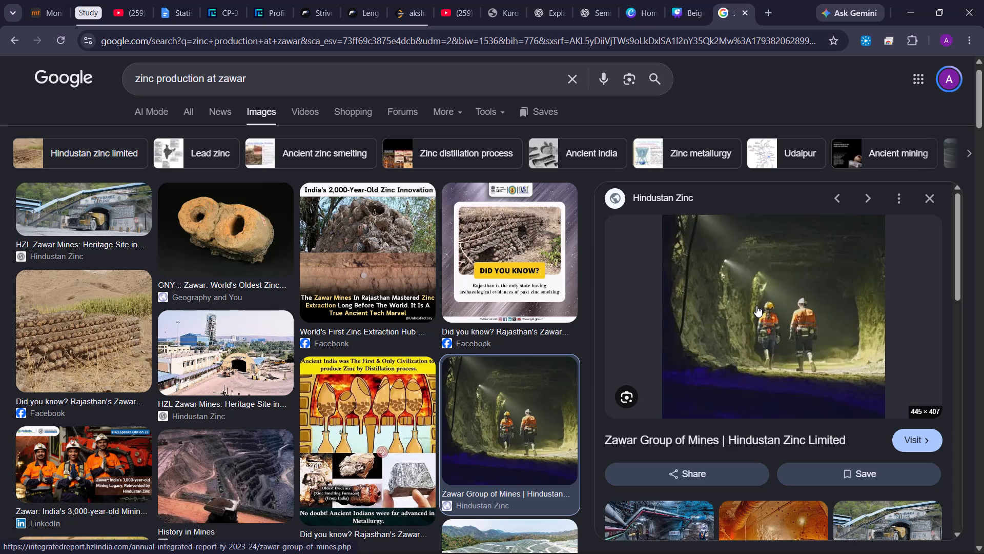
{"action": "right_click", "coordinate": [756, 306]}
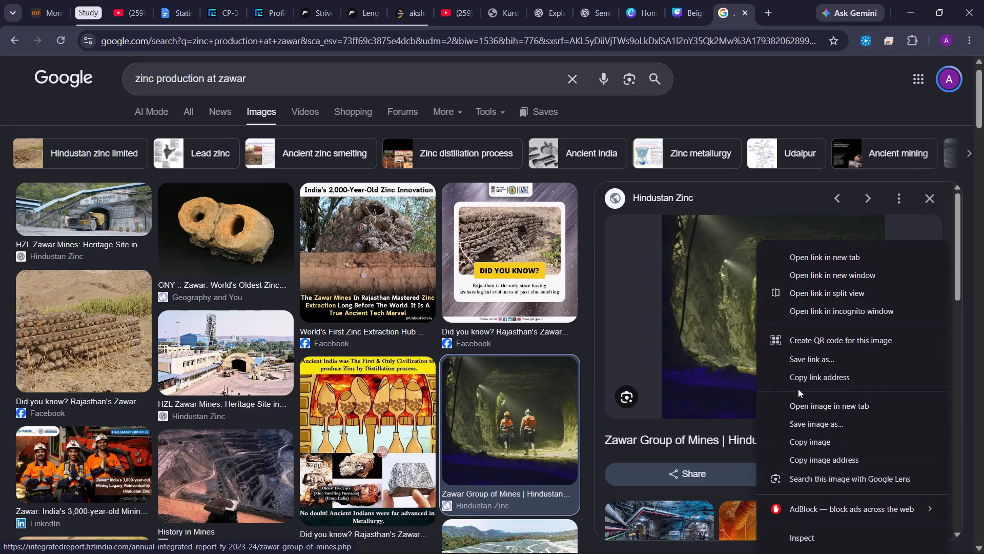
{"action": "left_click", "coordinate": [785, 437]}
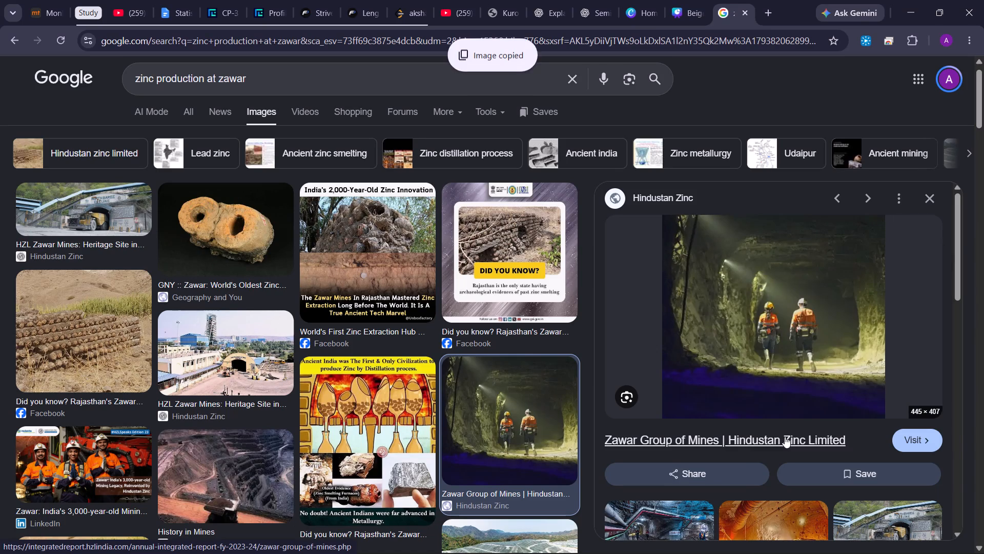
{"action": "left_click", "coordinate": [679, 0]}
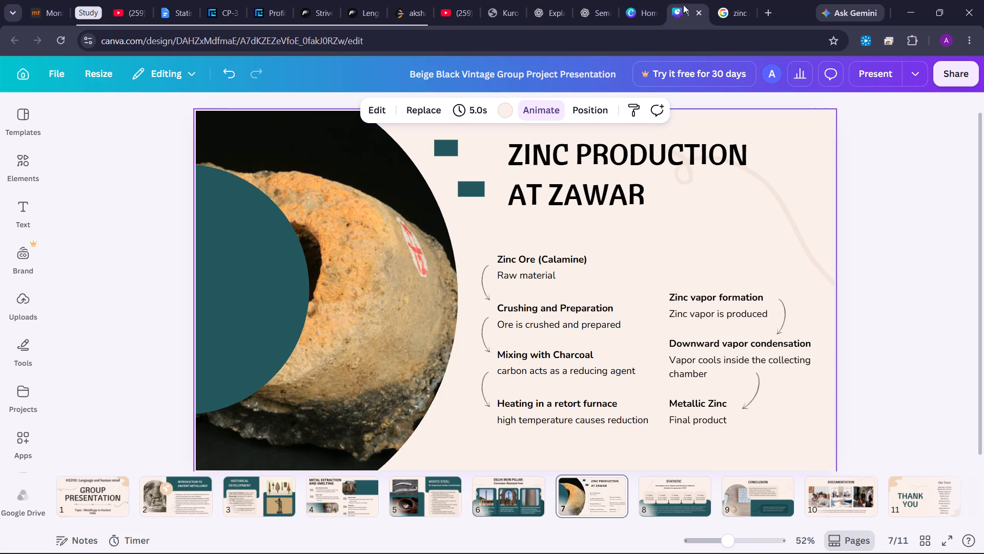
{"action": "key", "text": "ctrl+v"}
{"action": "key", "text": "ctrl+v"}
{"action": "left_click", "coordinate": [856, 174]}
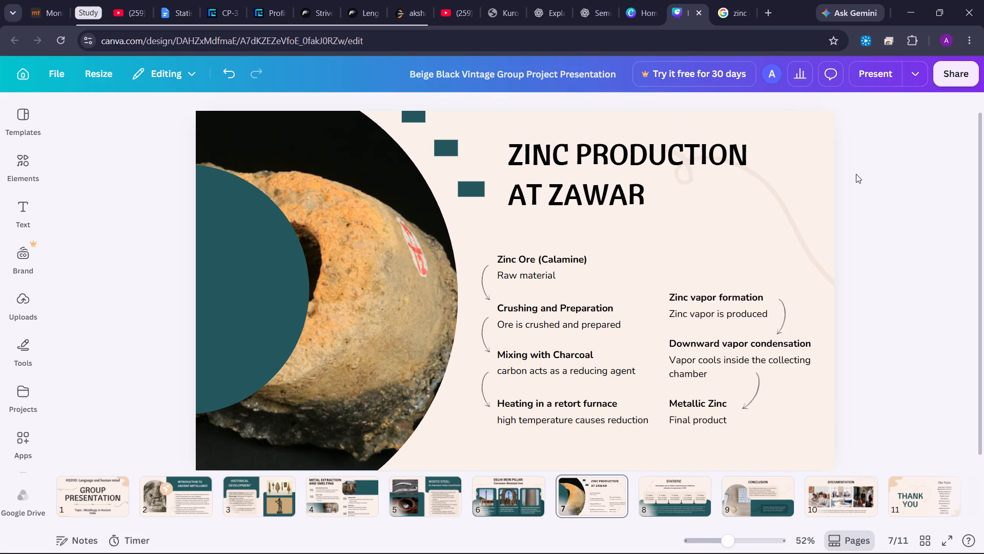
{"action": "key", "text": "ctrl+v"}
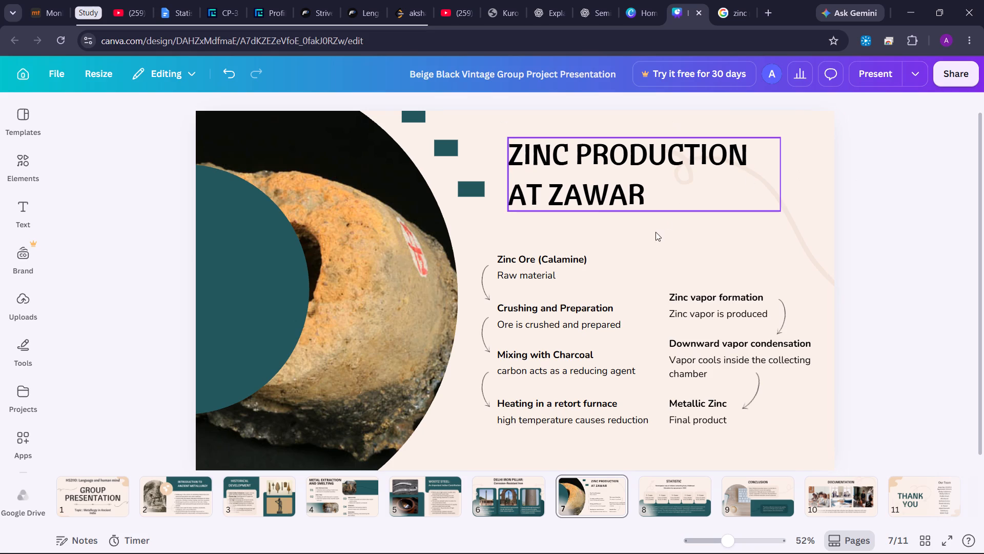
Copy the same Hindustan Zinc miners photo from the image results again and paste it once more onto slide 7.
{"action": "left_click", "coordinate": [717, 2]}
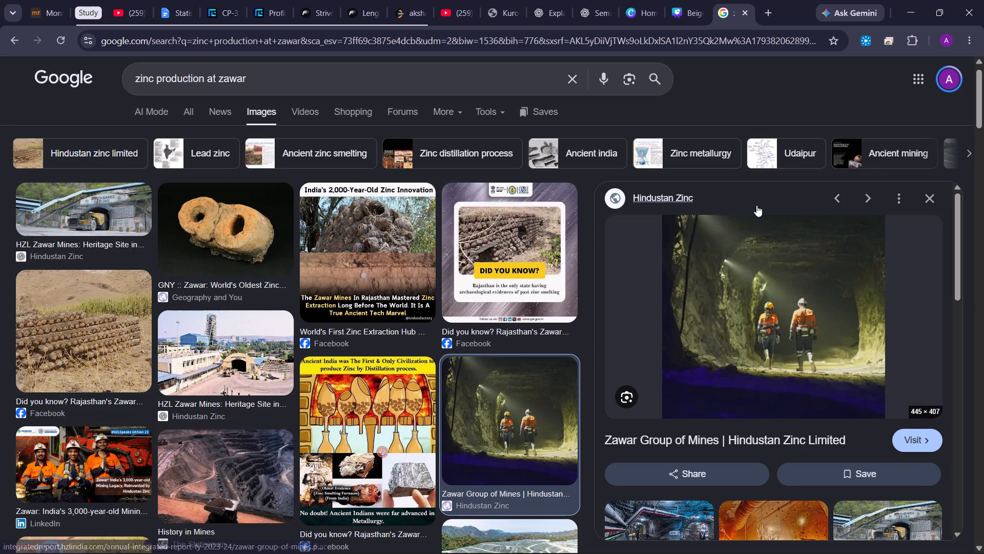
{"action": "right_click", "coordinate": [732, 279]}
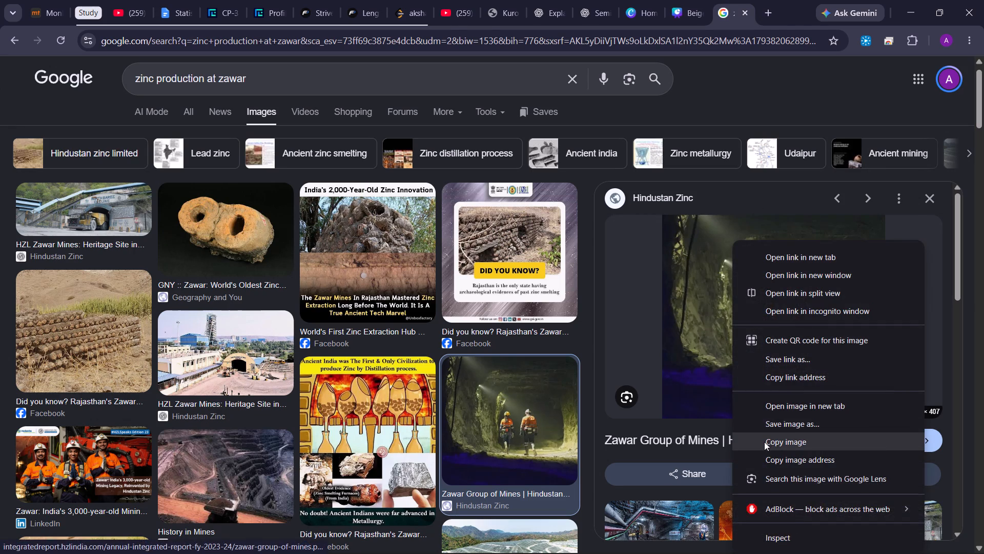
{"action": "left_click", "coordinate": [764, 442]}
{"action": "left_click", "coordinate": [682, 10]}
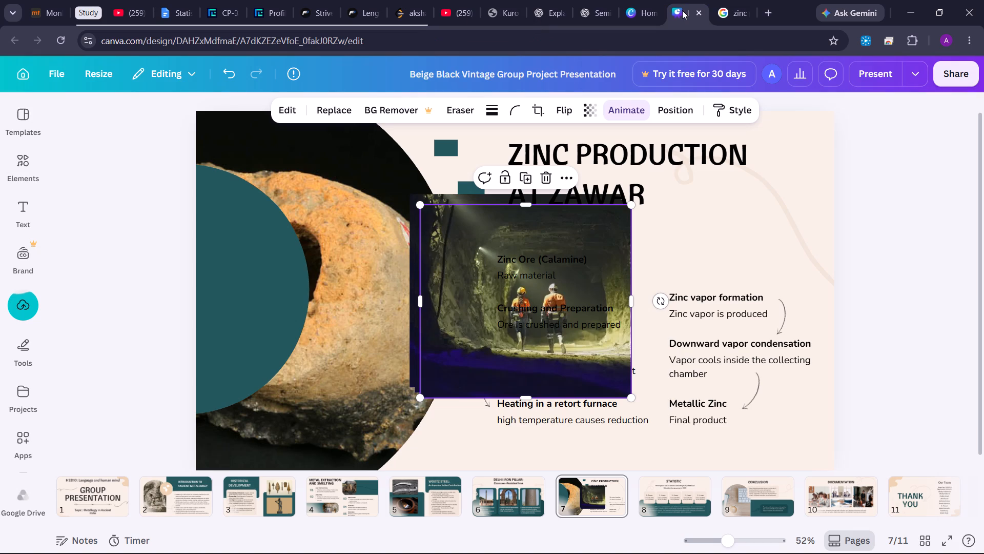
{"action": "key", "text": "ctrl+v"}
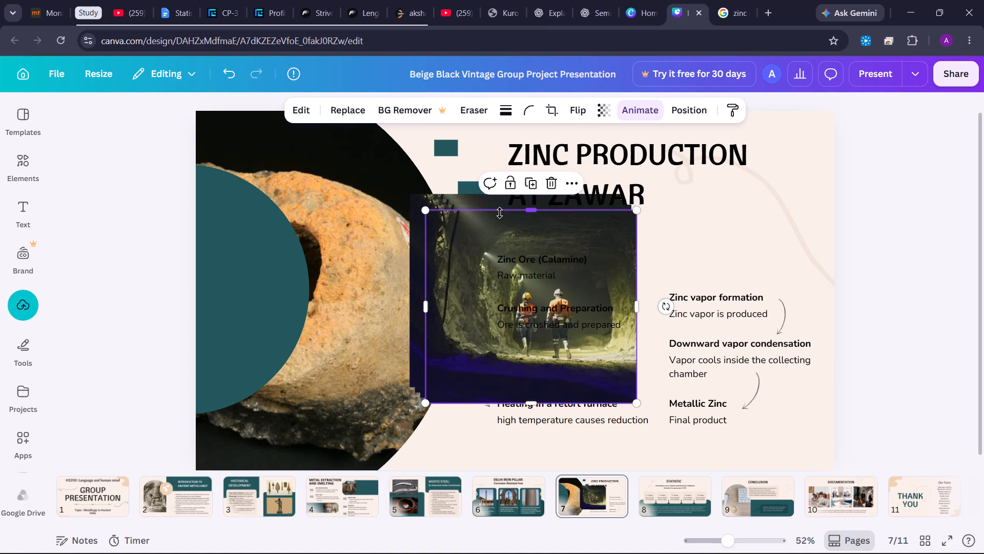
Delete the duplicate pasted miners photos on slide 7, keeping and selecting a single copy.
{"action": "key", "text": "BackSpace"}
{"action": "key", "text": "BackSpace"}
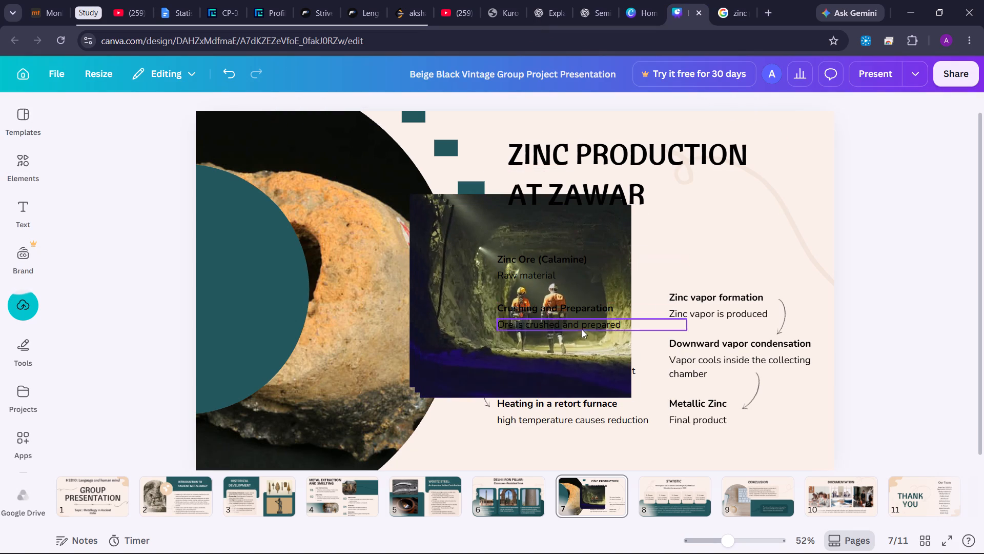
{"action": "left_click", "coordinate": [456, 232]}
{"action": "key", "text": "BackSpace"}
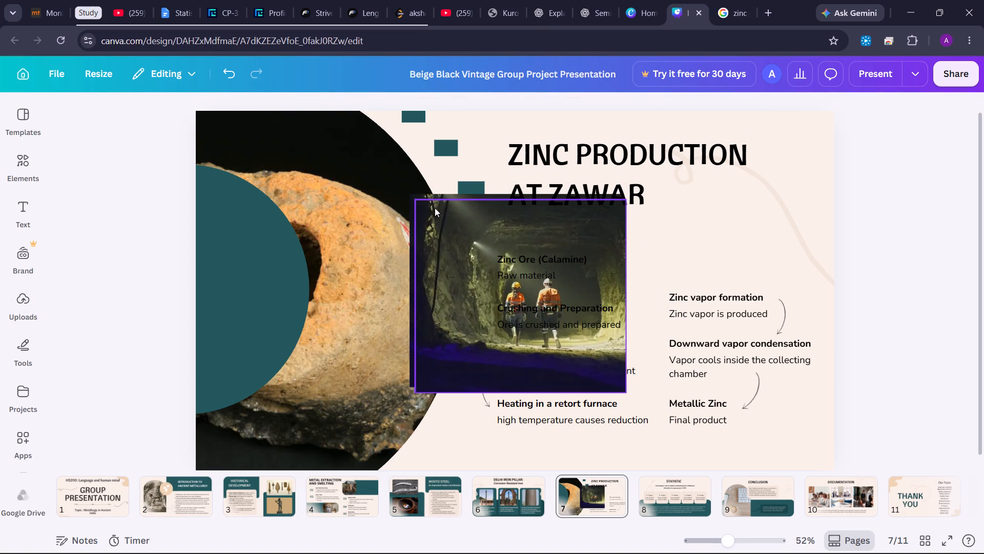
{"action": "left_click", "coordinate": [437, 211]}
{"action": "key", "text": "BackSpace"}
{"action": "left_click", "coordinate": [441, 215]}
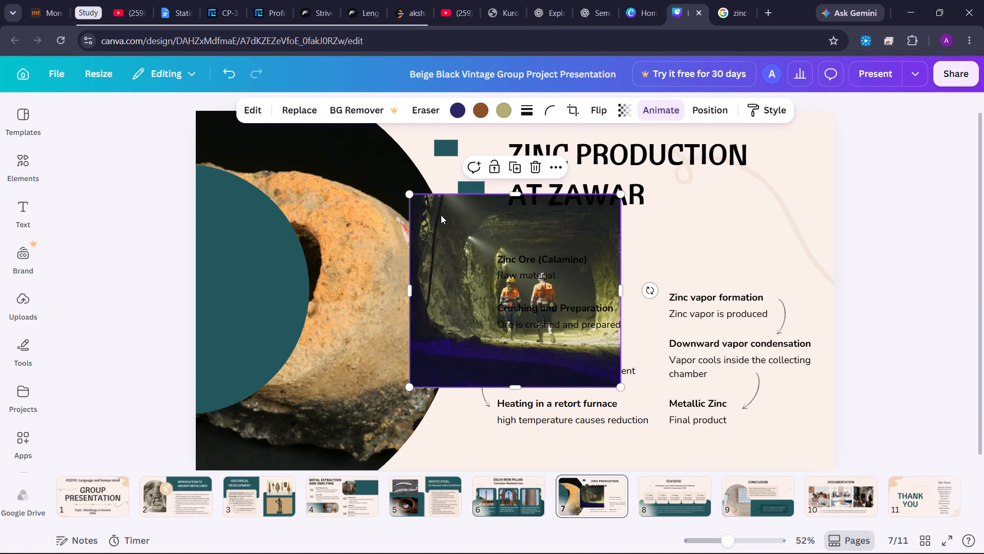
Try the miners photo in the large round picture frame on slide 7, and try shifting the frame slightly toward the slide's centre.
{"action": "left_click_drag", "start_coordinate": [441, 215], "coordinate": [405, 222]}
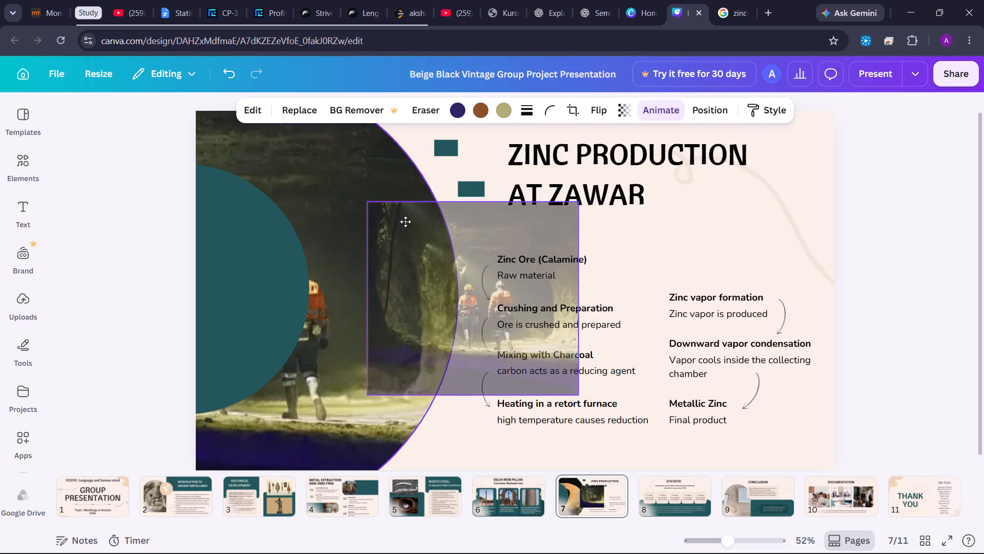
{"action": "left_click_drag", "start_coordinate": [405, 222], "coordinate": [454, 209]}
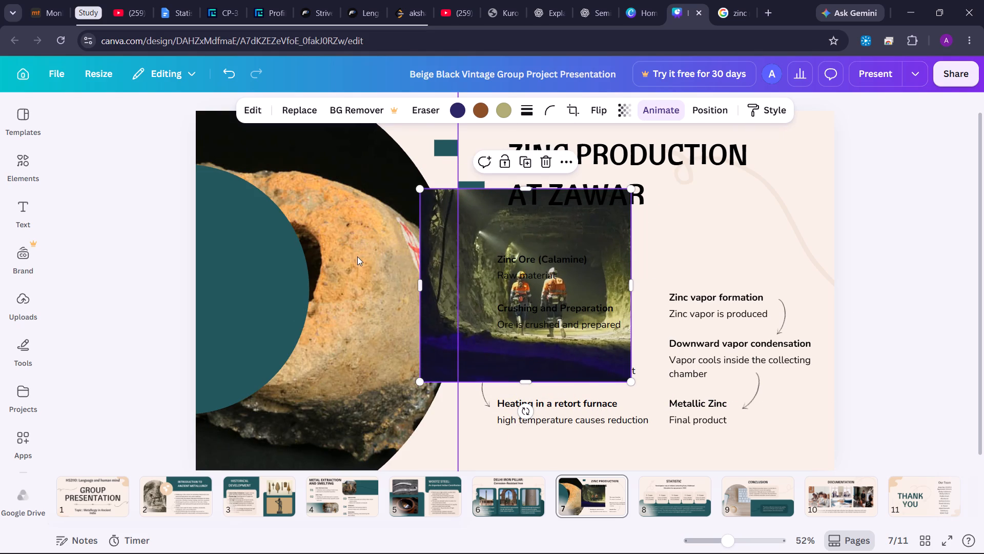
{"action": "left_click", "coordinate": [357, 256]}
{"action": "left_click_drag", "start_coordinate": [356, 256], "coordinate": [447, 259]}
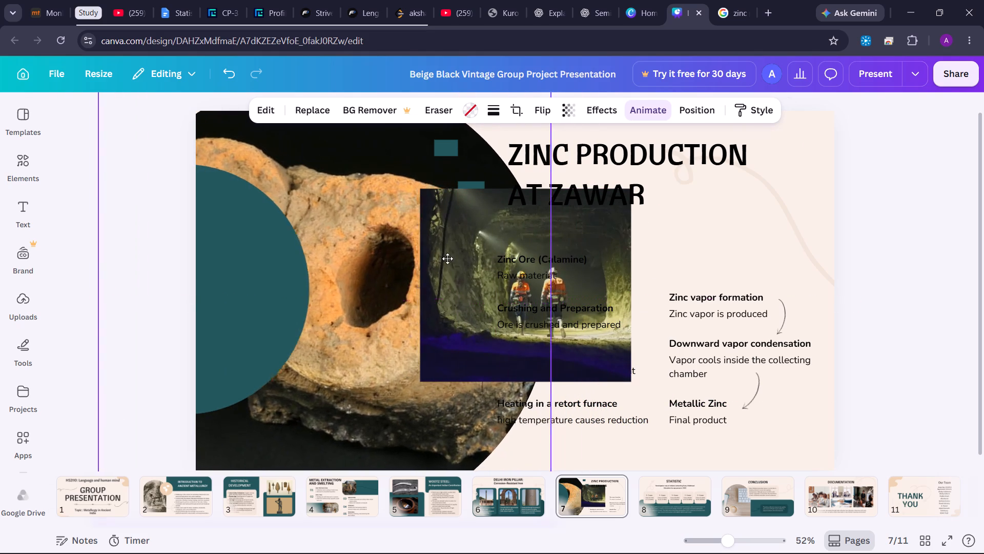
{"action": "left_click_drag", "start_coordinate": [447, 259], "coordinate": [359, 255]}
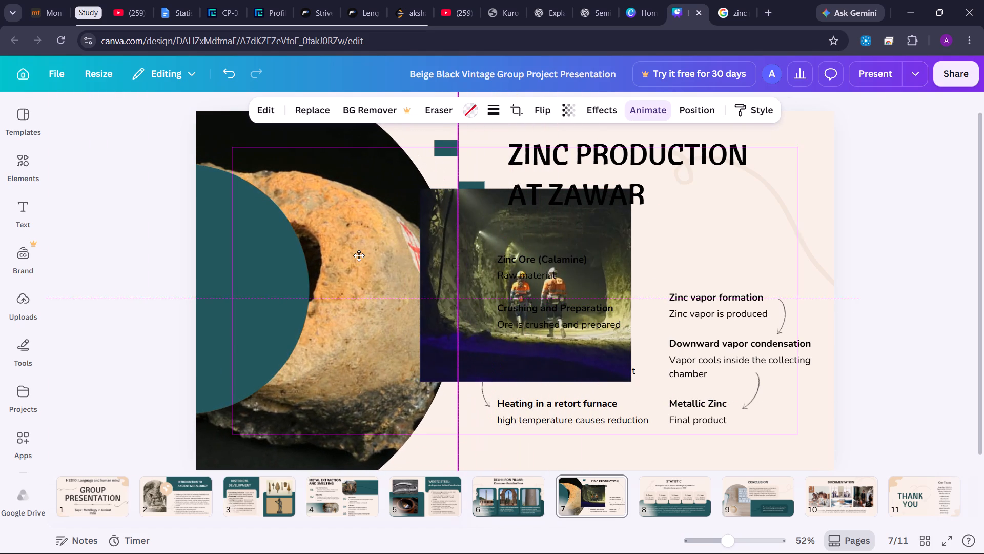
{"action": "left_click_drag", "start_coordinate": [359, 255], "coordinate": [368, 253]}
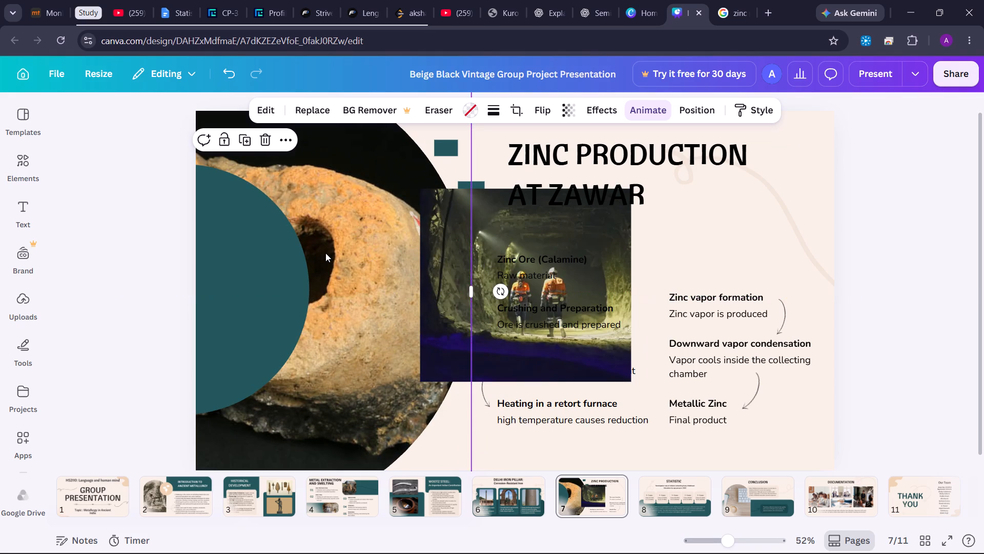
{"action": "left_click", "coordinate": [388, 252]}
Replace the ore photo in the round frame with the miners photo, moving the frame toward mid-slide and narrowing it.
{"action": "left_click_drag", "start_coordinate": [384, 252], "coordinate": [630, 250]}
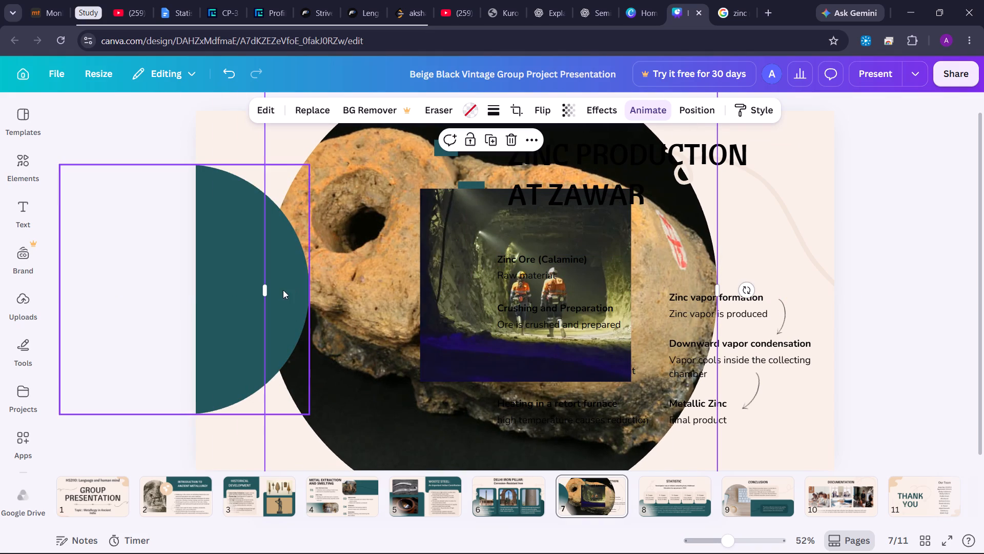
{"action": "left_click_drag", "start_coordinate": [265, 288], "coordinate": [437, 279]}
{"action": "left_click", "coordinate": [485, 274]}
{"action": "left_click_drag", "start_coordinate": [483, 274], "coordinate": [510, 283]}
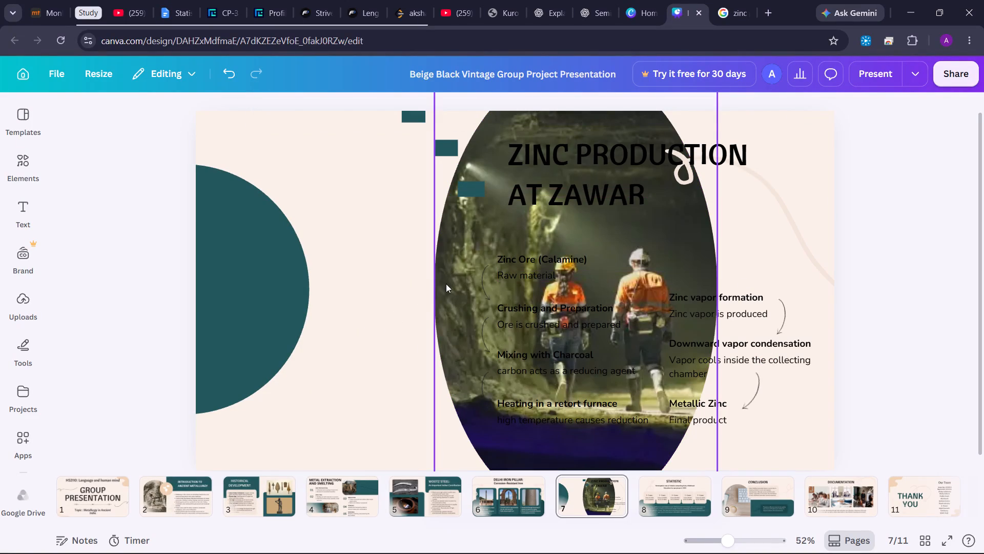
Move the framed miners photo back to the slide's left edge behind the teal circle, and widen the frame slightly.
{"action": "left_click", "coordinate": [446, 284]}
{"action": "left_click_drag", "start_coordinate": [452, 294], "coordinate": [182, 283]}
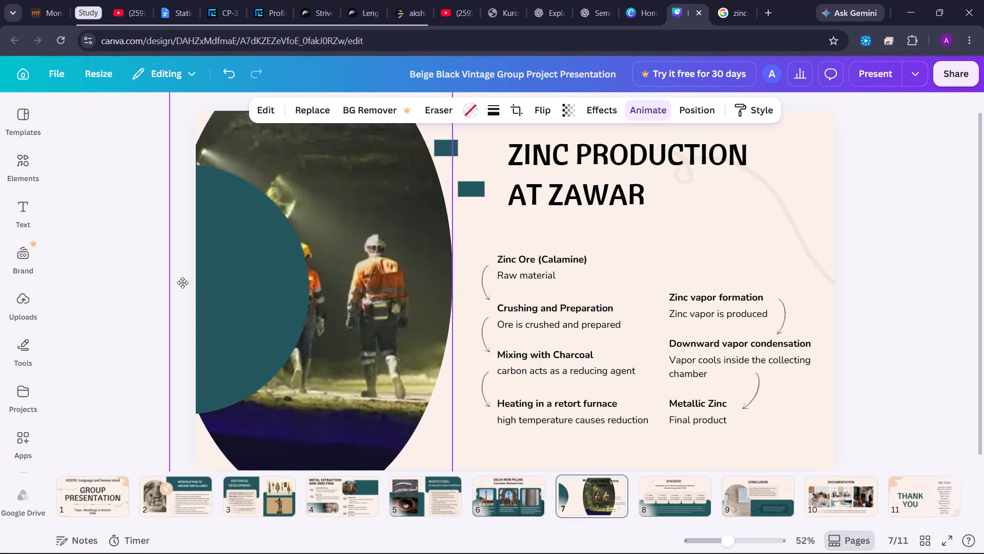
{"action": "left_click_drag", "start_coordinate": [182, 283], "coordinate": [153, 293]}
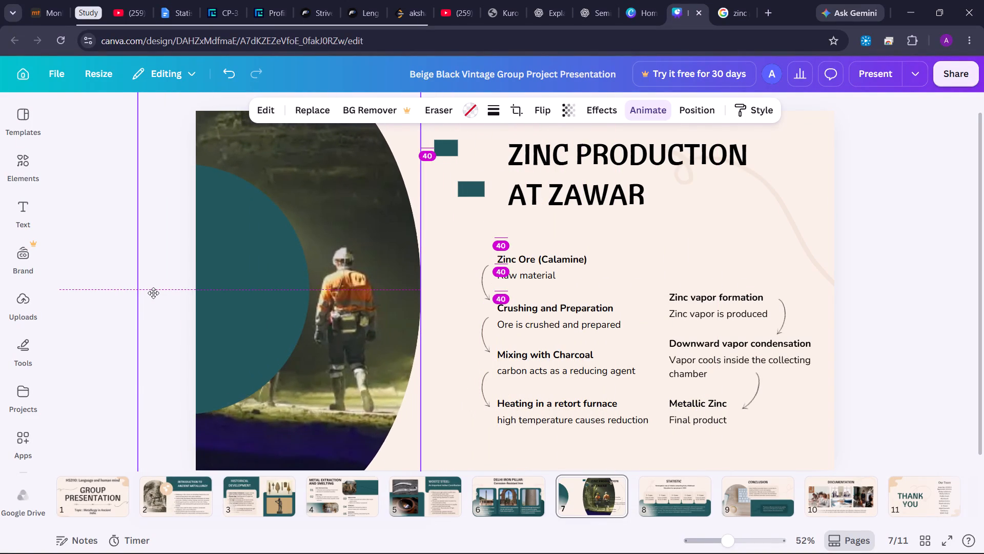
{"action": "left_click_drag", "start_coordinate": [153, 293], "coordinate": [174, 292]}
{"action": "left_click_drag", "start_coordinate": [156, 284], "coordinate": [130, 285]}
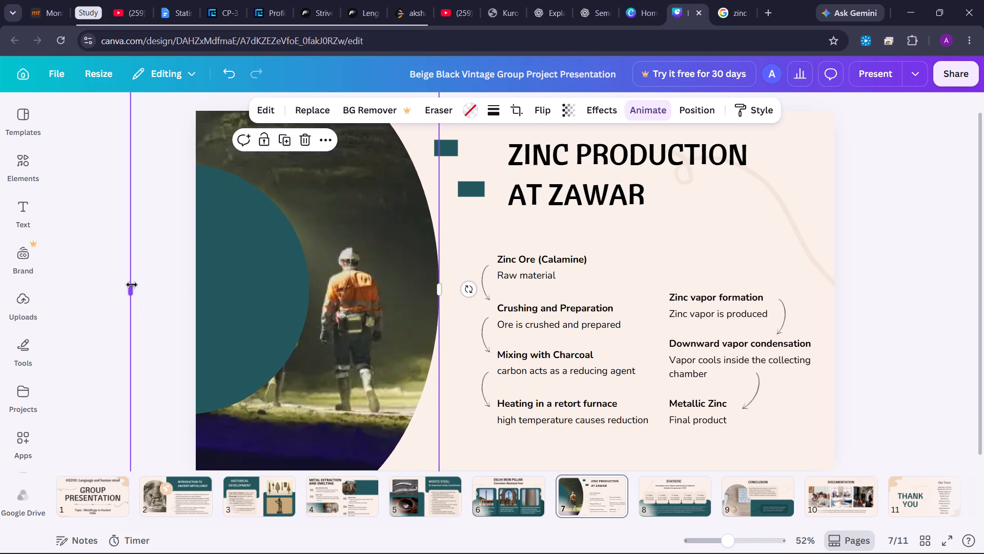
{"action": "left_click_drag", "start_coordinate": [381, 253], "coordinate": [392, 253]}
{"action": "left_click_drag", "start_coordinate": [142, 291], "coordinate": [129, 291]}
{"action": "left_click", "coordinate": [165, 289]}
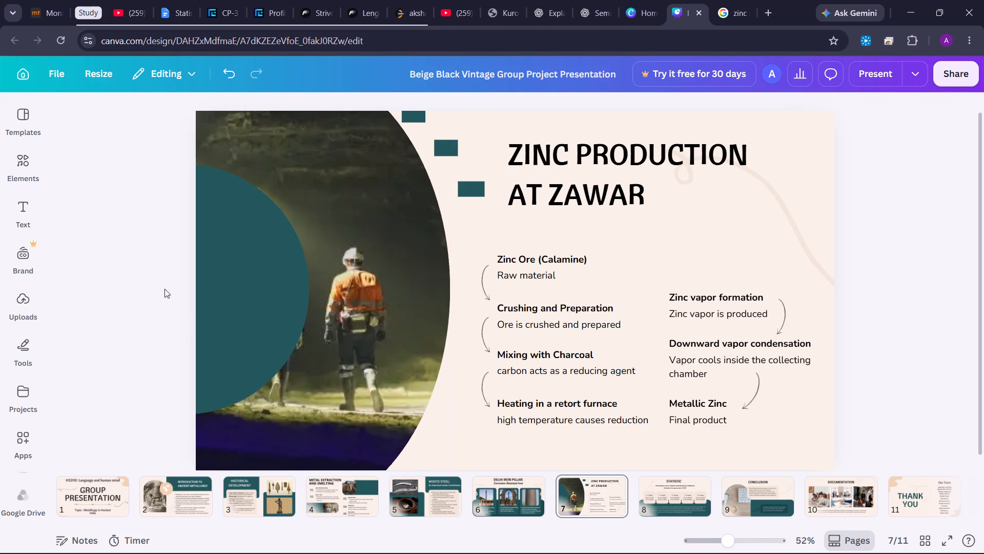
Shift the teal circle slightly right over the miners photo and set its transparency to 71.
{"action": "left_click", "coordinate": [230, 294]}
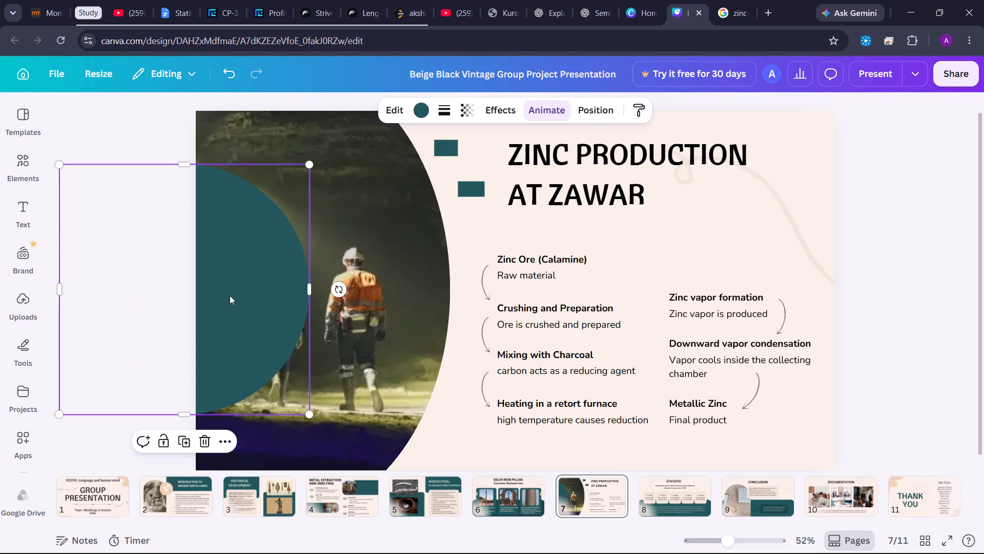
{"action": "left_click_drag", "start_coordinate": [230, 295], "coordinate": [256, 300]}
{"action": "left_click", "coordinate": [463, 110]}
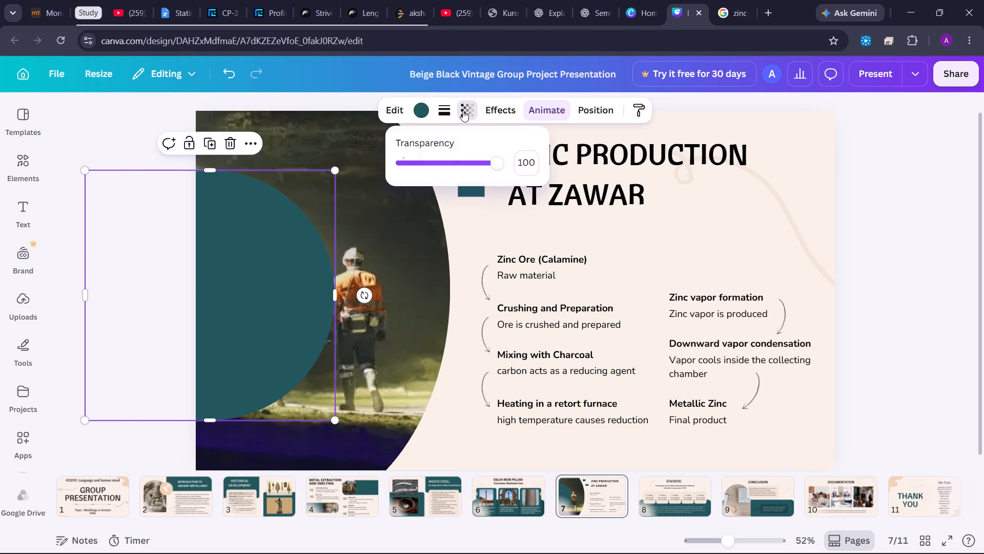
{"action": "left_click_drag", "start_coordinate": [496, 162], "coordinate": [459, 162]}
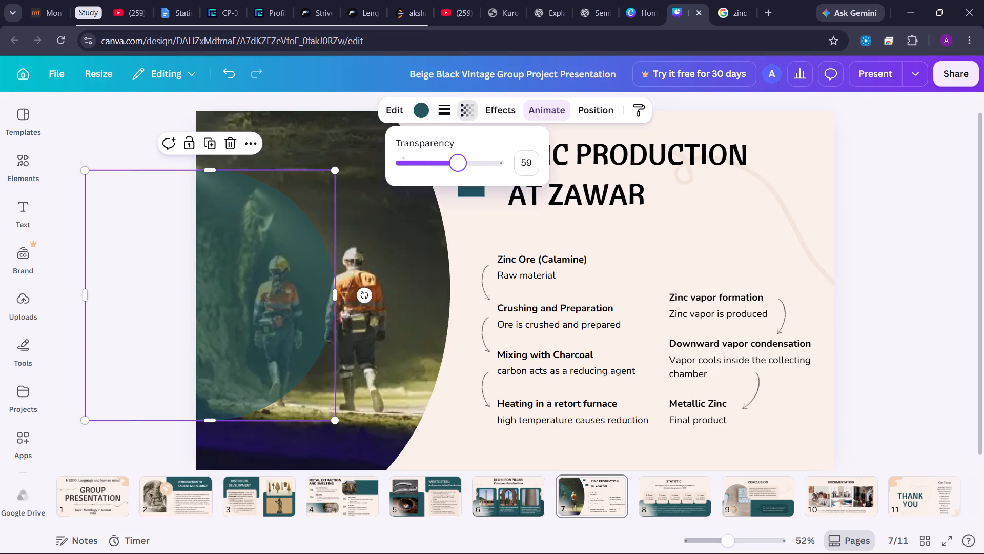
{"action": "left_click_drag", "start_coordinate": [459, 162], "coordinate": [470, 161]}
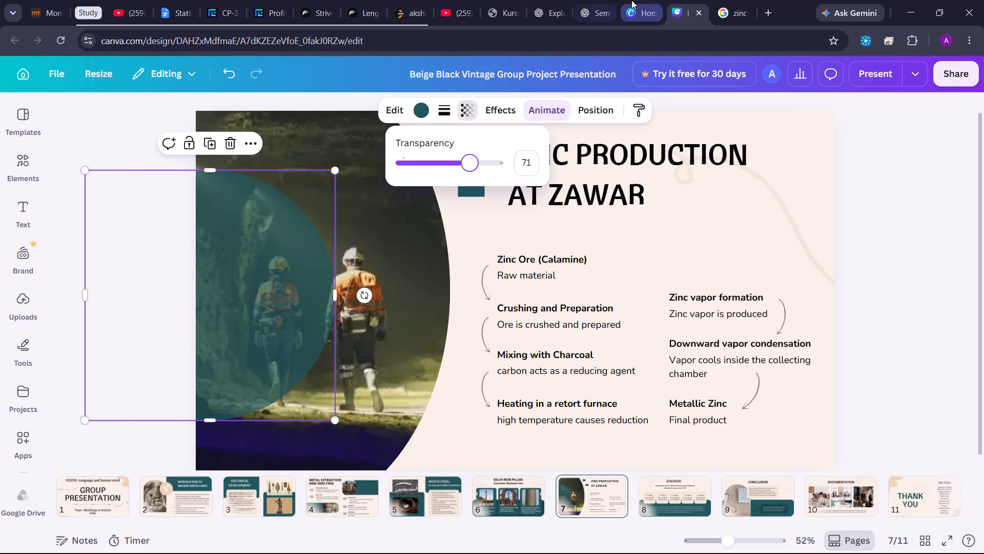
Switch to the Zawar image results and examine more pictures, including Wikipedia's Zawar rock and Dial4Trade's zinc ore photo.
{"action": "left_click", "coordinate": [631, 0]}
{"action": "left_click", "coordinate": [721, 9]}
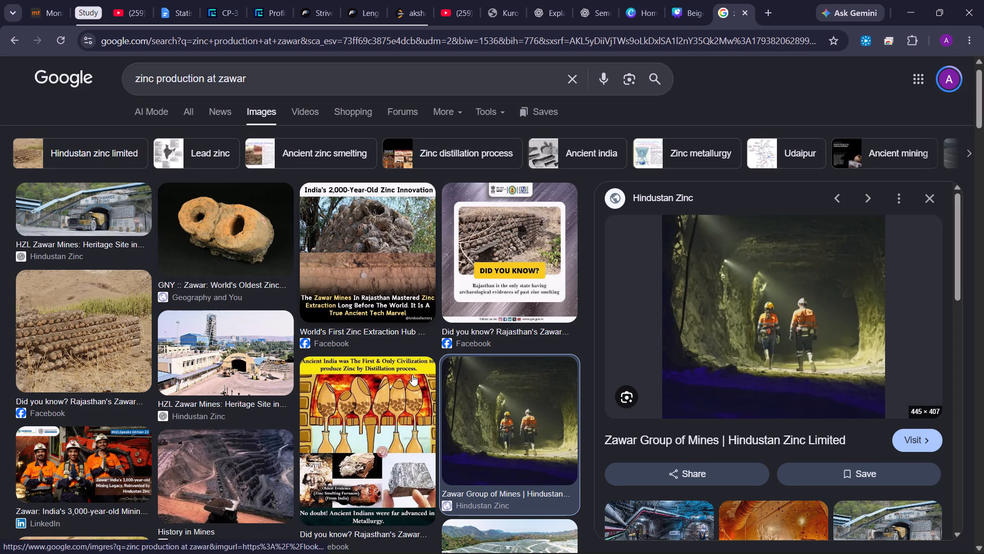
{"action": "scroll", "coordinate": [412, 374], "scroll_direction": "down", "scroll_amount": 6}
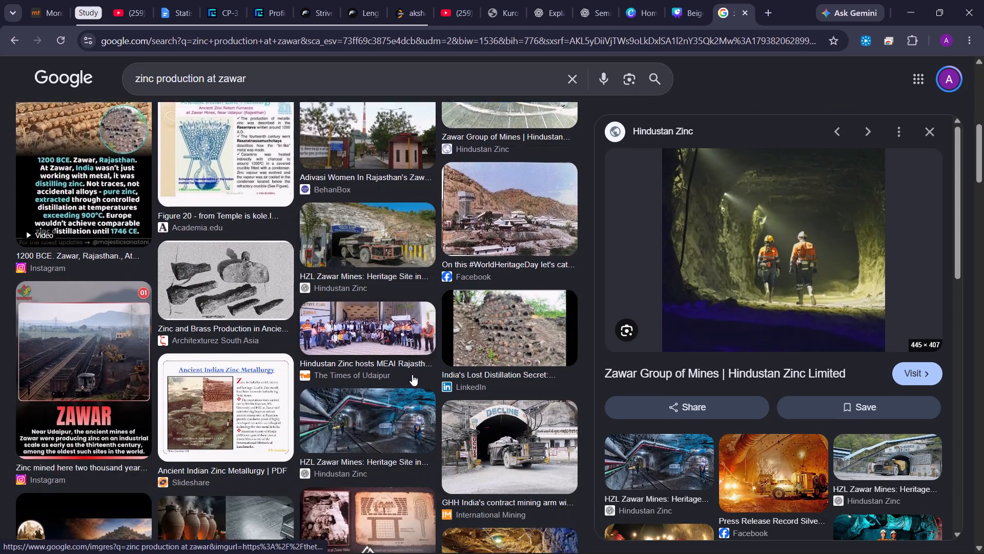
{"action": "scroll", "coordinate": [412, 374], "scroll_direction": "down", "scroll_amount": 5}
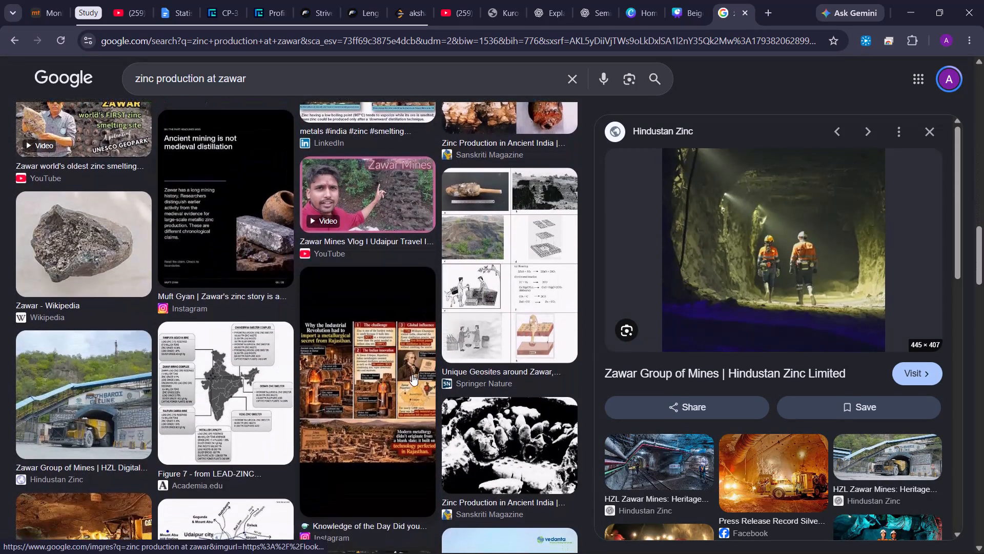
{"action": "left_click", "coordinate": [69, 255]}
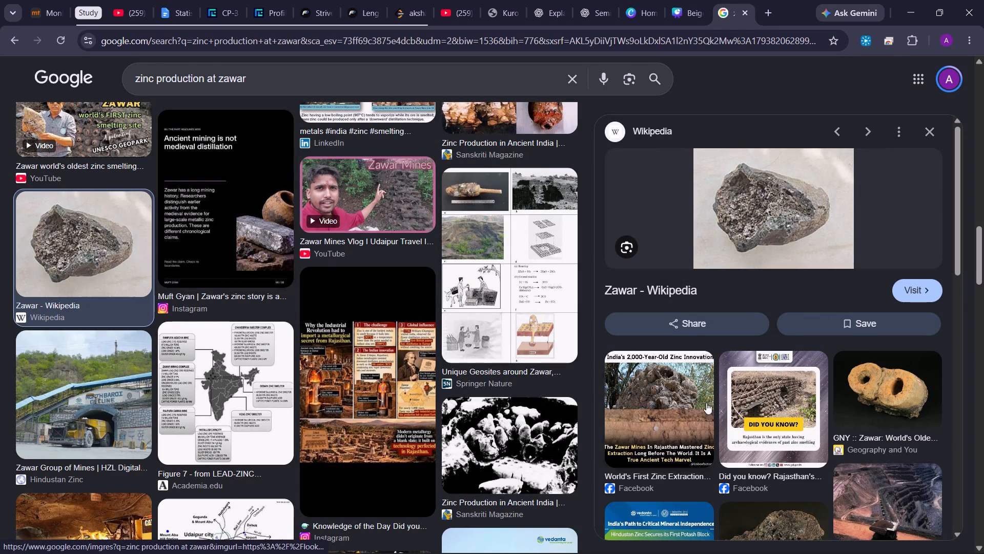
{"action": "scroll", "coordinate": [714, 401], "scroll_direction": "down", "scroll_amount": 2}
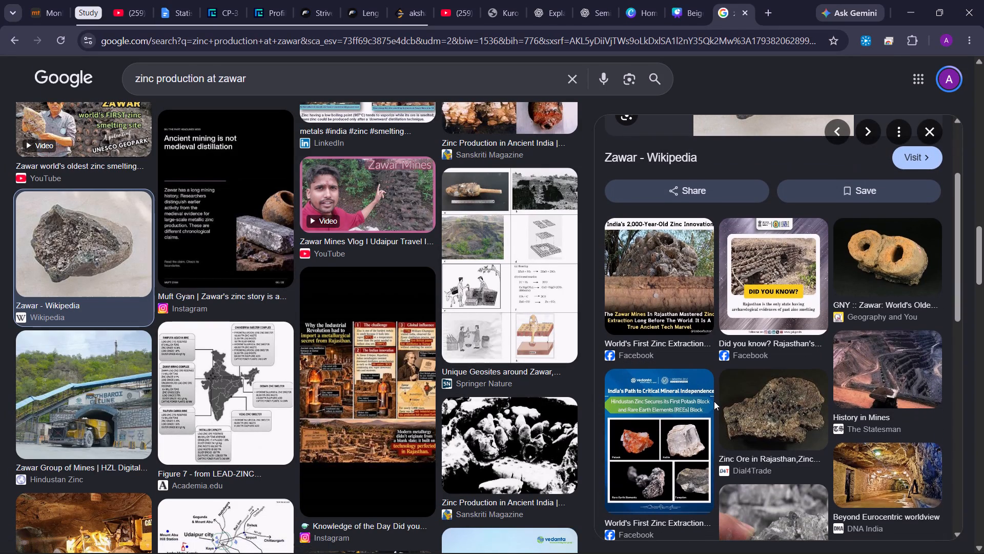
{"action": "left_click", "coordinate": [799, 431]}
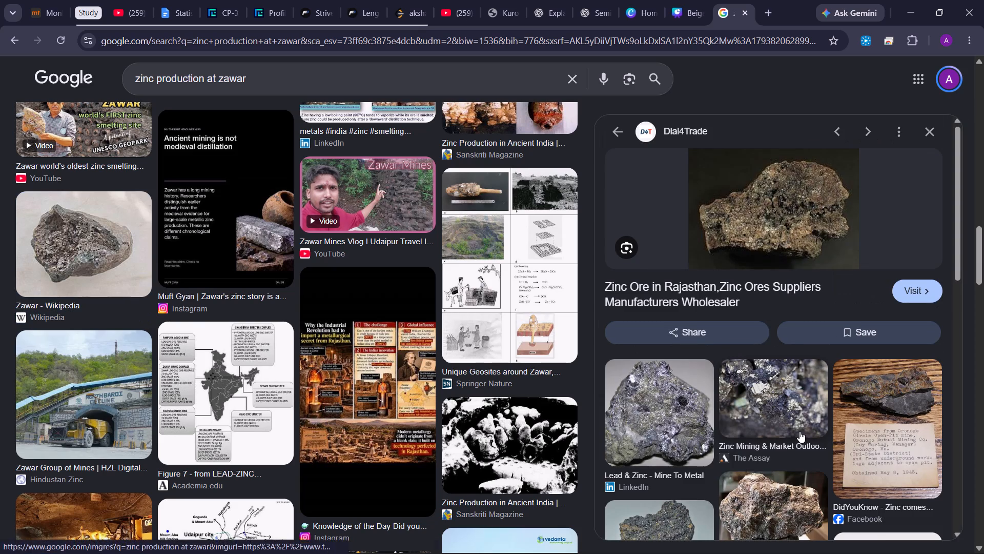
Search Google Images for "zinc at zawar".
{"action": "left_click", "coordinate": [575, 75]}
{"action": "type", "text": "zinc at az"}
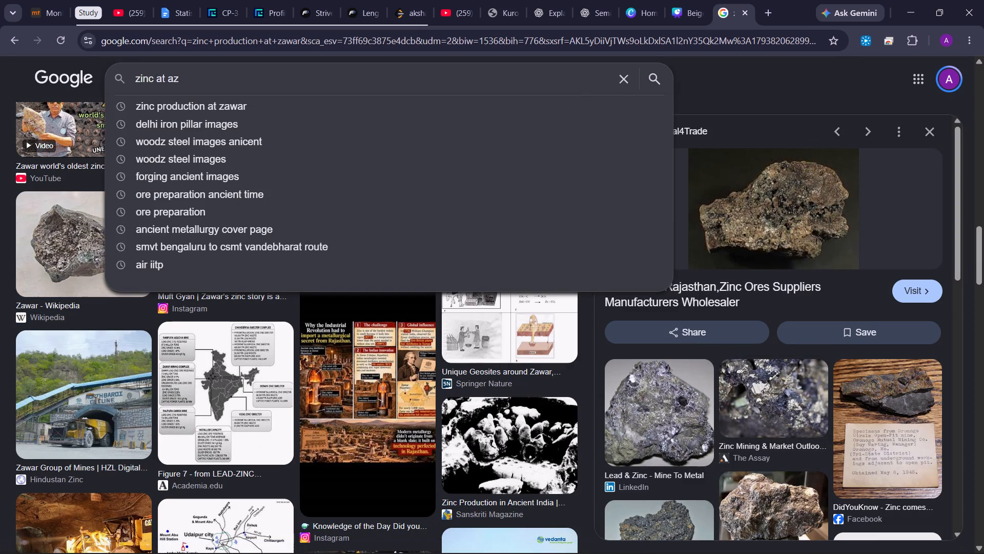
{"action": "key", "text": "BackSpace"}
{"action": "key", "text": "BackSpace"}
{"action": "type", "text": "za"}
{"action": "type", "text": "wa"}
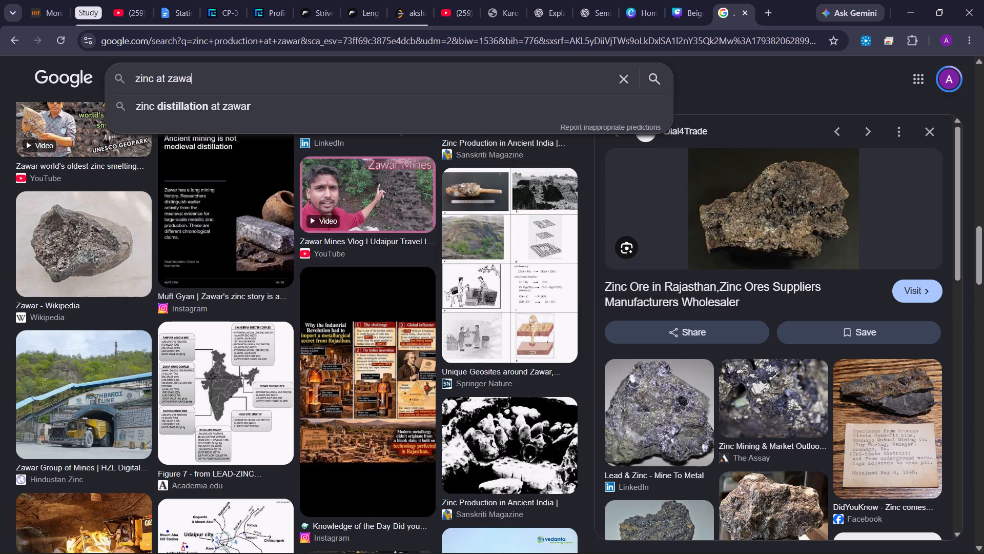
{"action": "key", "text": "r"}
{"action": "key", "text": "Return"}
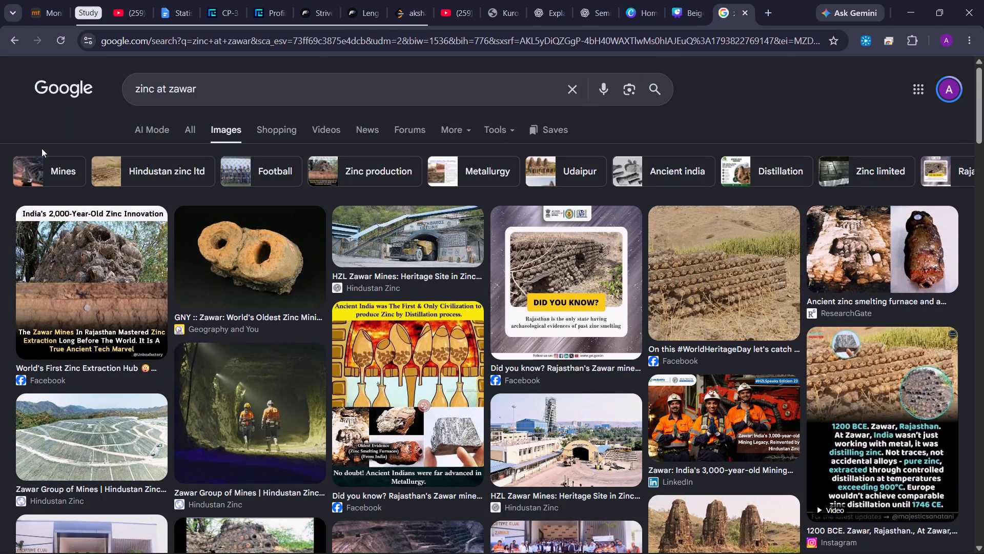
Examine the image results for zinc at Zawar, previewing the Times of India Ramgarh picture and the Dreamstime Zawar Mines picture.
{"action": "scroll", "coordinate": [158, 372], "scroll_direction": "down", "scroll_amount": 3}
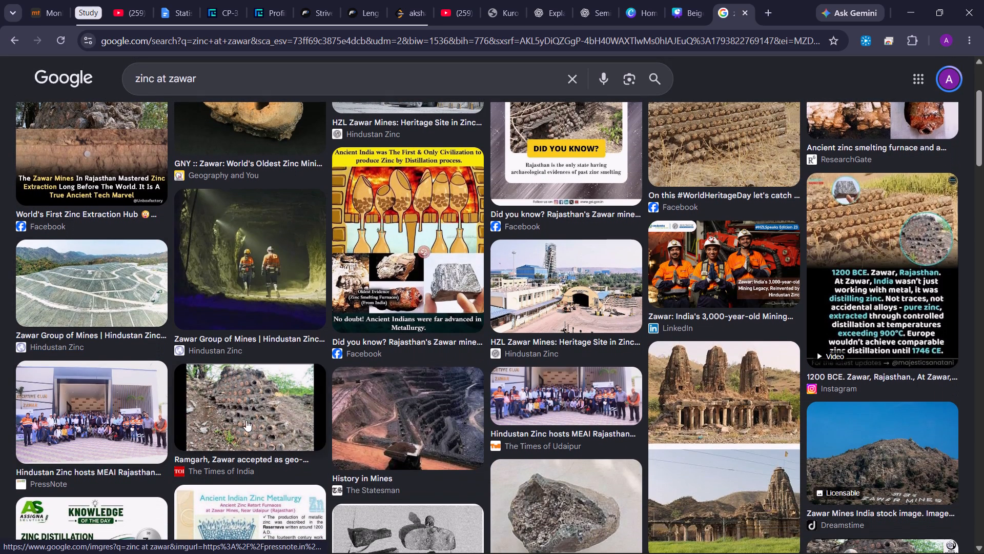
{"action": "left_click", "coordinate": [246, 420]}
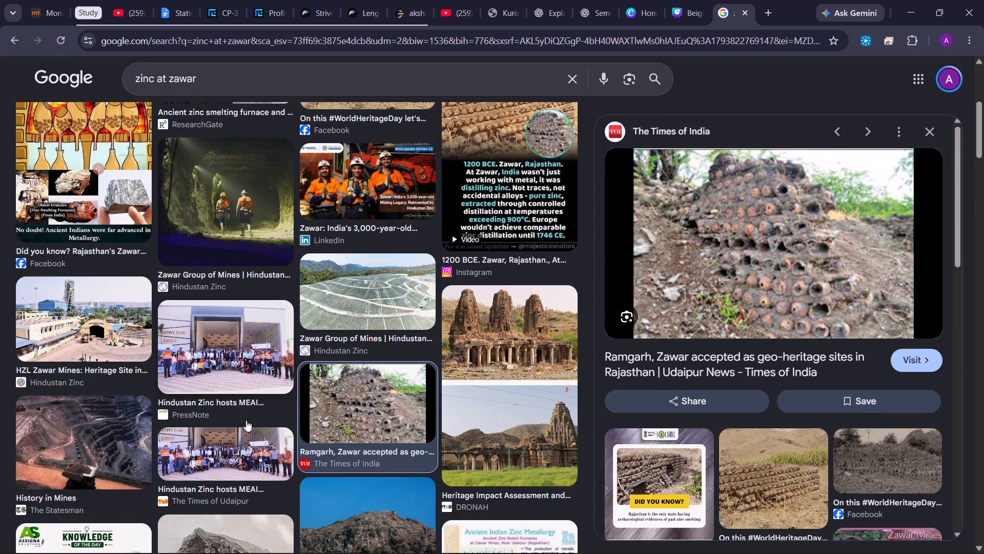
{"action": "scroll", "coordinate": [246, 420], "scroll_direction": "down", "scroll_amount": 2}
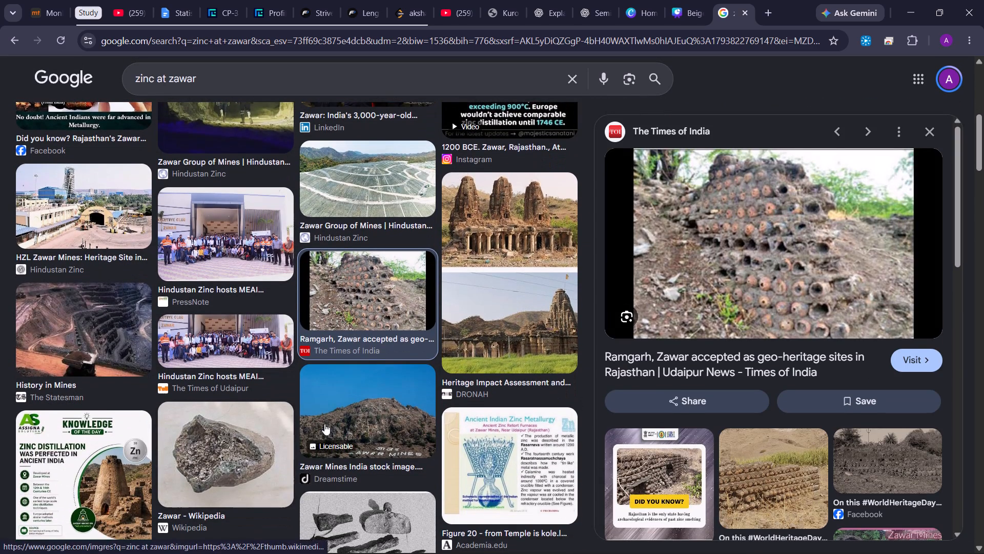
{"action": "left_click", "coordinate": [324, 424]}
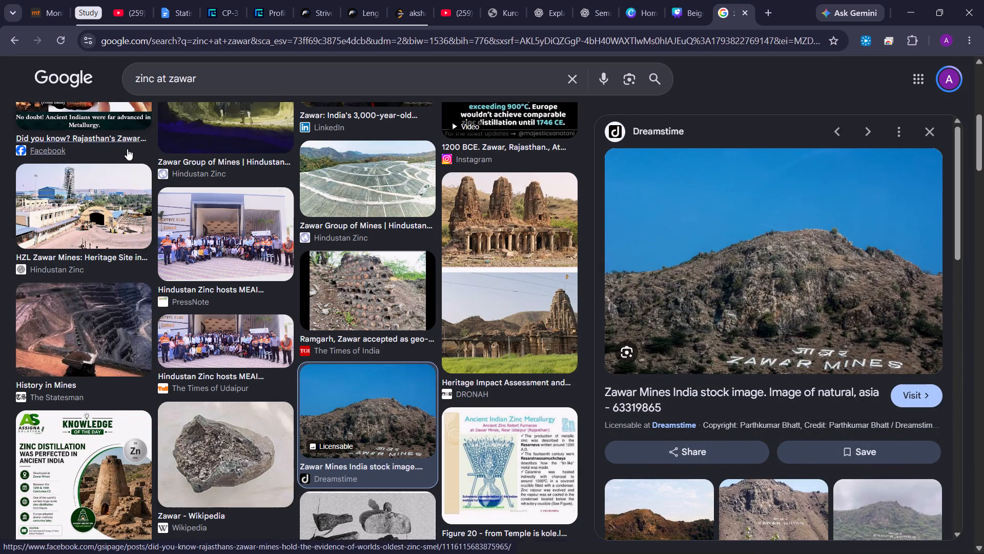
{"action": "scroll", "coordinate": [127, 149], "scroll_direction": "up", "scroll_amount": 5}
Switch to all results for "zinc at zawar", return to the image results, and examine more pictures for the slide.
{"action": "left_click", "coordinate": [178, 121]}
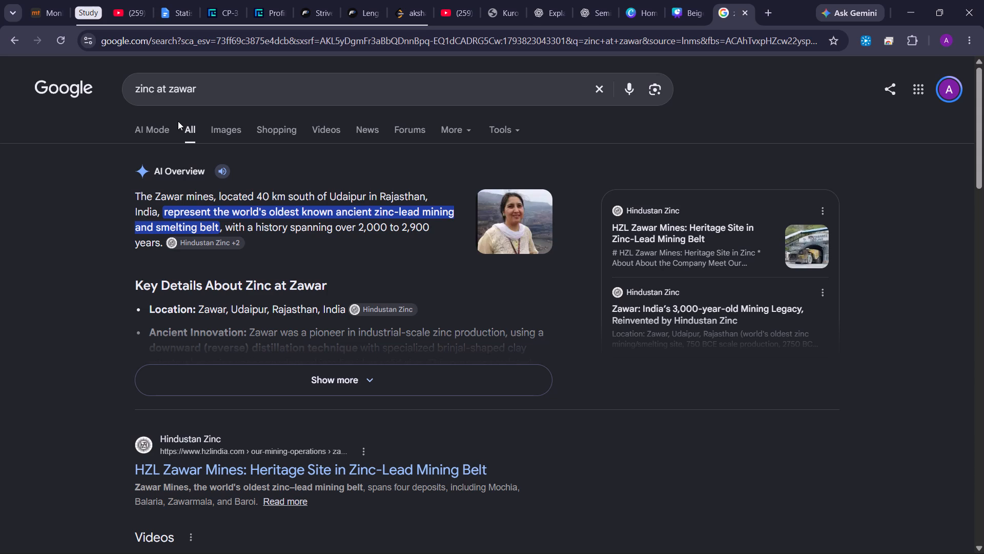
{"action": "left_click", "coordinate": [223, 132]}
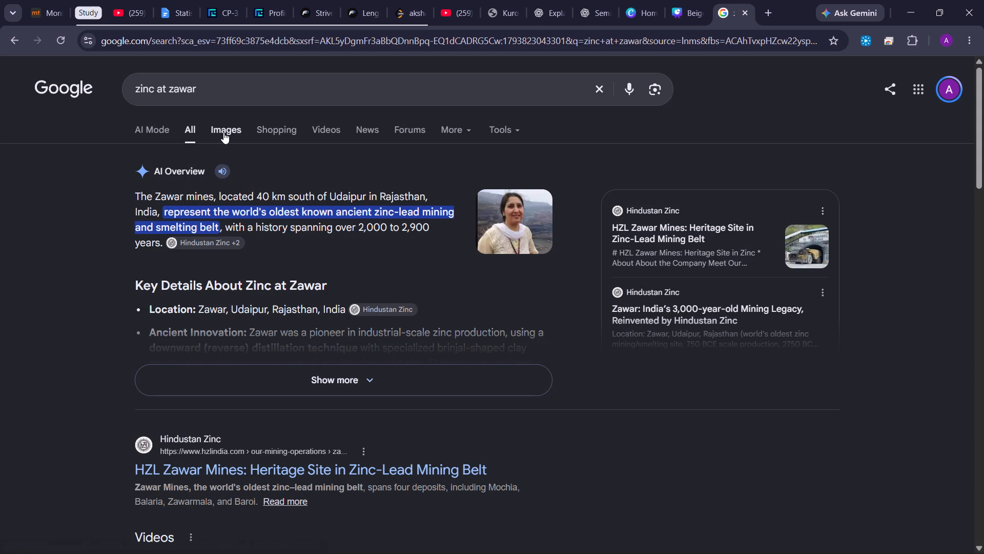
{"action": "left_click", "coordinate": [223, 132]}
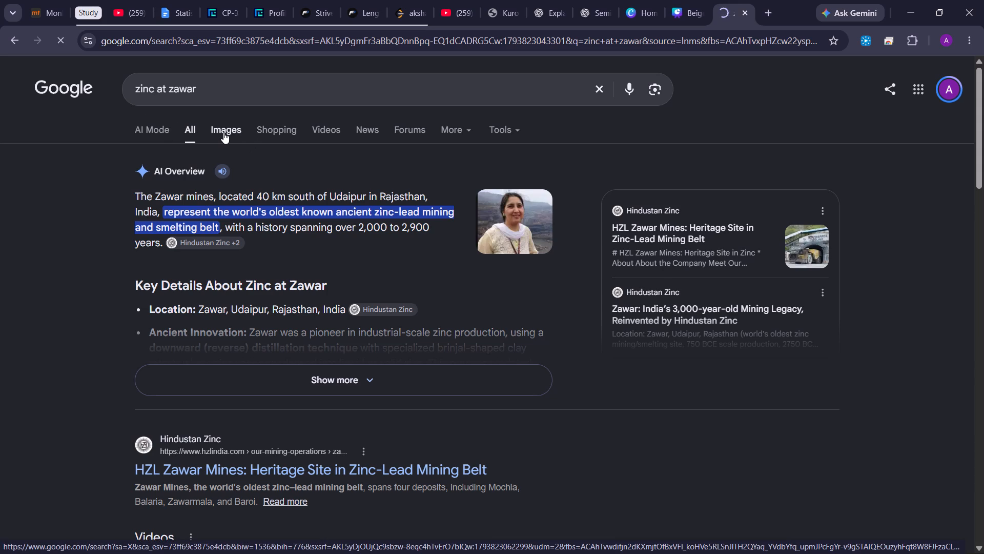
{"action": "left_click", "coordinate": [223, 132]}
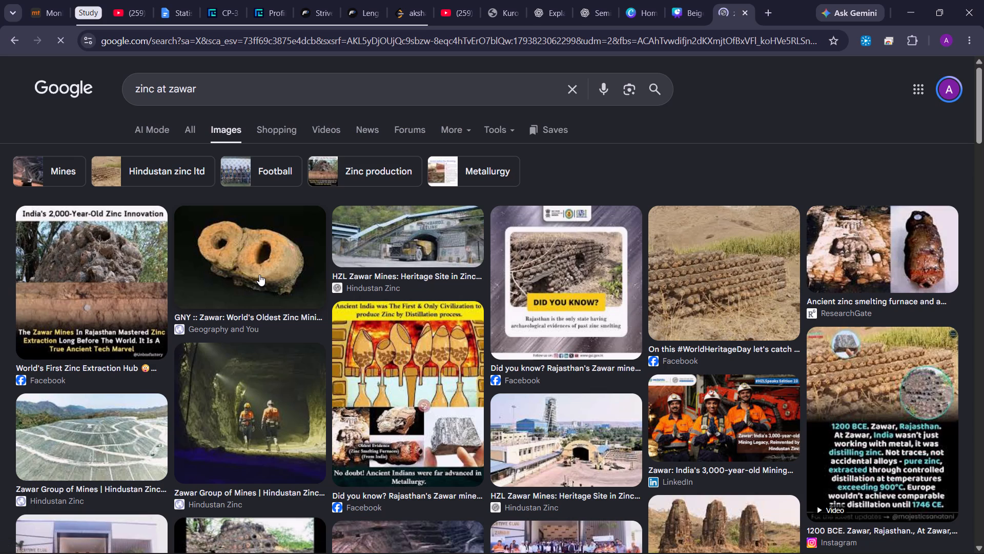
{"action": "scroll", "coordinate": [259, 274], "scroll_direction": "down", "scroll_amount": 4}
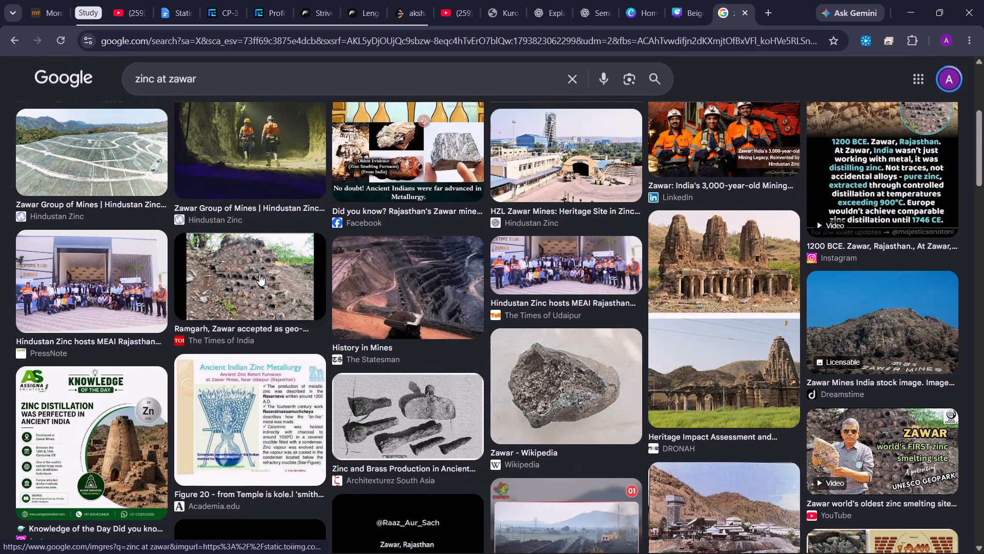
{"action": "scroll", "coordinate": [259, 274], "scroll_direction": "down", "scroll_amount": 1}
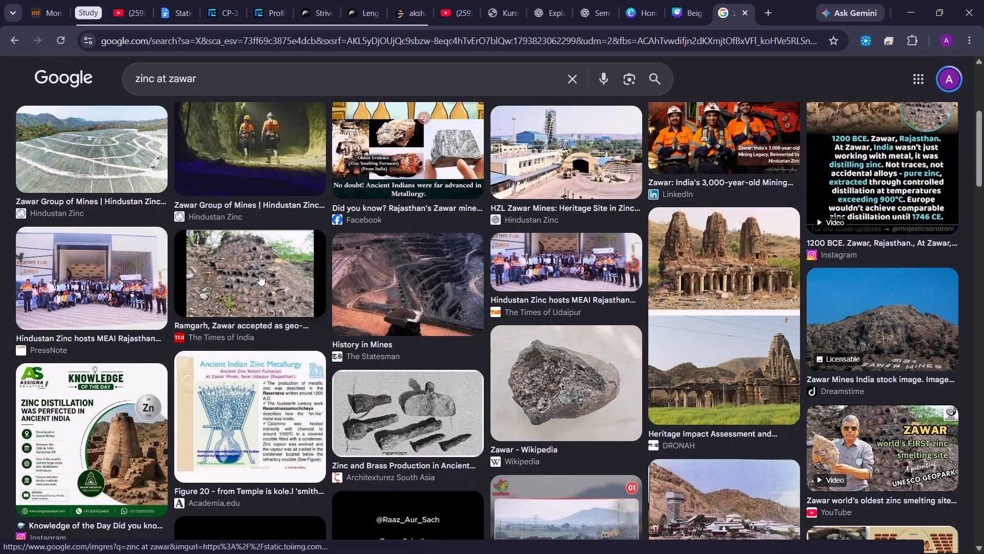
{"action": "scroll", "coordinate": [259, 274], "scroll_direction": "down", "scroll_amount": 3}
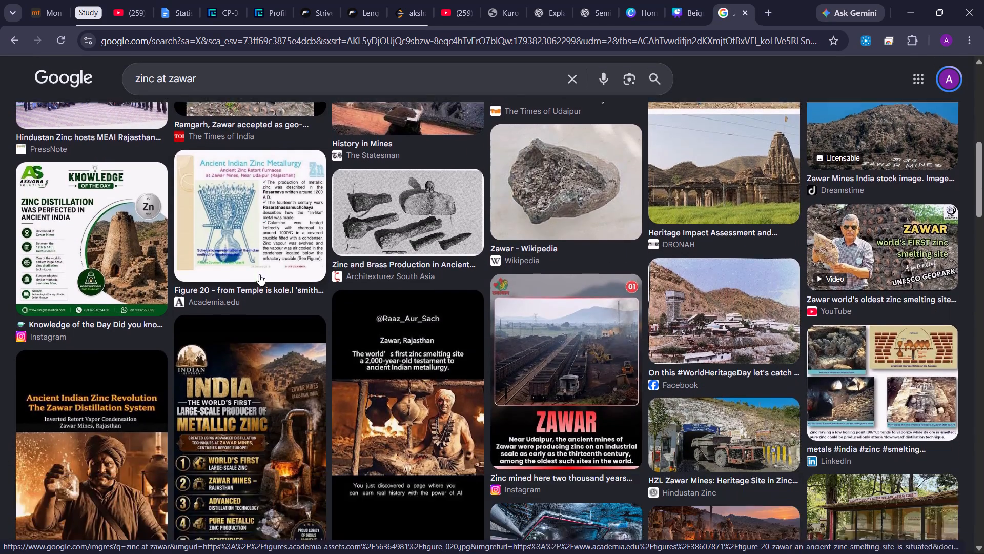
{"action": "scroll", "coordinate": [259, 274], "scroll_direction": "down", "scroll_amount": 2}
{"action": "scroll", "coordinate": [259, 274], "scroll_direction": "up", "scroll_amount": 5}
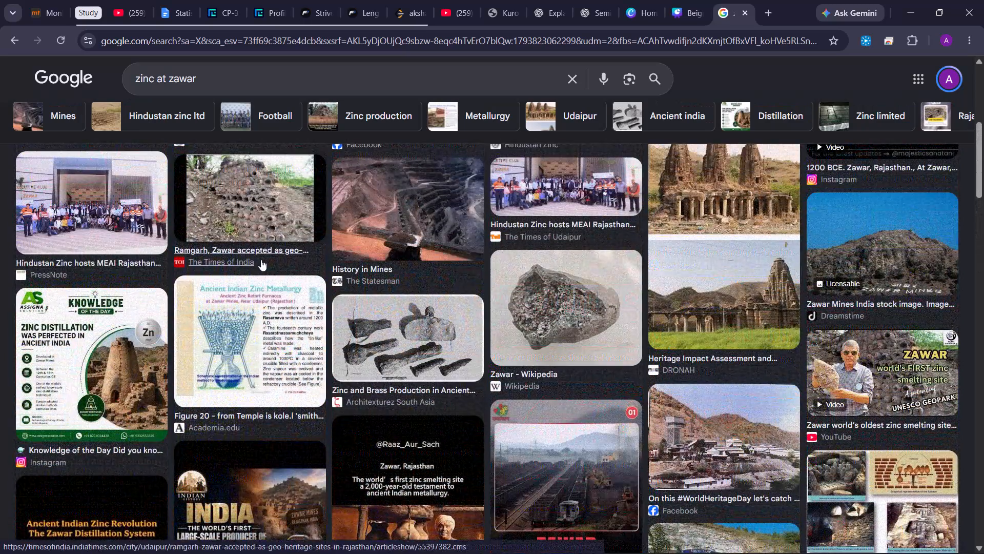
{"action": "scroll", "coordinate": [261, 260], "scroll_direction": "up", "scroll_amount": 4}
Copy the two-holed orange artefact picture from Geography and You, paste it onto Canva slide 7, and move it over the process text.
{"action": "left_click", "coordinate": [260, 254]}
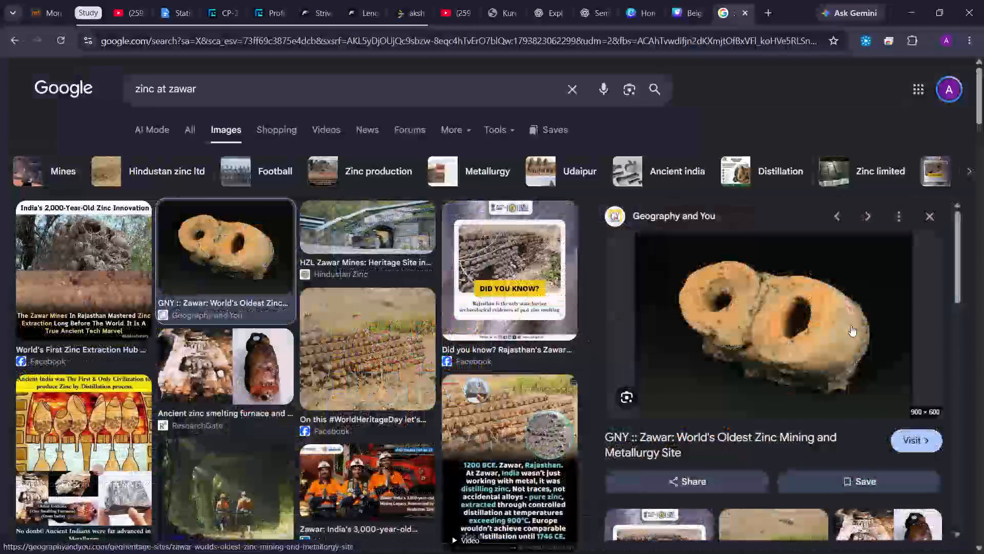
{"action": "right_click", "coordinate": [851, 325]}
{"action": "left_click", "coordinate": [760, 212]}
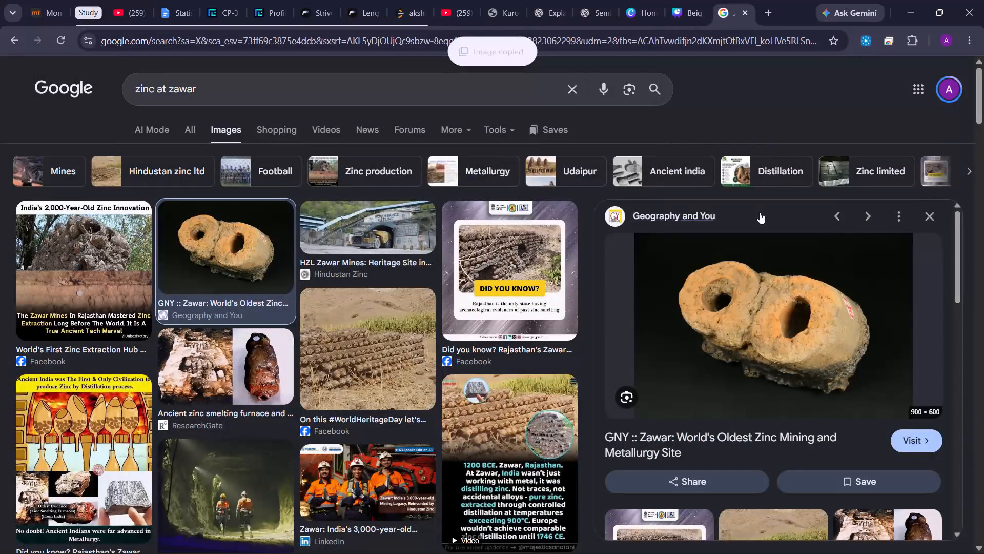
{"action": "left_click", "coordinate": [694, 4]}
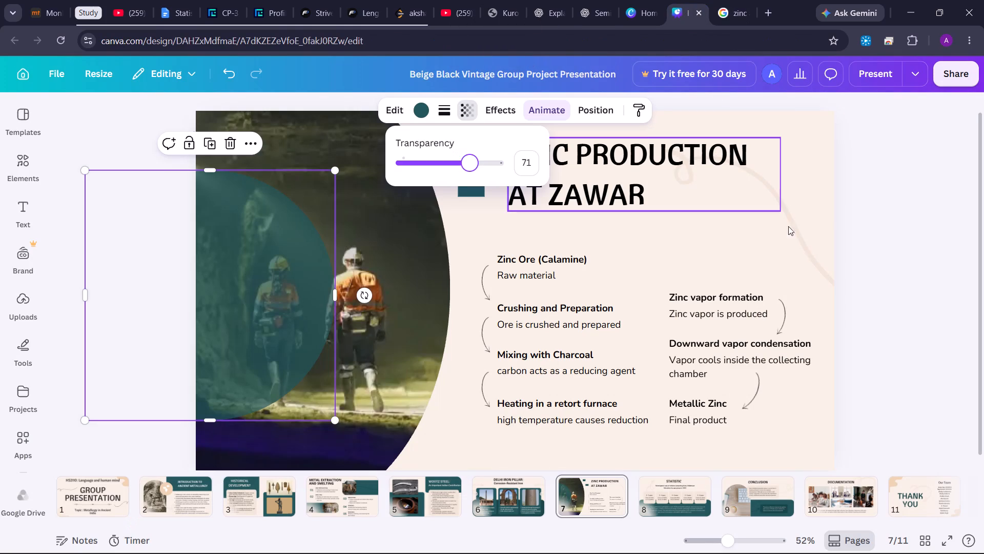
{"action": "left_click", "coordinate": [901, 234]}
{"action": "left_click", "coordinate": [901, 234]}
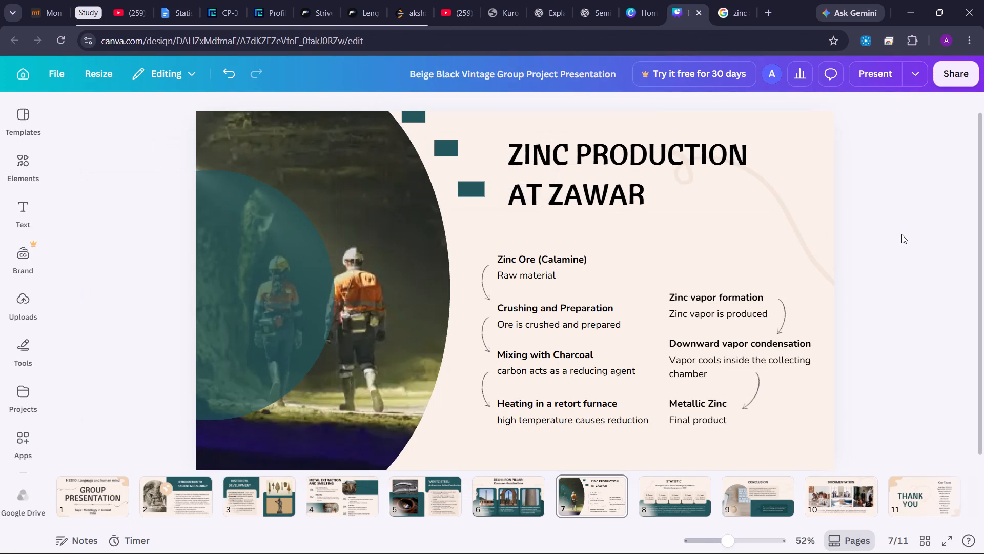
{"action": "key", "text": "ctrl+v"}
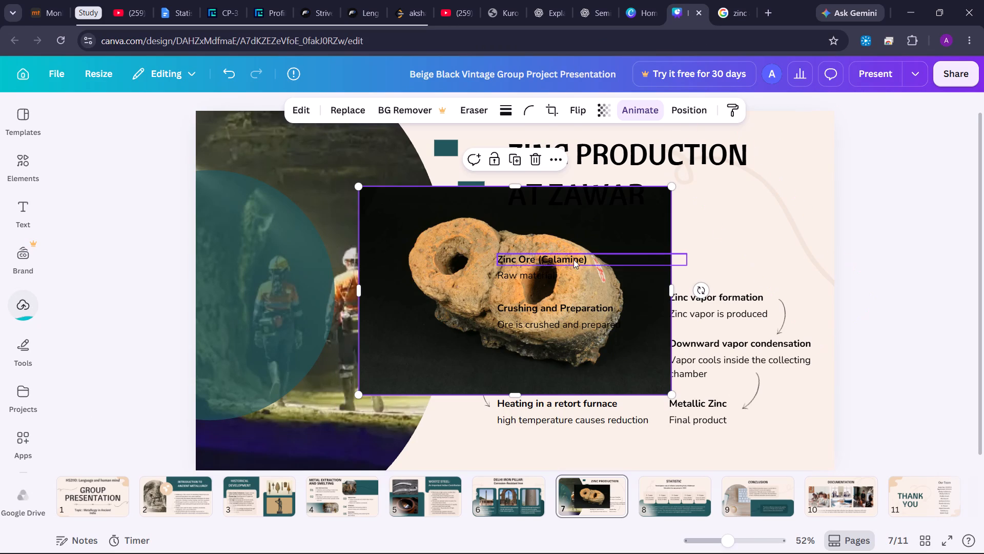
{"action": "left_click_drag", "start_coordinate": [464, 271], "coordinate": [511, 255]}
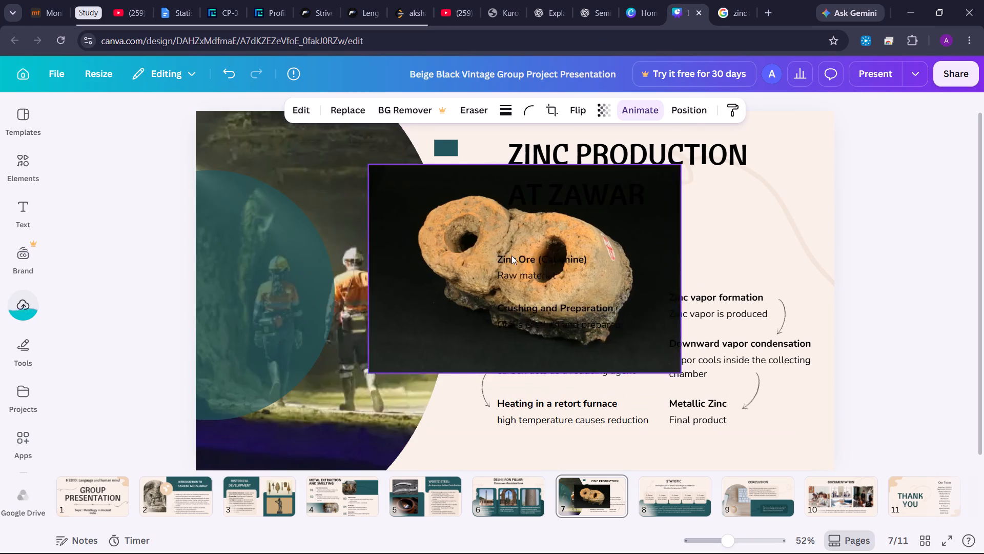
{"action": "left_click_drag", "start_coordinate": [511, 255], "coordinate": [582, 266]}
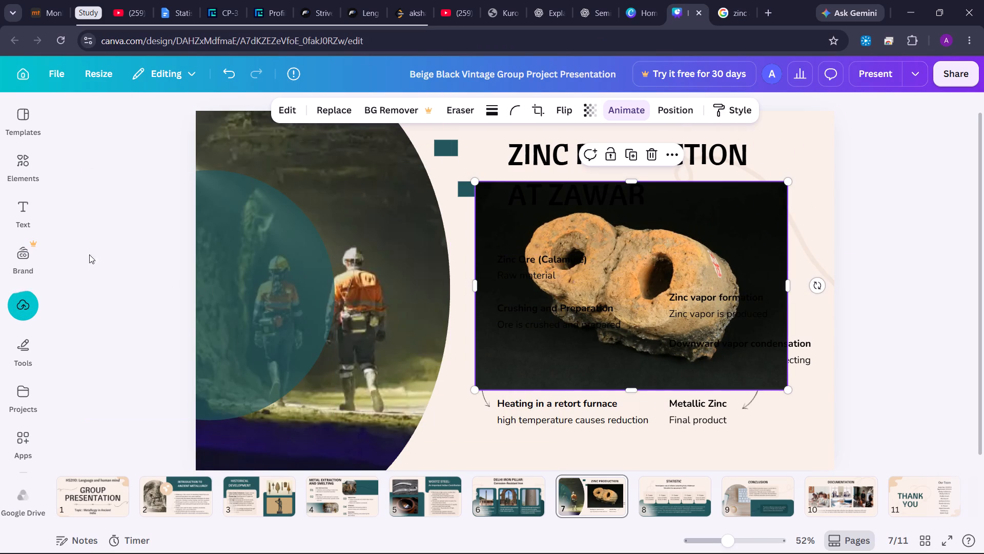
Search the Canva elements for "images" and browse the frame results.
{"action": "left_click", "coordinate": [38, 175]}
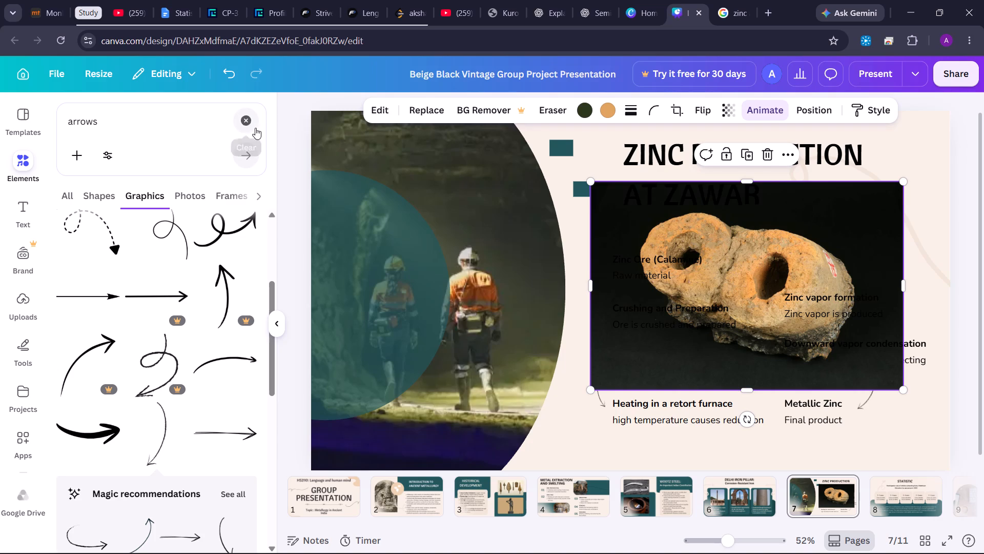
{"action": "left_click", "coordinate": [251, 126]}
{"action": "type", "text": "images"}
{"action": "key", "text": "Return"}
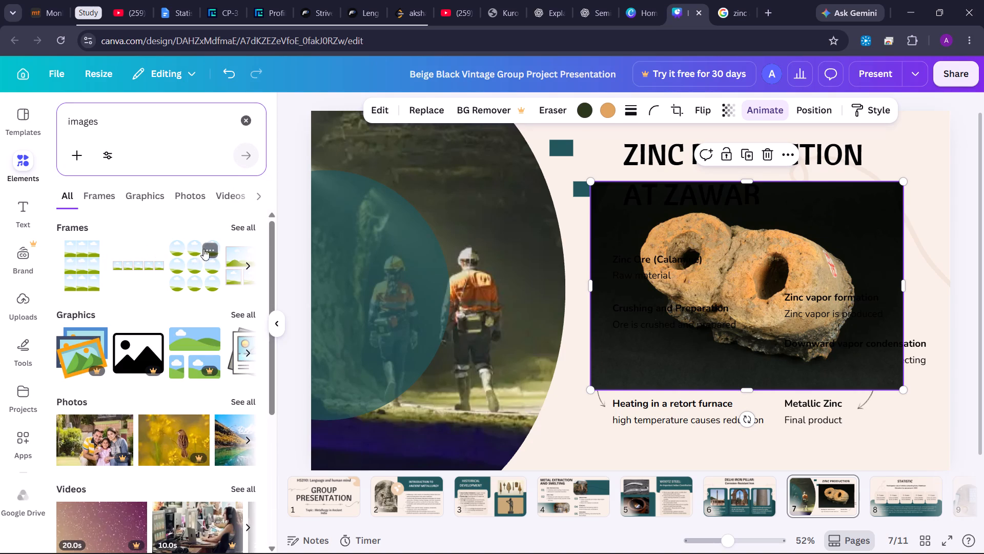
{"action": "left_click", "coordinate": [246, 268]}
{"action": "left_click", "coordinate": [246, 268]}
{"action": "left_click", "coordinate": [246, 268]}
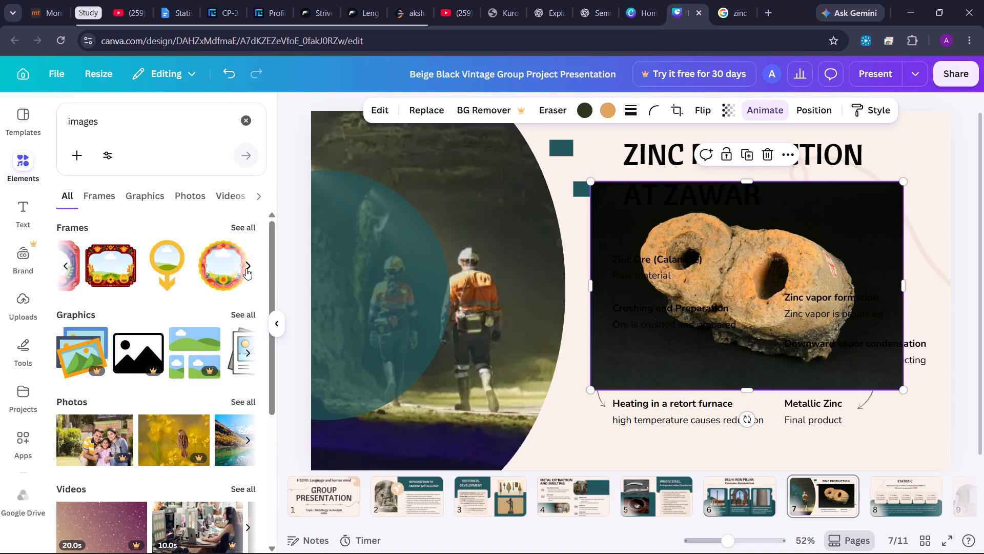
{"action": "left_click", "coordinate": [246, 268]}
{"action": "left_click", "coordinate": [160, 143]}
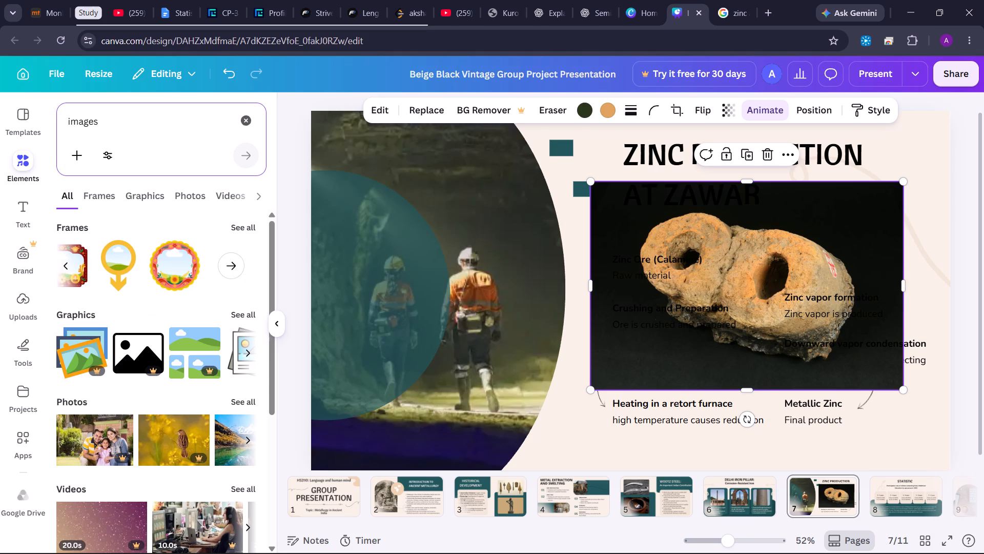
Refine the elements search to "images circular" and view the shape results.
{"action": "left_click", "coordinate": [168, 118]}
{"action": "key", "text": "space"}
{"action": "type", "text": "circular"}
{"action": "key", "text": "Return"}
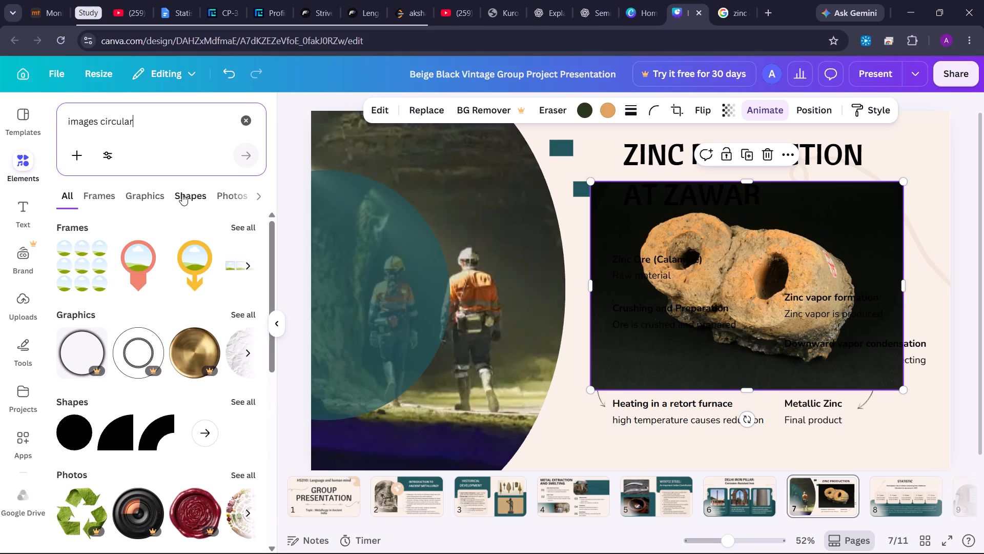
{"action": "left_click", "coordinate": [182, 195]}
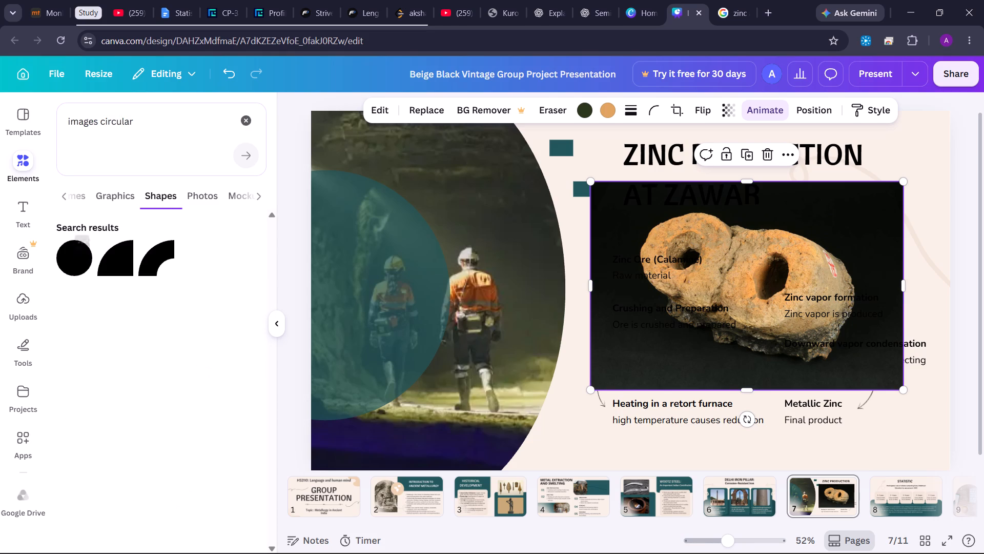
Search the elements for "images circular placeholder" and add the circular frame with a dotted line below it to slide 7.
{"action": "left_click", "coordinate": [150, 125]}
{"action": "key", "text": "space"}
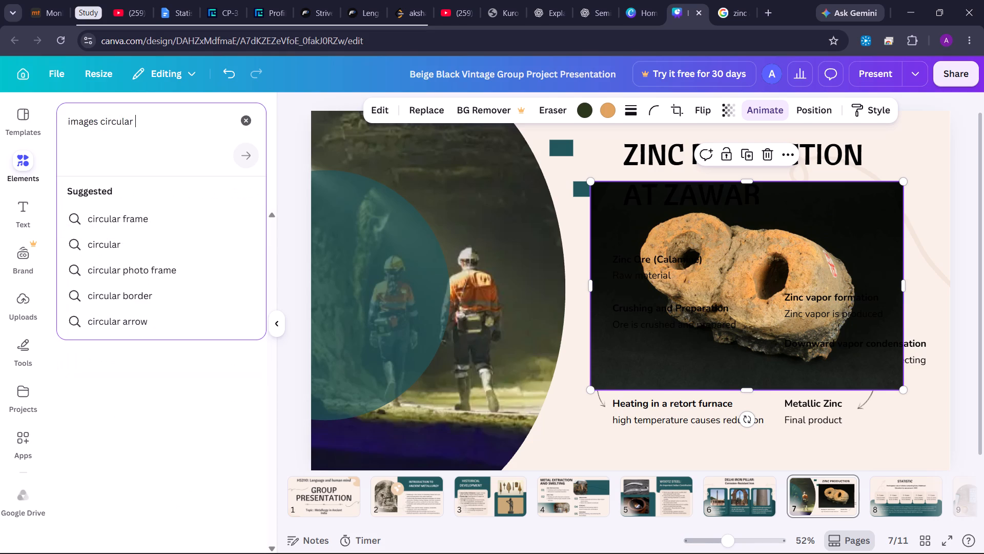
{"action": "type", "text": "placehole"}
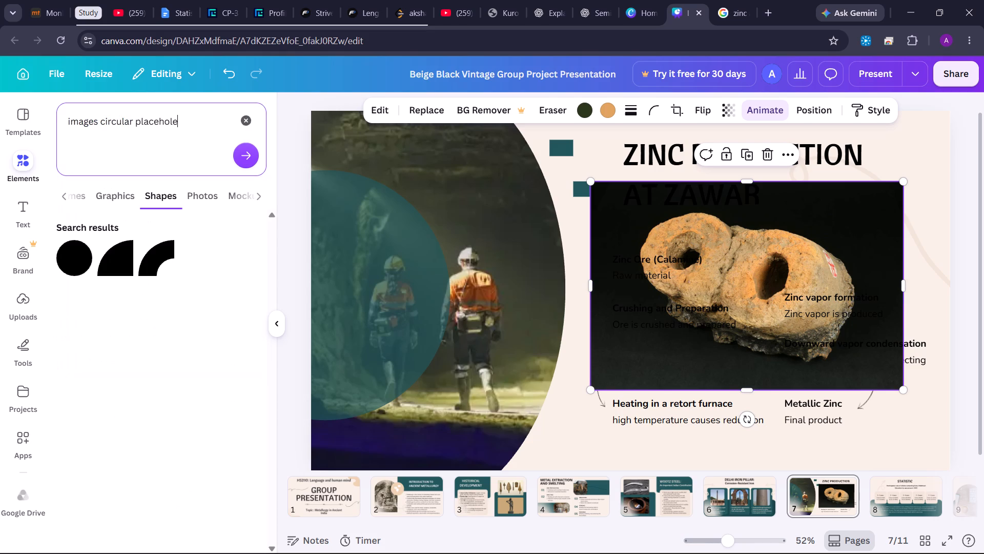
{"action": "key", "text": "BackSpace"}
{"action": "type", "text": "der"}
{"action": "key", "text": "Return"}
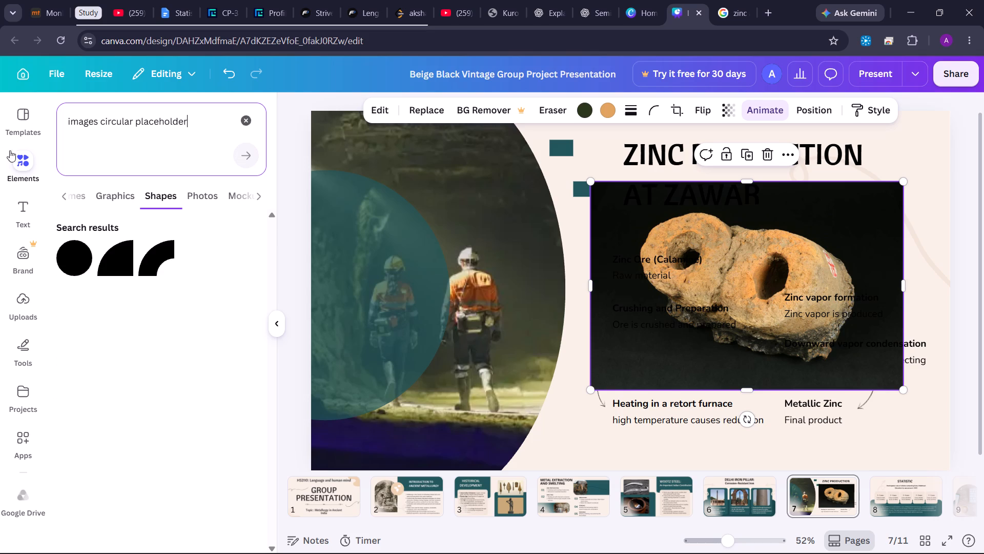
{"action": "left_click", "coordinate": [72, 198]}
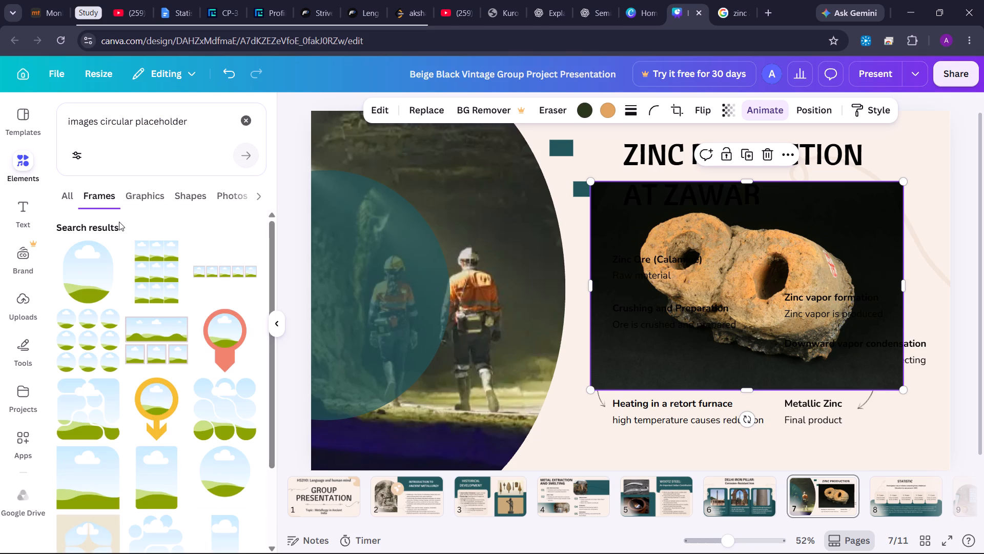
{"action": "left_click", "coordinate": [230, 465]}
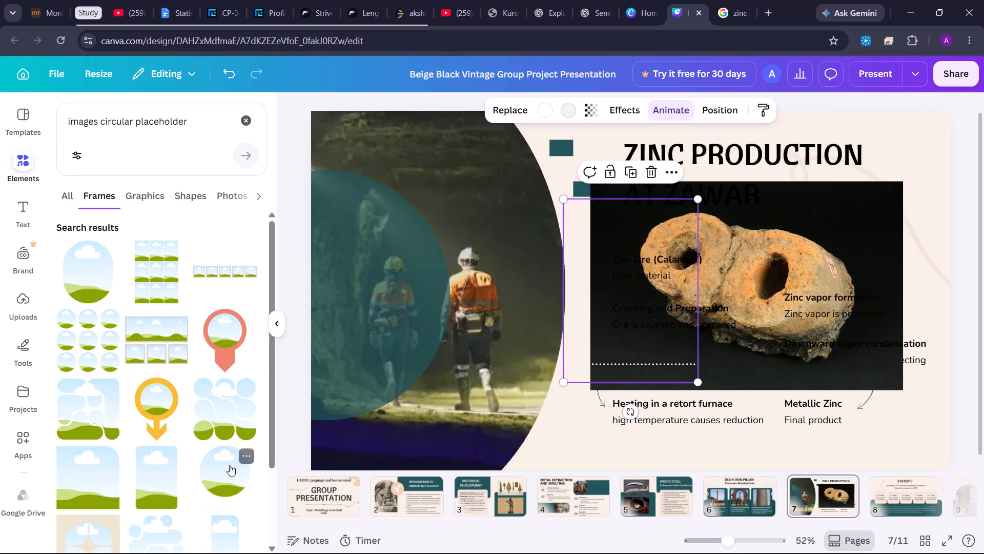
Place the pasted artefact picture inside the new circular frame on slide 7.
{"action": "left_click_drag", "start_coordinate": [799, 216], "coordinate": [702, 222]}
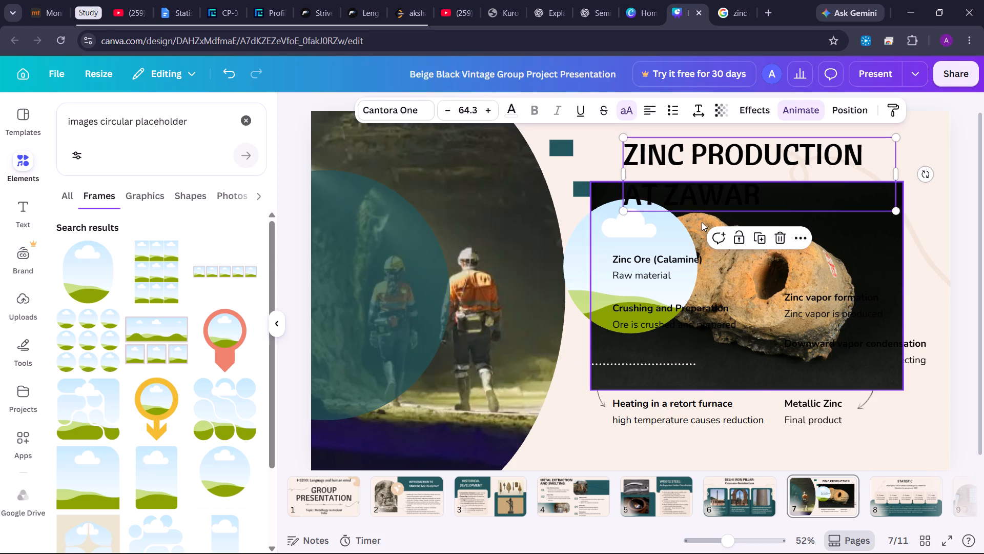
{"action": "left_click", "coordinate": [875, 264]}
{"action": "left_click_drag", "start_coordinate": [875, 264], "coordinate": [775, 244]}
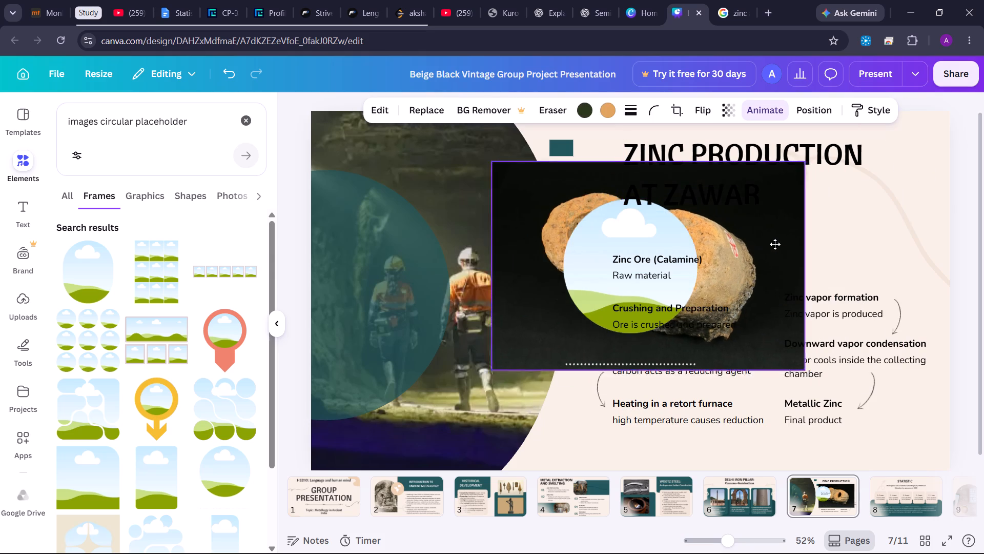
{"action": "left_click_drag", "start_coordinate": [775, 244], "coordinate": [707, 245]}
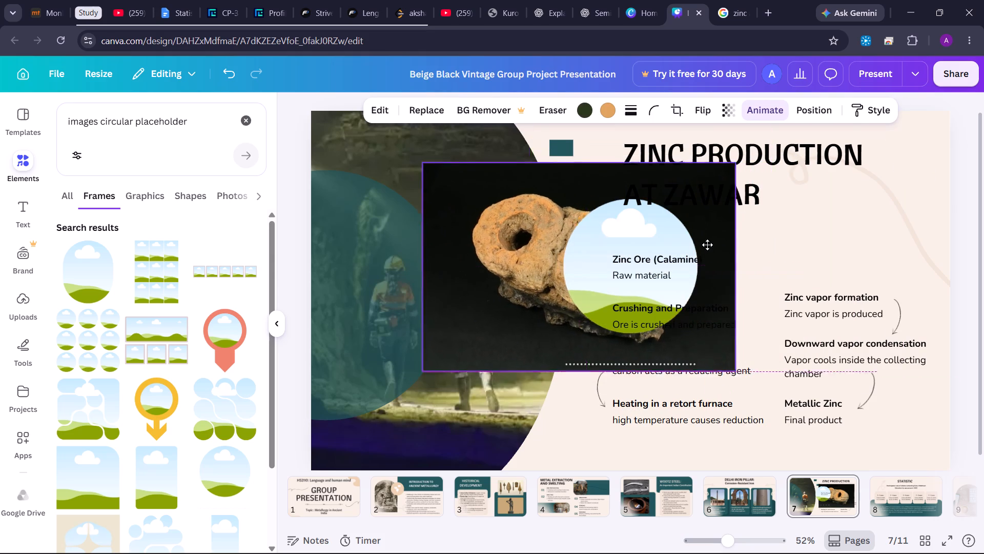
{"action": "left_click_drag", "start_coordinate": [707, 245], "coordinate": [649, 244]}
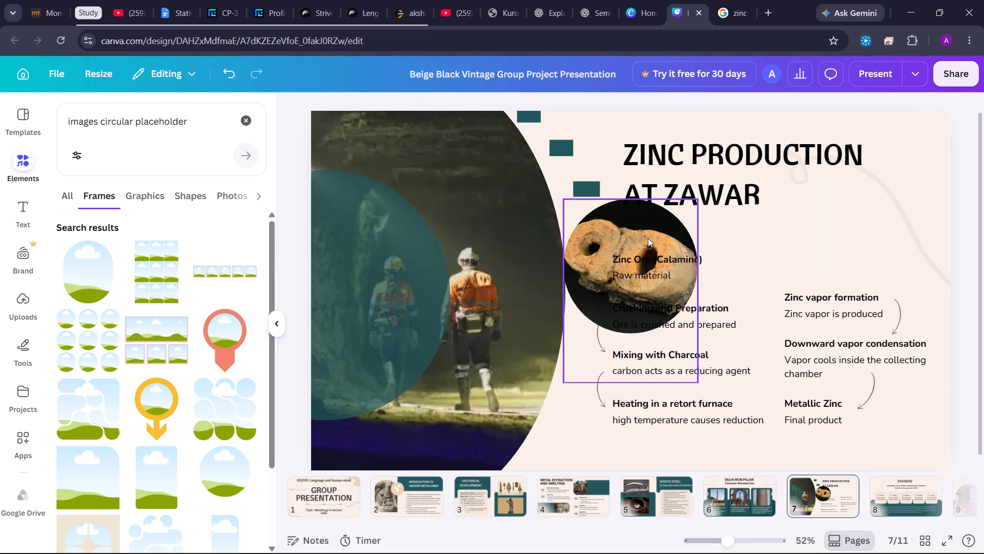
Move the circular artefact picture onto the teal circle at the slide's left edge.
{"action": "left_click_drag", "start_coordinate": [630, 232], "coordinate": [366, 250]}
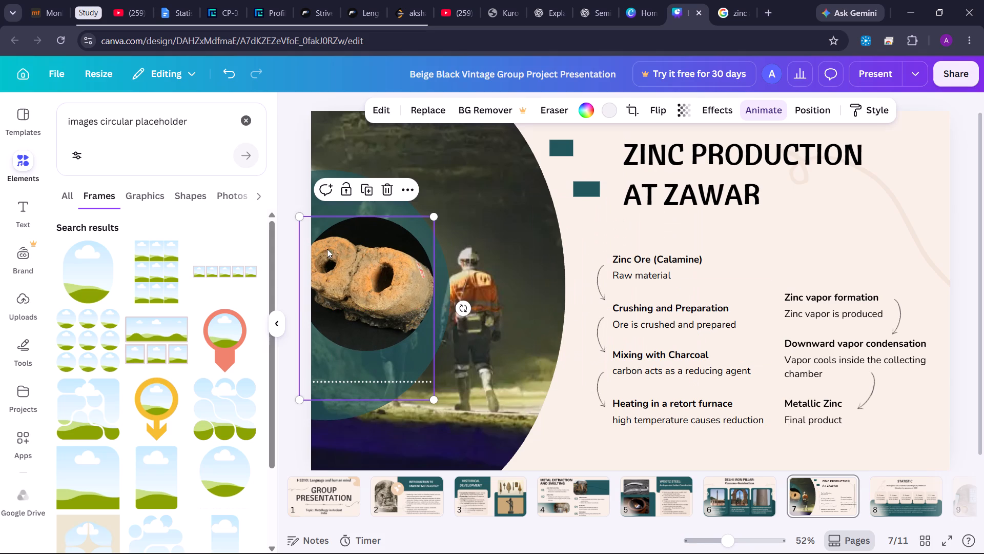
Enlarge the circular artefact picture to about 670 by 913 and position it inside the teal circle on slide 7.
{"action": "left_click_drag", "start_coordinate": [301, 215], "coordinate": [287, 201]}
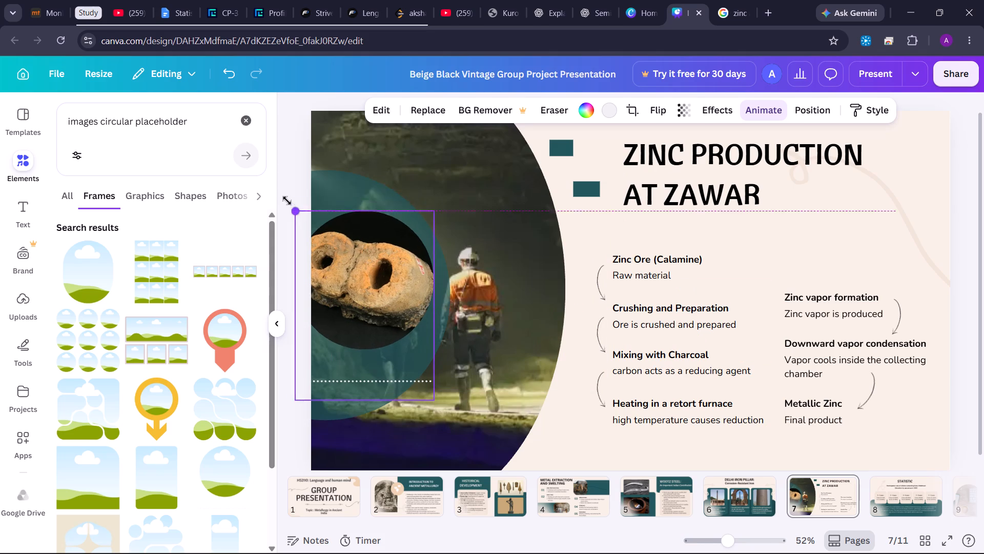
{"action": "left_click_drag", "start_coordinate": [287, 201], "coordinate": [222, 106]}
{"action": "left_click_drag", "start_coordinate": [367, 230], "coordinate": [367, 262]}
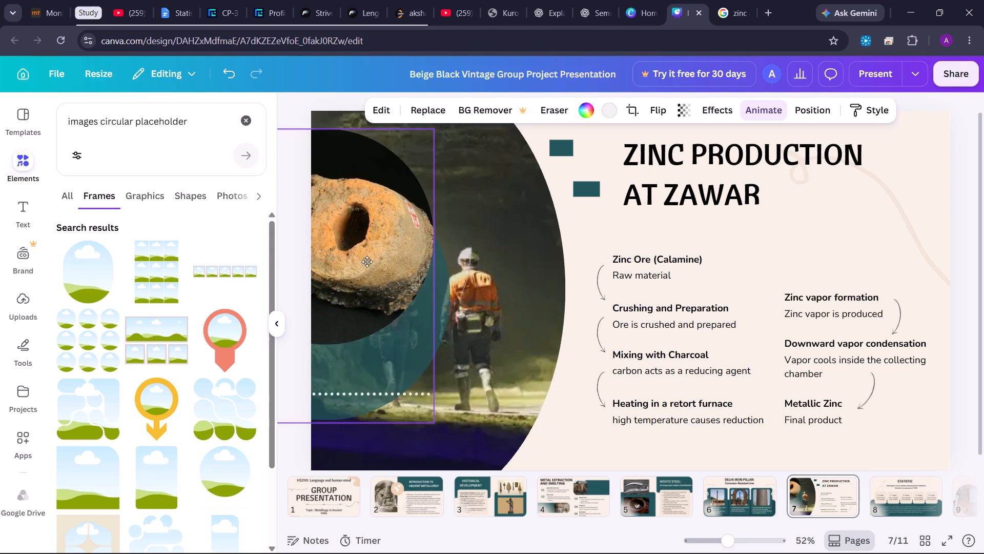
{"action": "left_click_drag", "start_coordinate": [367, 262], "coordinate": [370, 311]}
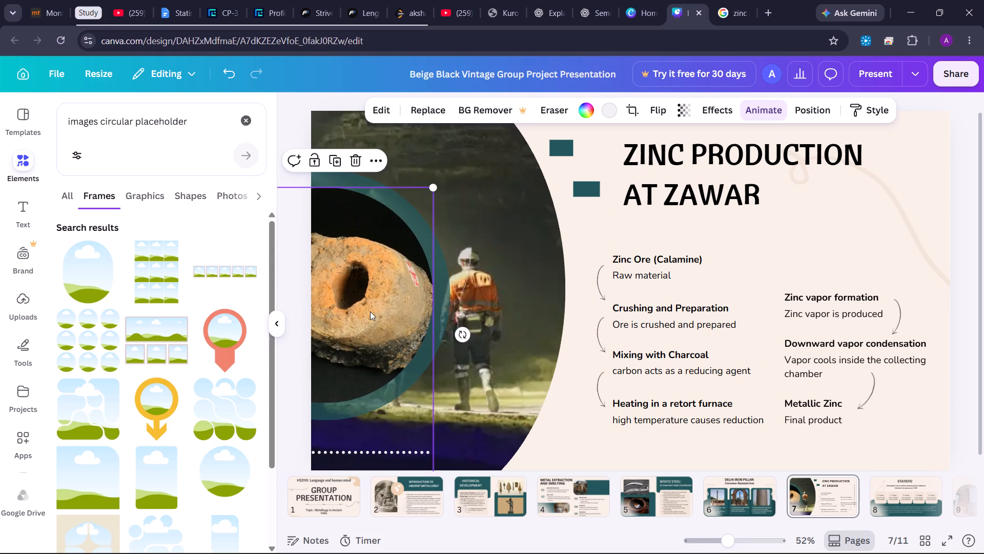
{"action": "left_click_drag", "start_coordinate": [437, 191], "coordinate": [446, 182]}
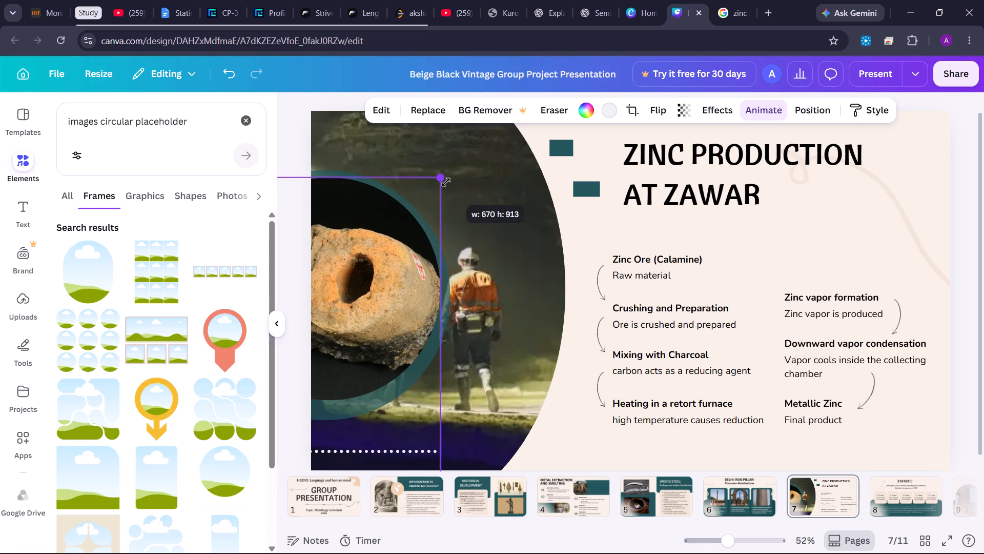
{"action": "left_click_drag", "start_coordinate": [446, 182], "coordinate": [446, 182]}
{"action": "scroll", "coordinate": [400, 271], "scroll_direction": "down", "scroll_amount": 1}
{"action": "left_click_drag", "start_coordinate": [391, 276], "coordinate": [387, 287]}
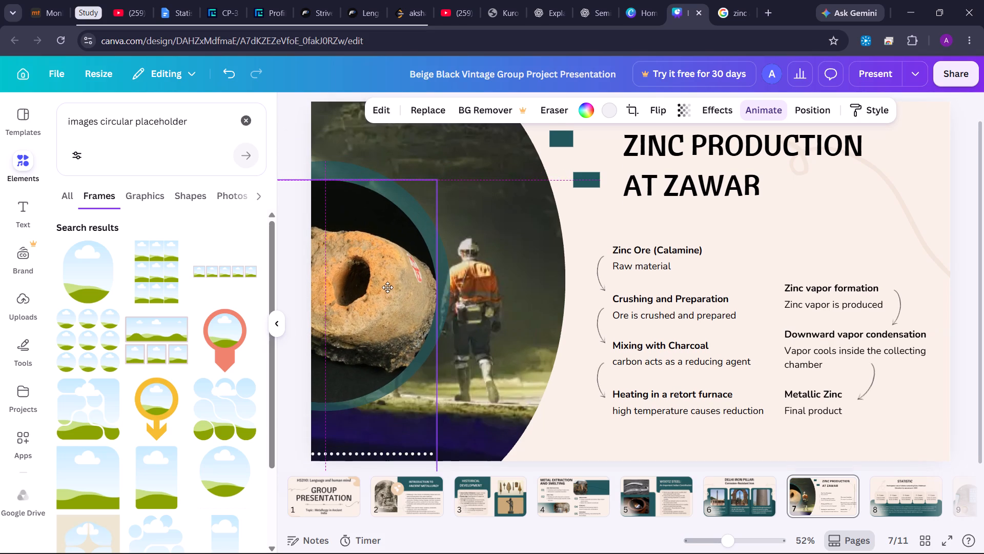
{"action": "left_click_drag", "start_coordinate": [387, 287], "coordinate": [389, 284]}
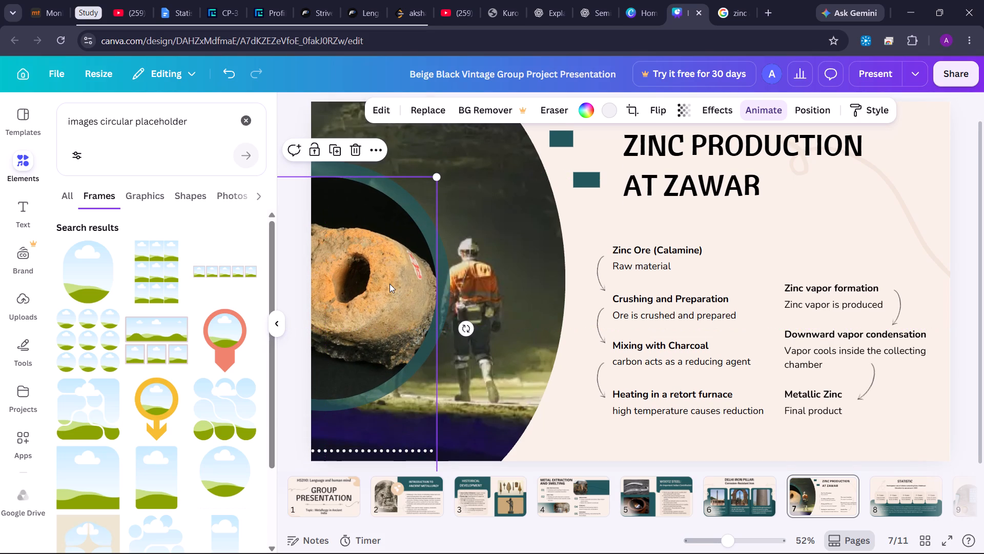
Clear the elements search and close the elements browser.
{"action": "left_click", "coordinate": [246, 128]}
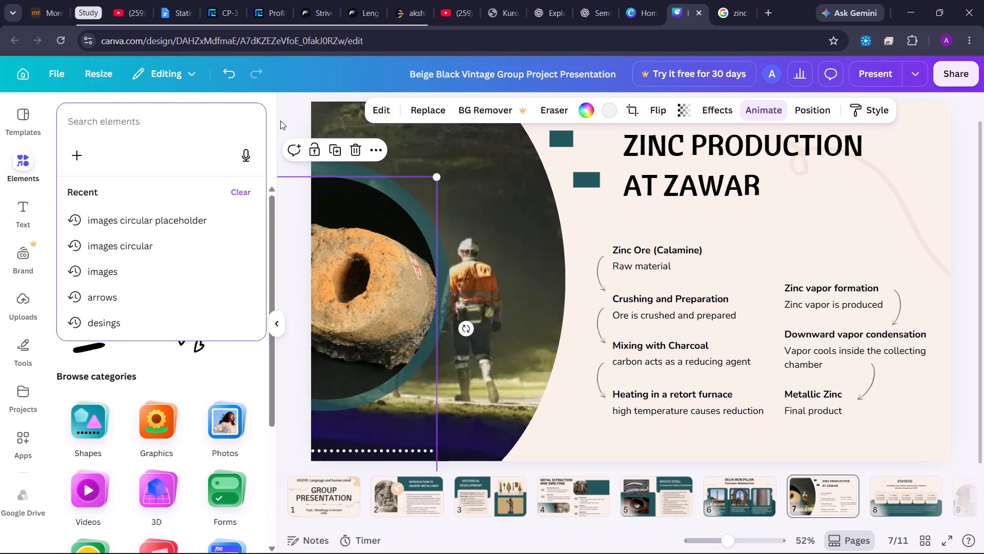
{"action": "left_click", "coordinate": [286, 120]}
{"action": "left_click", "coordinate": [27, 162]}
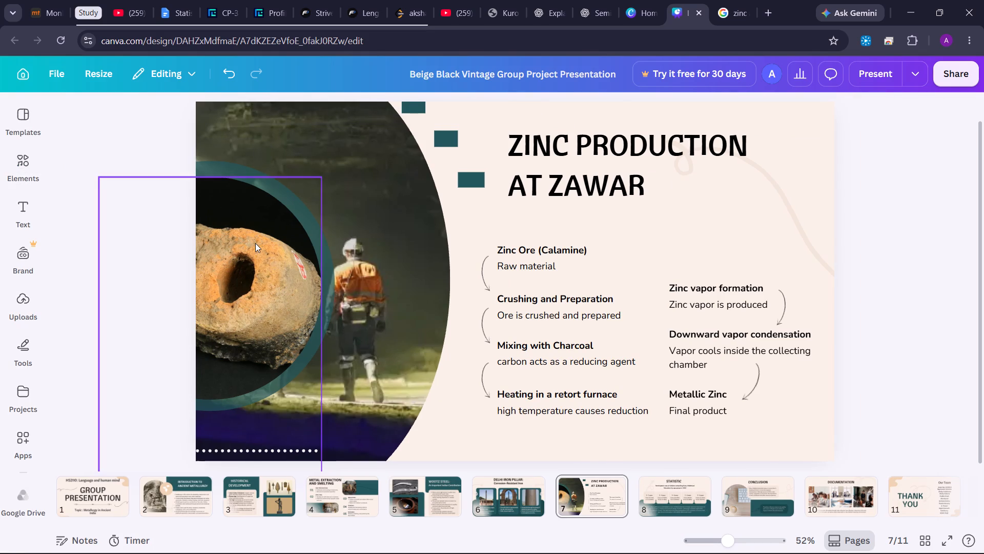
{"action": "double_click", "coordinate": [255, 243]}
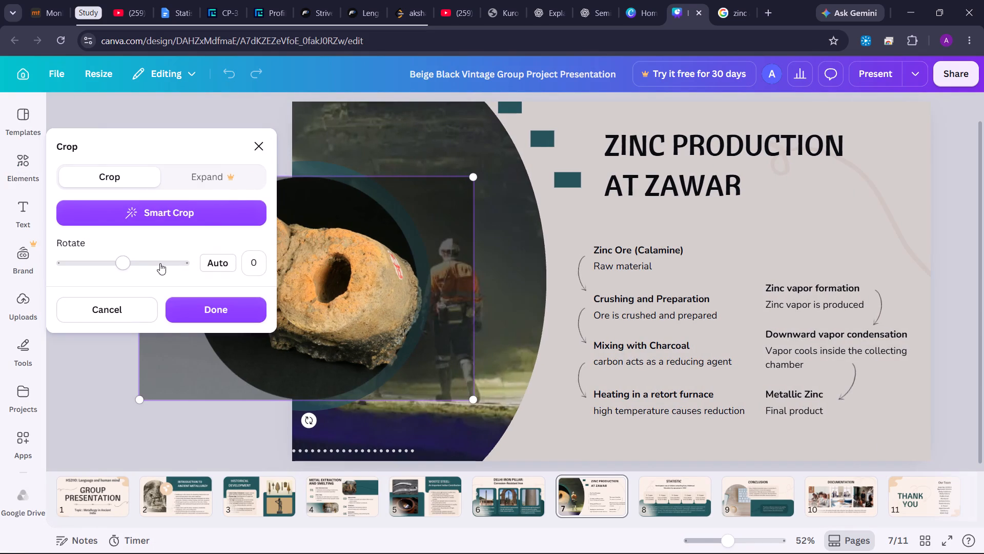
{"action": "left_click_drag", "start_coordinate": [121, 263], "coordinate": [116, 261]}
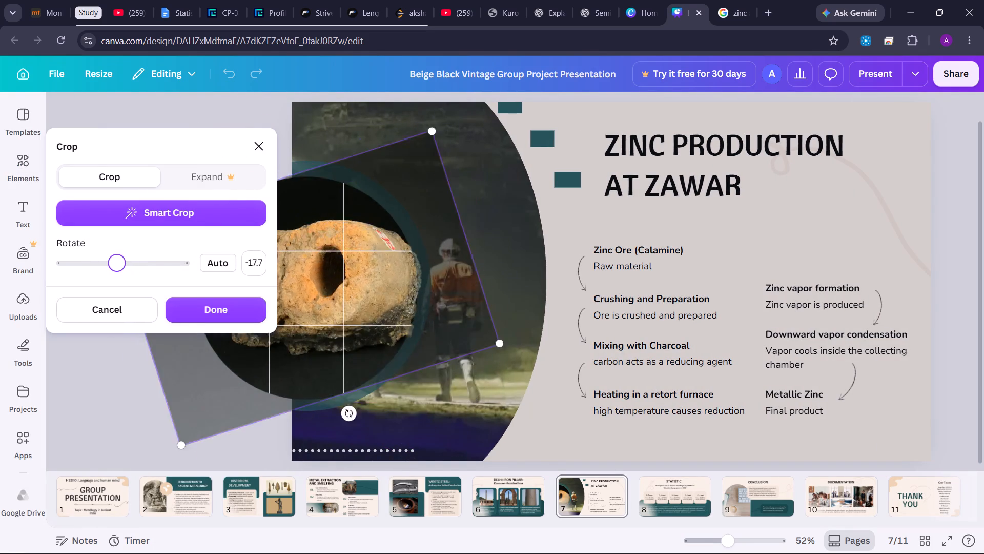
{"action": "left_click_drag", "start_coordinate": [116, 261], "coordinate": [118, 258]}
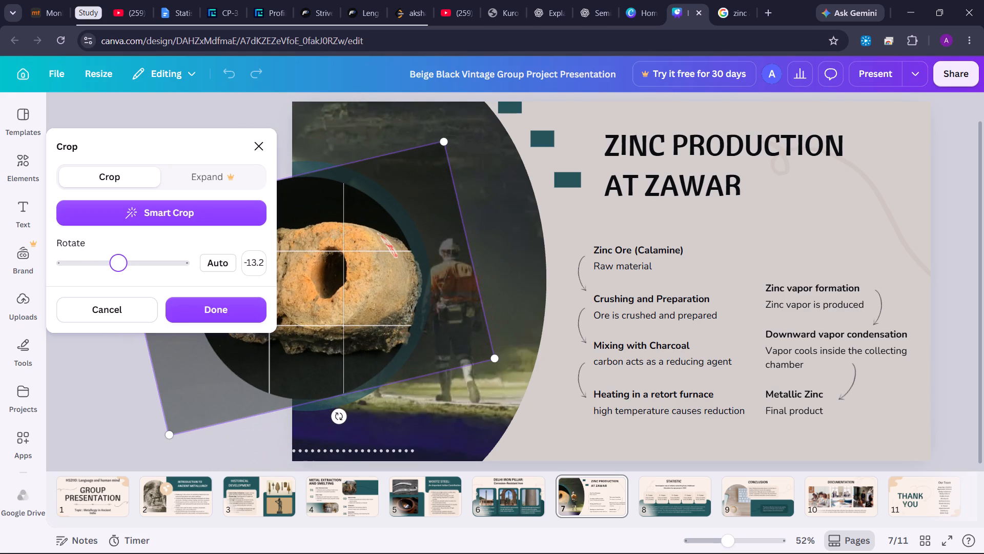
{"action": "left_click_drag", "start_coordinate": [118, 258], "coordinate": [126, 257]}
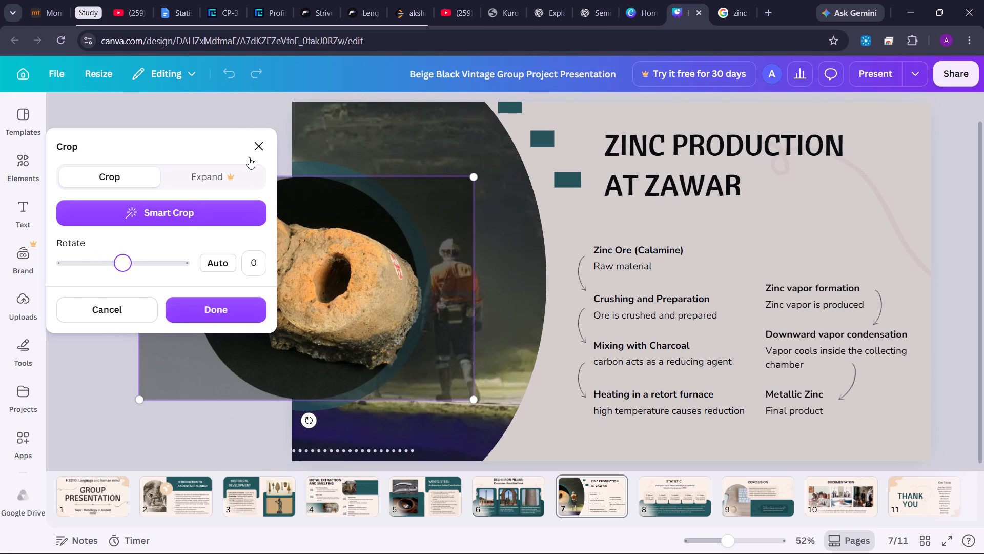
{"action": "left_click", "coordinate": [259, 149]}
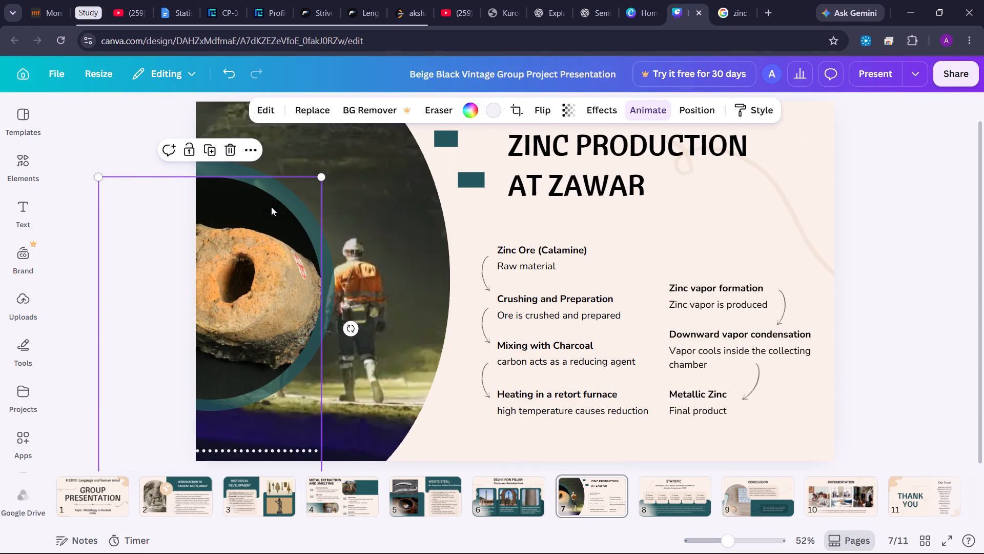
Shift the artefact picture slightly upward to centre it in the teal circle and set its transparency to 93.
{"action": "left_click", "coordinate": [271, 207]}
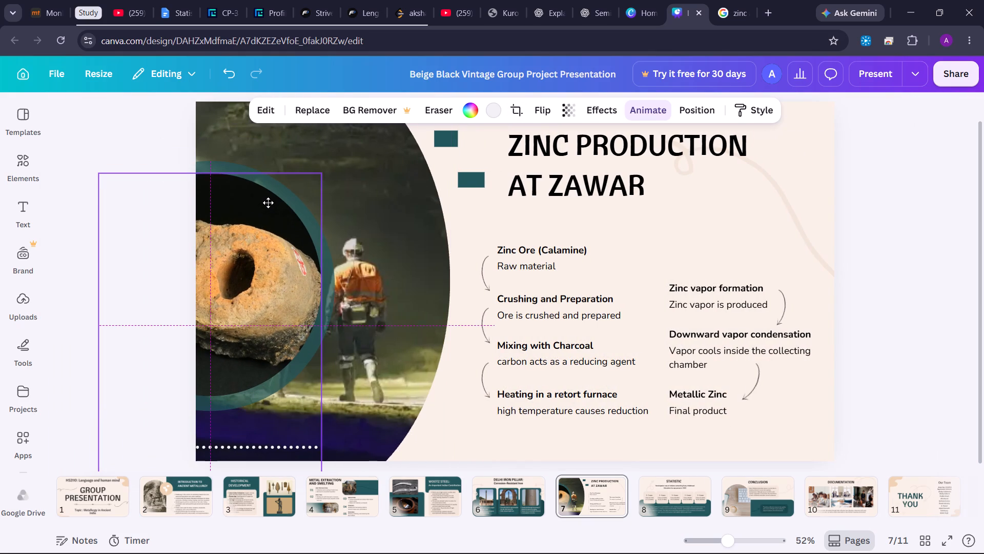
{"action": "left_click", "coordinate": [563, 111]}
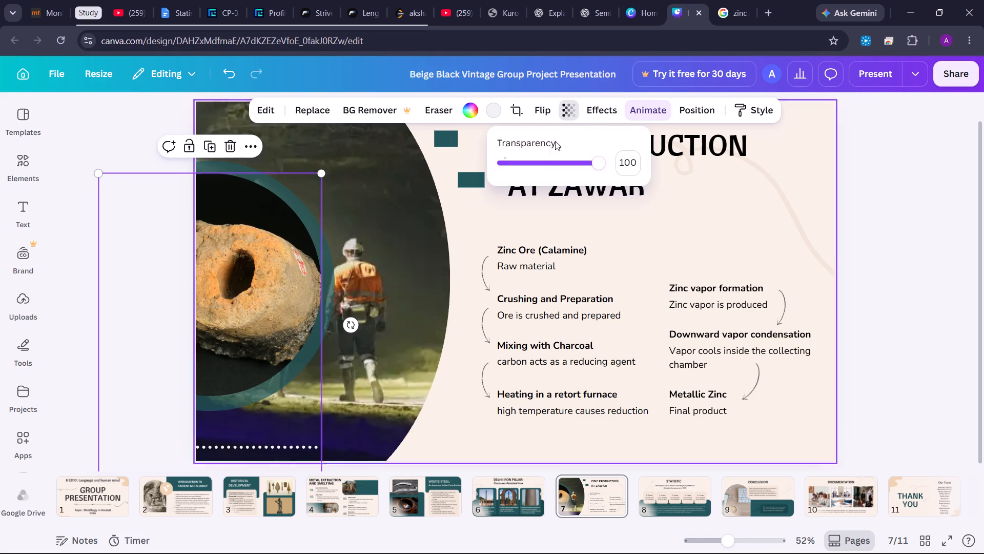
{"action": "left_click_drag", "start_coordinate": [600, 165], "coordinate": [566, 163]}
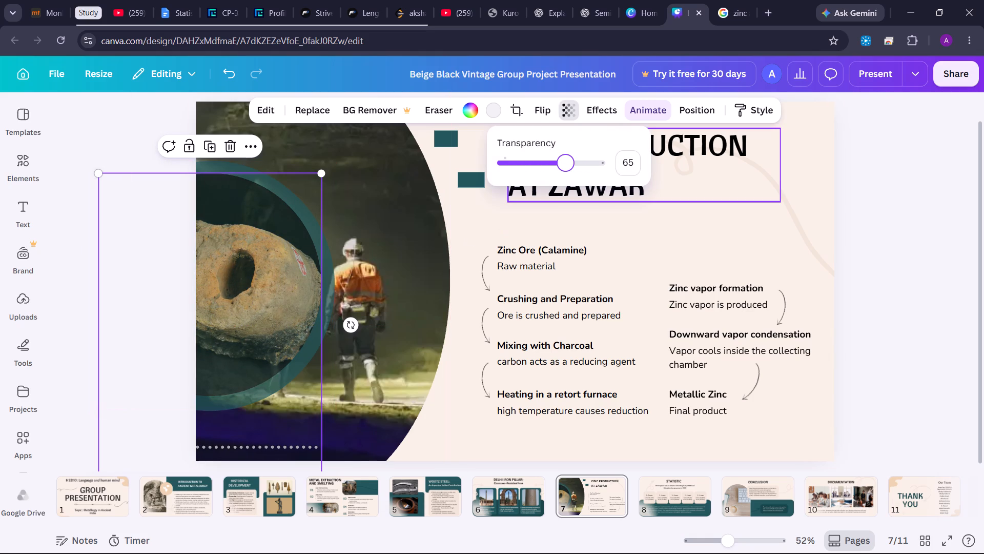
{"action": "left_click_drag", "start_coordinate": [574, 167], "coordinate": [608, 162]}
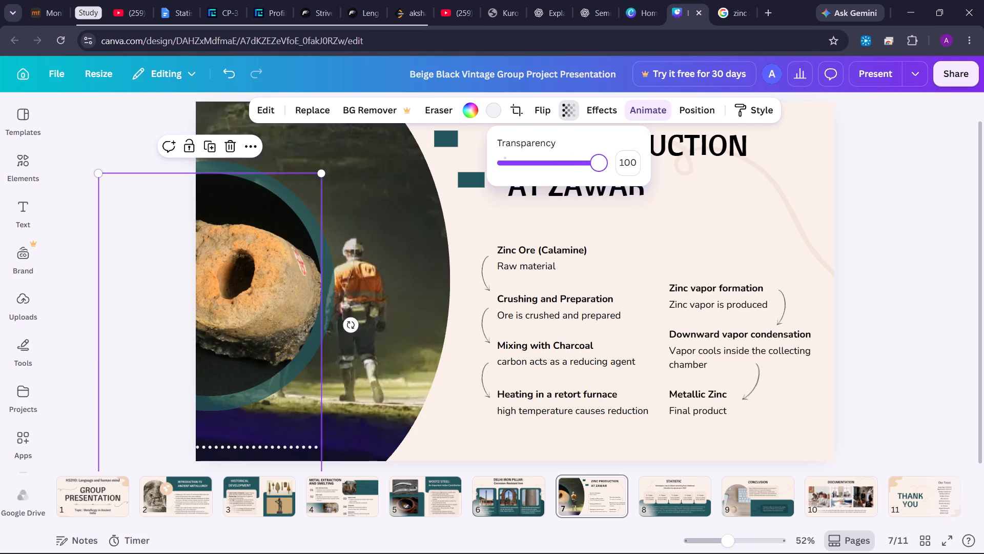
{"action": "left_click_drag", "start_coordinate": [608, 162], "coordinate": [593, 162]}
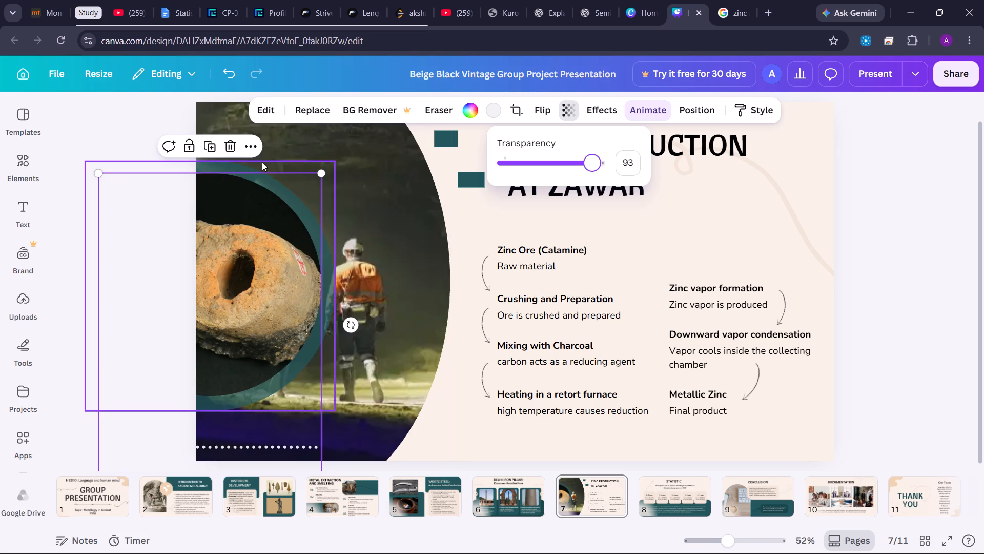
Raise the transparency value of the teal circle behind the artefact picture to about 99, making it nearly solid.
{"action": "left_click", "coordinate": [247, 167]}
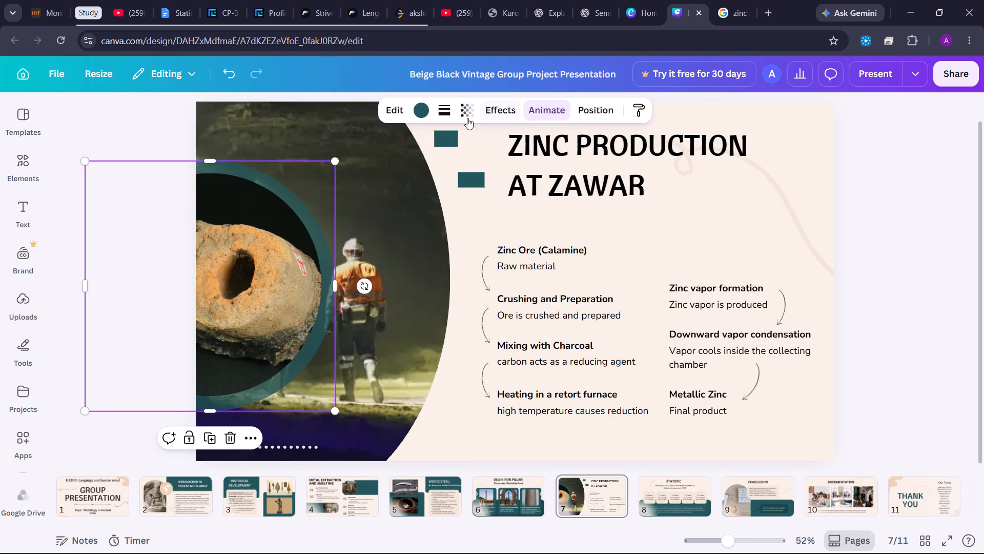
{"action": "left_click", "coordinate": [459, 115]}
{"action": "left_click_drag", "start_coordinate": [474, 162], "coordinate": [495, 160]}
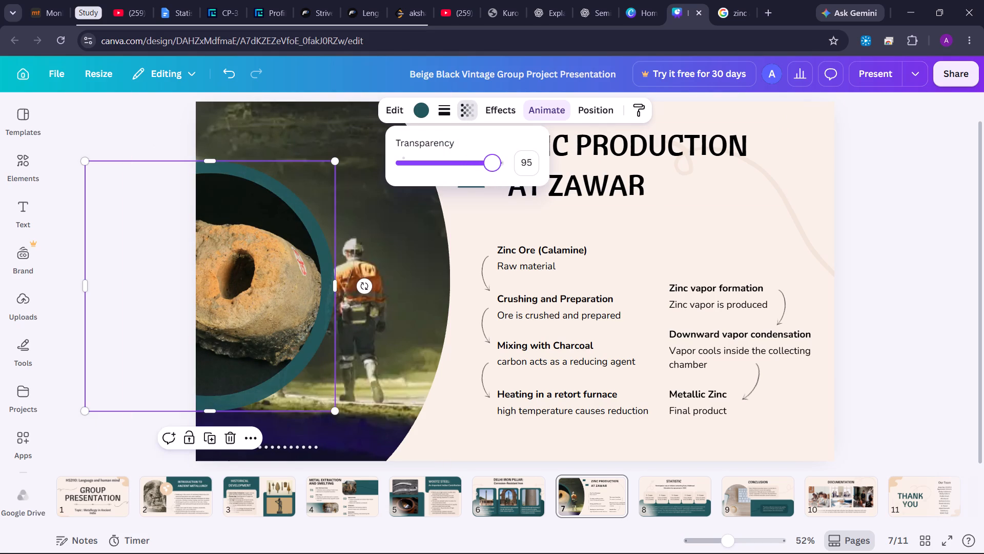
{"action": "left_click_drag", "start_coordinate": [495, 160], "coordinate": [531, 154]}
{"action": "left_click_drag", "start_coordinate": [531, 154], "coordinate": [530, 154]}
{"action": "left_click", "coordinate": [140, 117]}
{"action": "left_click", "coordinate": [140, 117]}
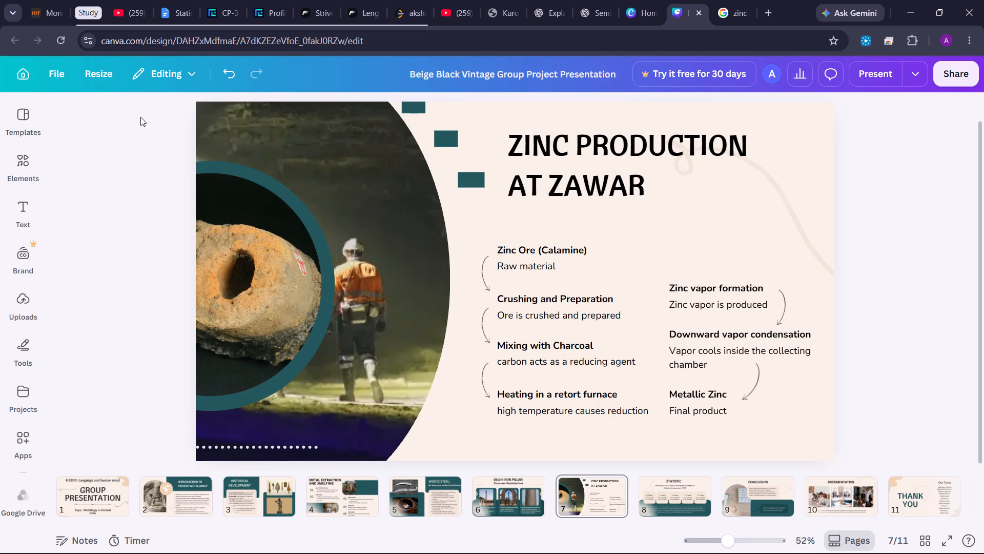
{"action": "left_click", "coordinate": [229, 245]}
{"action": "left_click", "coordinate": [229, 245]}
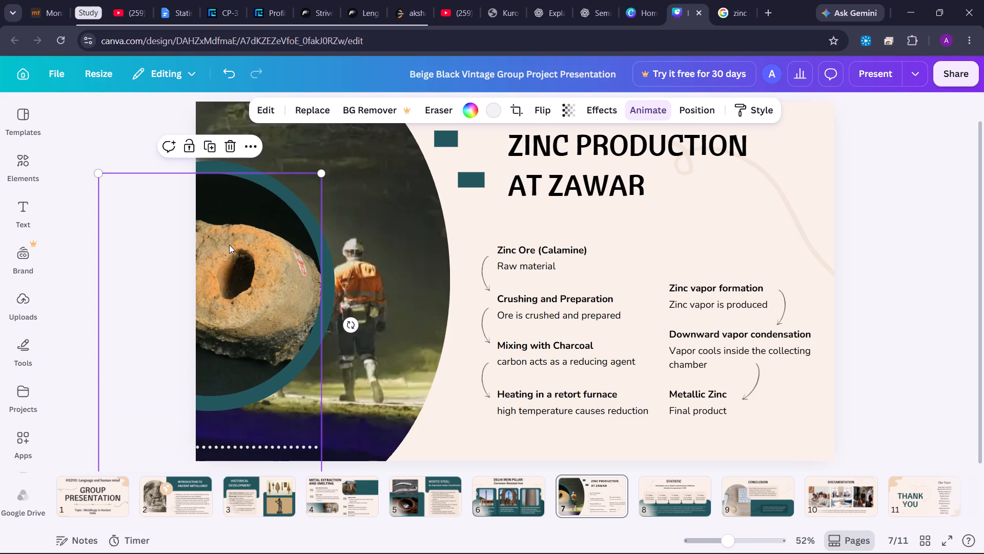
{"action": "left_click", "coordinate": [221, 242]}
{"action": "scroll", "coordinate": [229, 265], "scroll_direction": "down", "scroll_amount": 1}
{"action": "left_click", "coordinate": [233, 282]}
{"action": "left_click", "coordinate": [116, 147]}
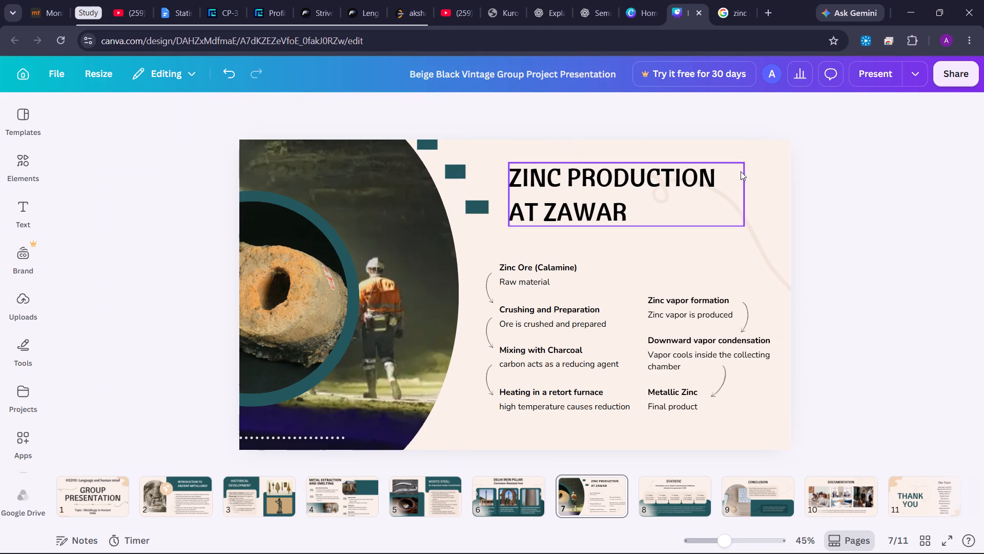
Preview slide 7 in full-screen presentation mode and return to editing.
{"action": "left_click", "coordinate": [869, 74]}
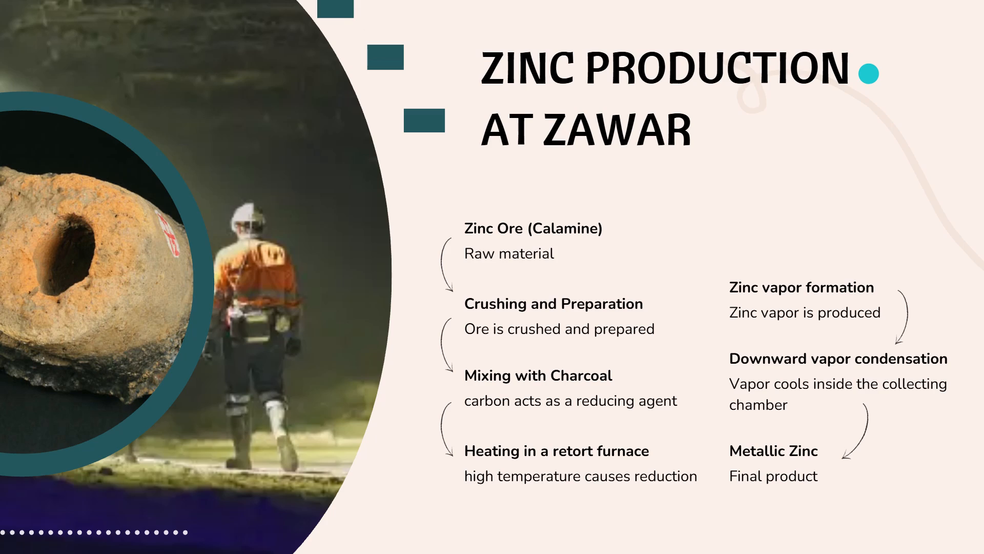
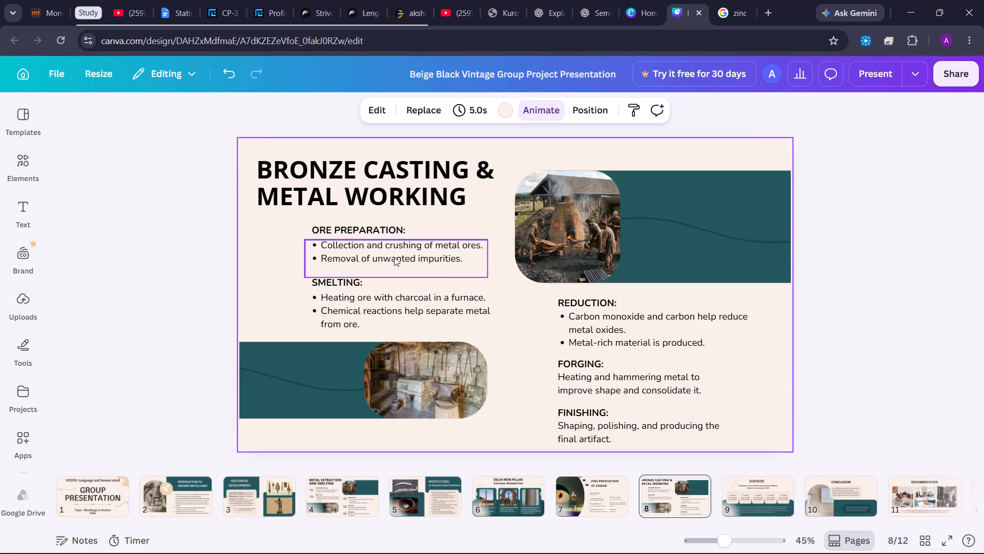
{"action": "left_click", "coordinate": [365, 257]}
{"action": "double_click", "coordinate": [365, 257]}
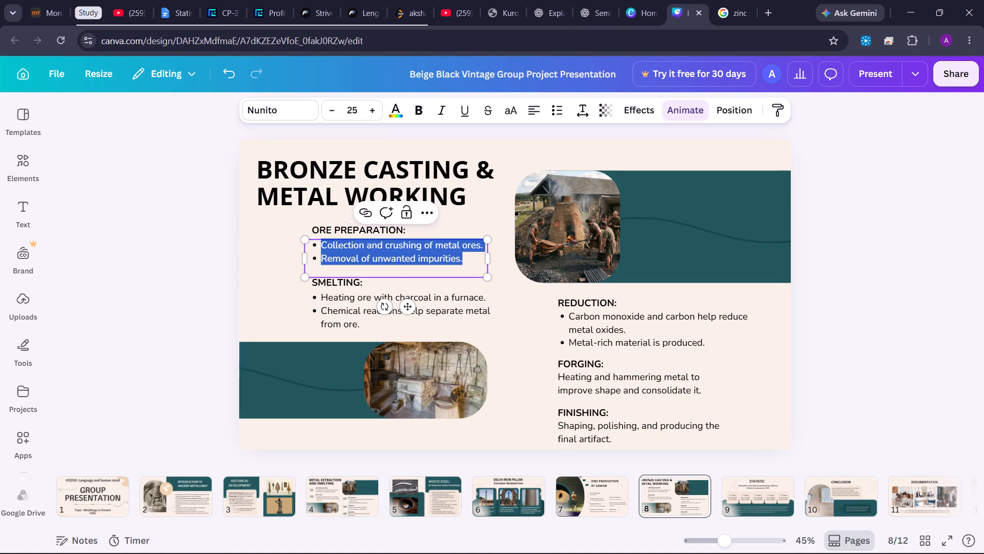
{"action": "left_click_drag", "start_coordinate": [320, 247], "coordinate": [458, 269]}
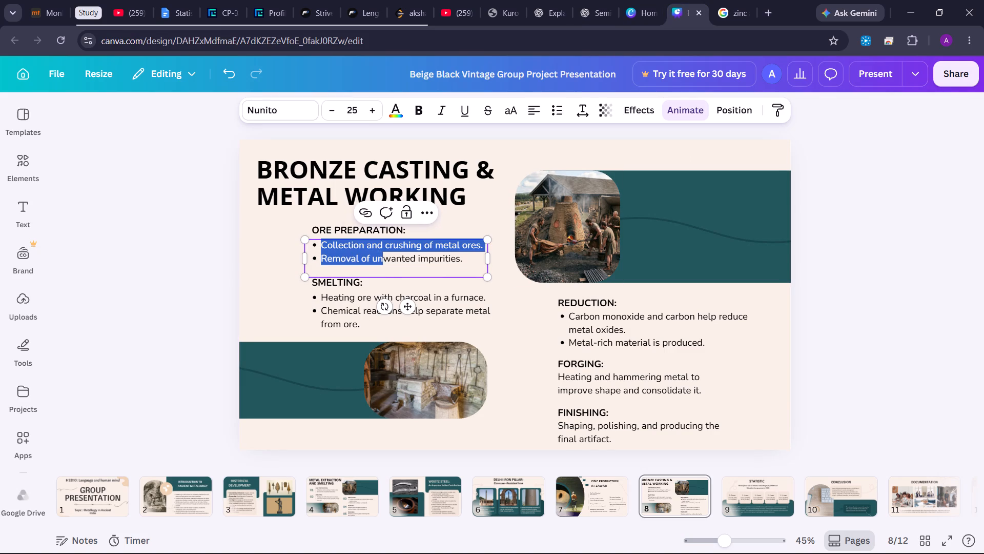
{"action": "left_click_drag", "start_coordinate": [458, 269], "coordinate": [463, 269]}
{"action": "key", "text": "BackSpace"}
{"action": "key", "text": "ctrl+v"}
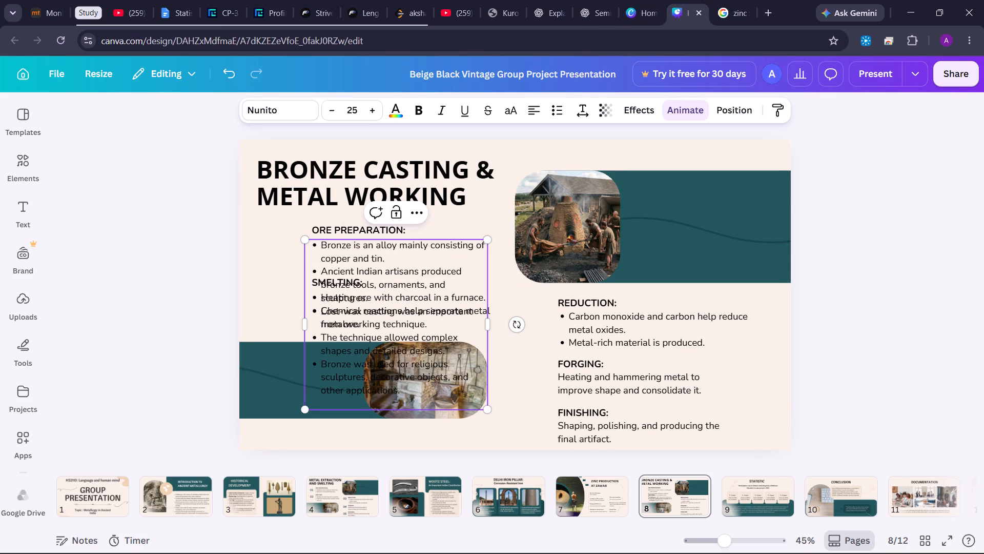
Move the pasted bronze list out of the way and delete the "SMELTING:" heading and its bullets from slide 8.
{"action": "left_click_drag", "start_coordinate": [429, 283], "coordinate": [376, 222]}
{"action": "left_click", "coordinate": [250, 248]}
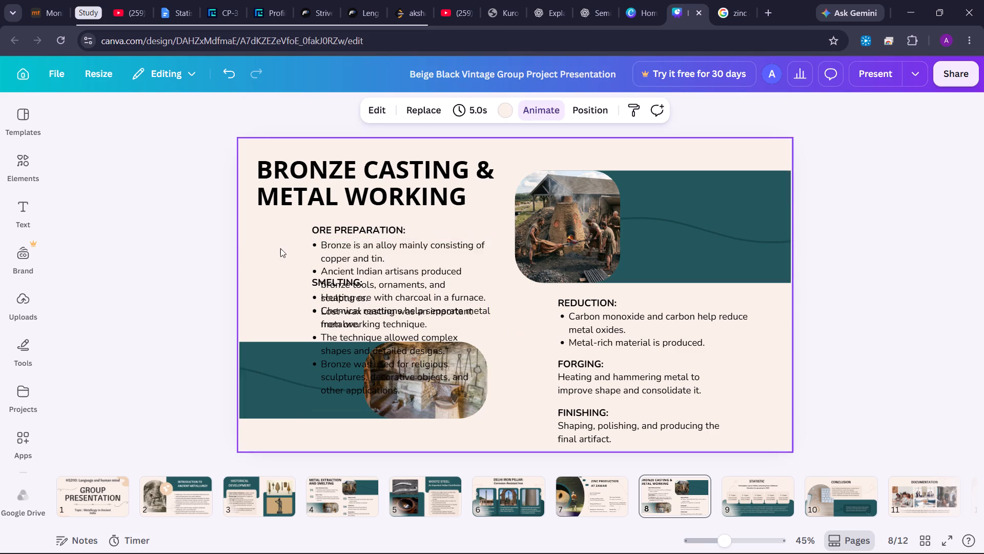
{"action": "left_click_drag", "start_coordinate": [413, 256], "coordinate": [594, 134]}
{"action": "left_click", "coordinate": [384, 309]}
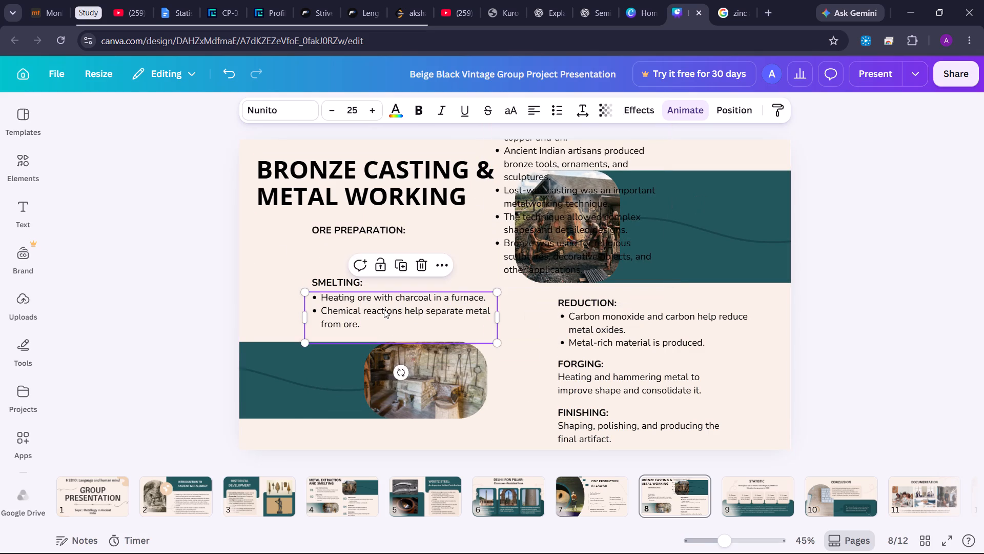
{"action": "key", "text": "BackSpace"}
{"action": "left_click", "coordinate": [357, 285]}
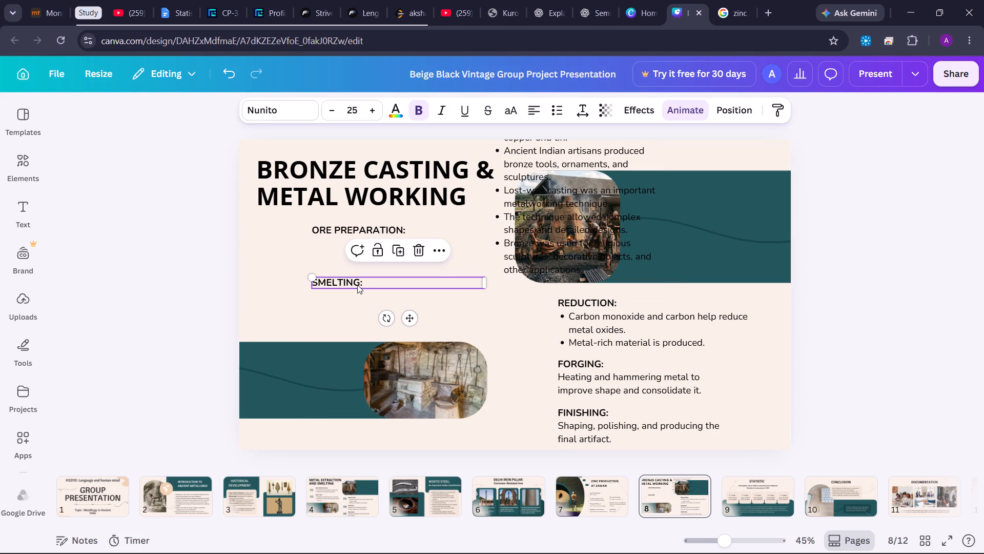
{"action": "key", "text": "BackSpace"}
Move the "ORE PREPARATION:" heading so it lines up with the left edge of the slide title.
{"action": "left_click", "coordinate": [348, 228]}
{"action": "left_click_drag", "start_coordinate": [347, 229], "coordinate": [310, 229]}
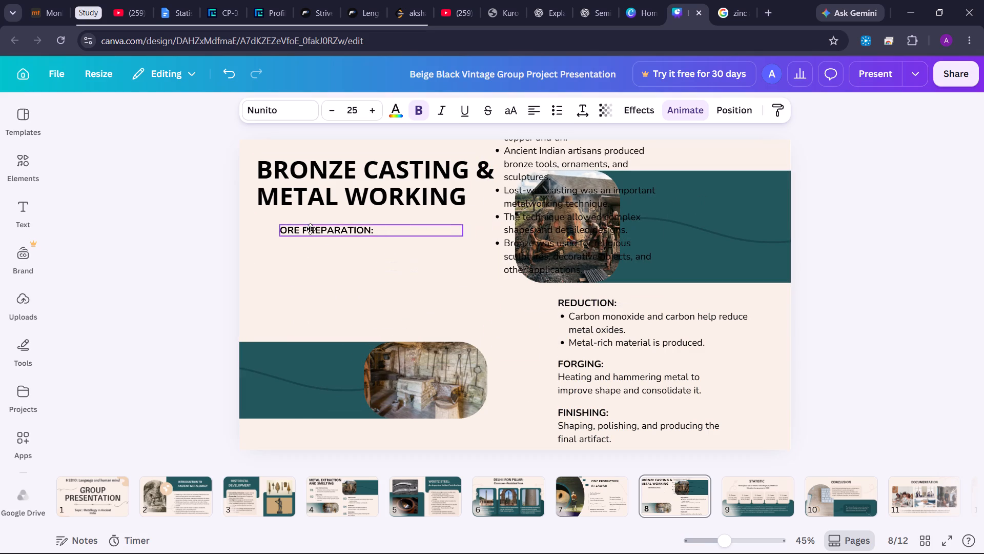
{"action": "left_click_drag", "start_coordinate": [310, 229], "coordinate": [293, 229]}
Move the bronze list back under the title, widen its text box, and scale it down to font size 23.1.
{"action": "left_click", "coordinate": [530, 206]}
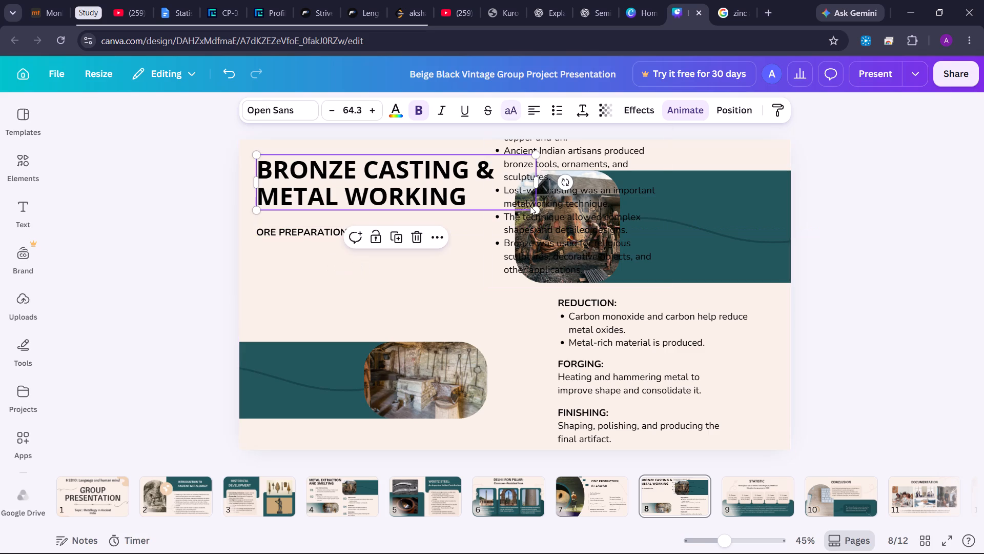
{"action": "left_click", "coordinate": [578, 210]}
{"action": "left_click_drag", "start_coordinate": [579, 211], "coordinate": [358, 290]}
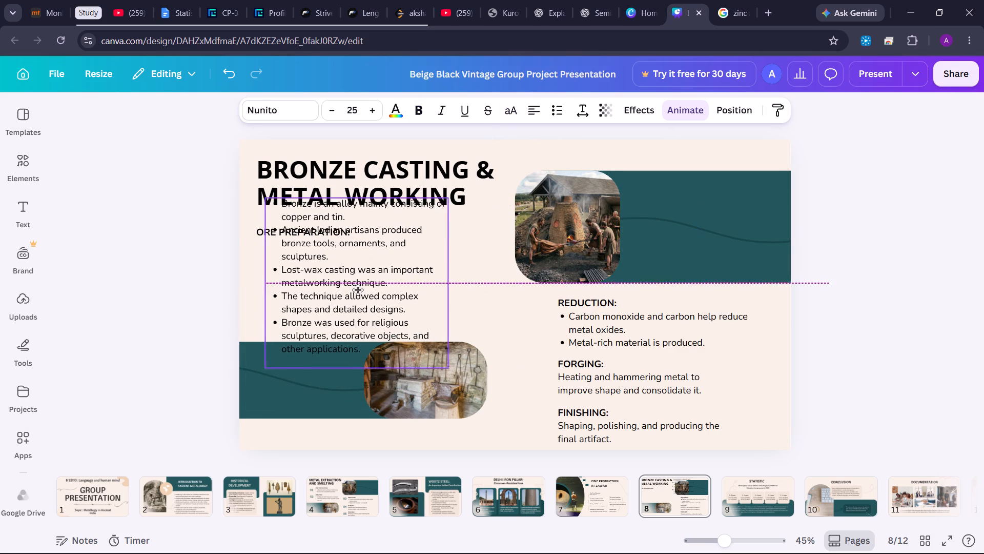
{"action": "left_click_drag", "start_coordinate": [358, 290], "coordinate": [358, 290]}
{"action": "left_click_drag", "start_coordinate": [450, 280], "coordinate": [518, 287]}
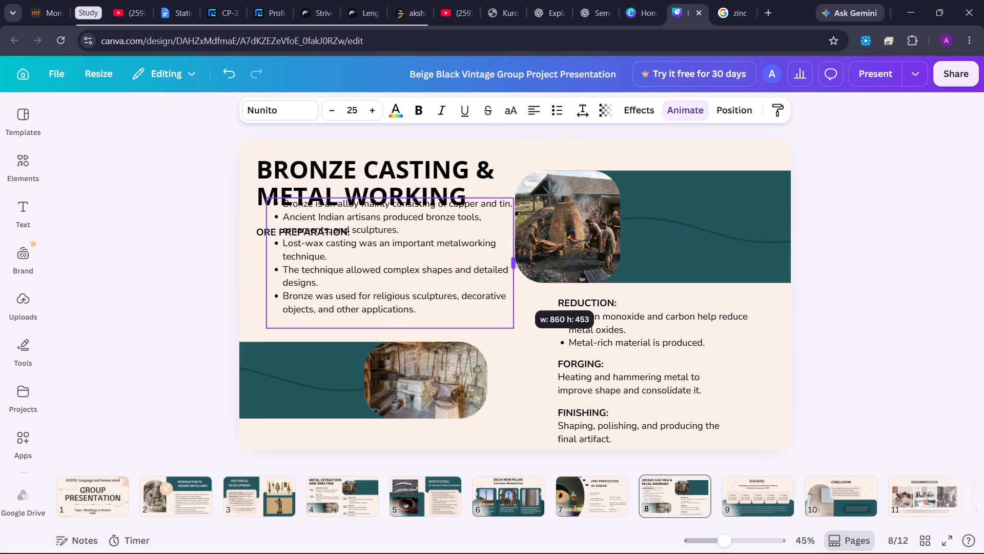
{"action": "left_click_drag", "start_coordinate": [518, 287], "coordinate": [536, 282]}
{"action": "left_click_drag", "start_coordinate": [447, 276], "coordinate": [439, 290]}
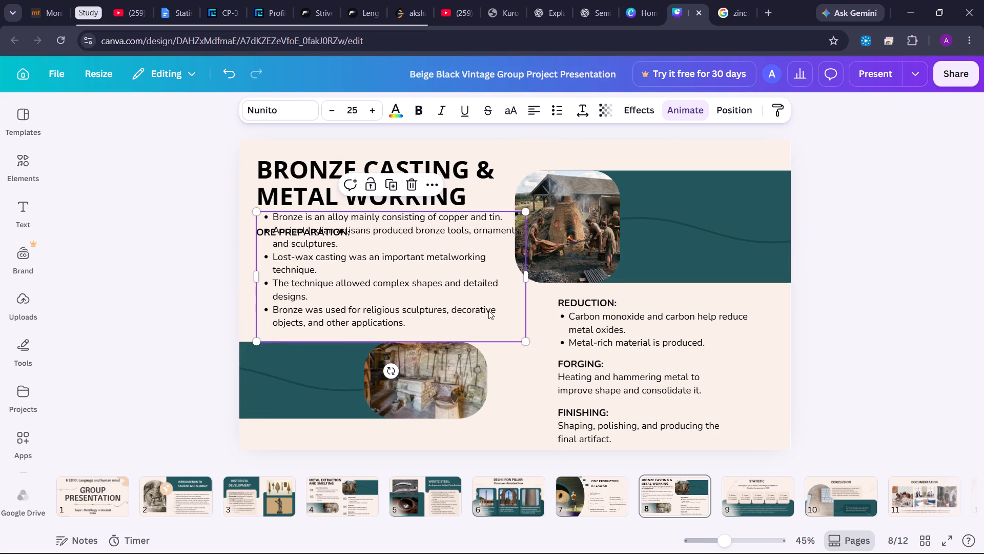
{"action": "left_click_drag", "start_coordinate": [525, 339], "coordinate": [508, 324]}
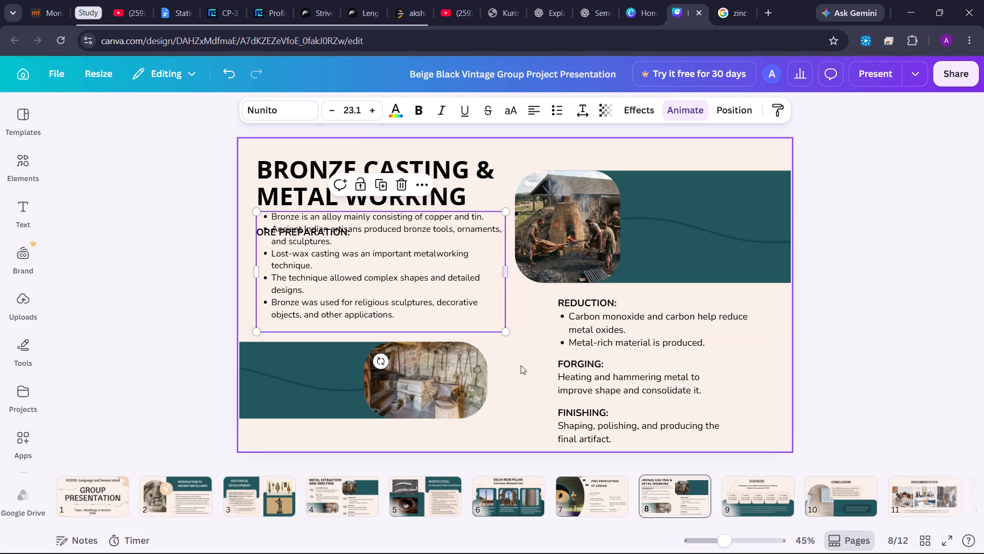
Move the lower teal band and its workshop photo together slightly down the slide.
{"action": "left_click", "coordinate": [521, 365]}
{"action": "left_click_drag", "start_coordinate": [524, 358], "coordinate": [328, 400]}
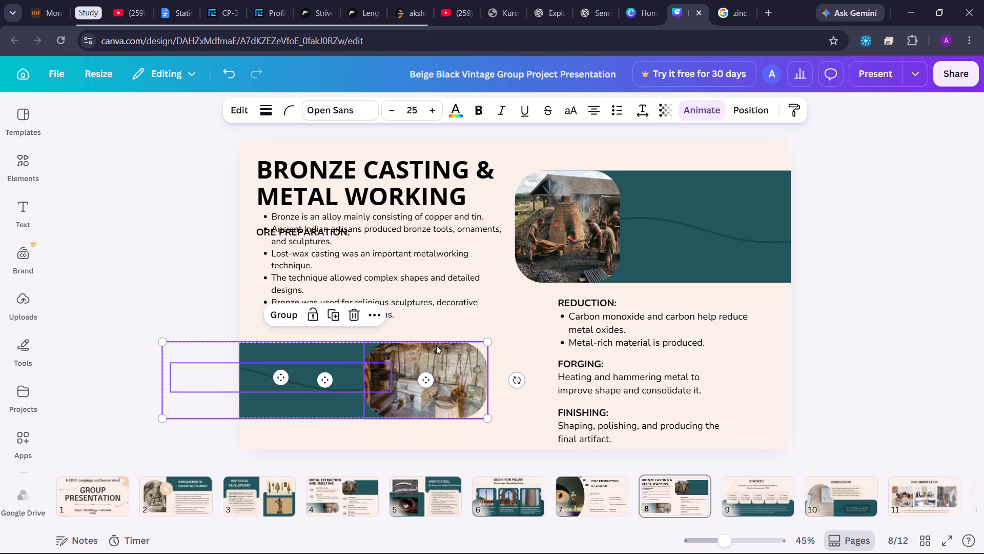
{"action": "left_click_drag", "start_coordinate": [436, 345], "coordinate": [437, 359]}
Place the bronze list directly below the "ORE PREPARATION:" heading and scale it down to font size 22.5.
{"action": "left_click", "coordinate": [488, 326]}
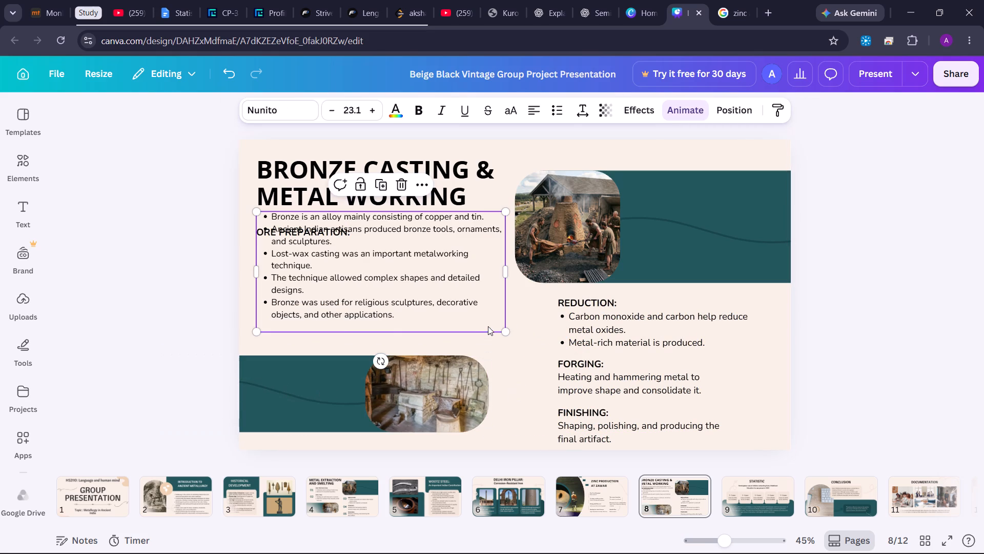
{"action": "left_click_drag", "start_coordinate": [464, 306], "coordinate": [466, 329]}
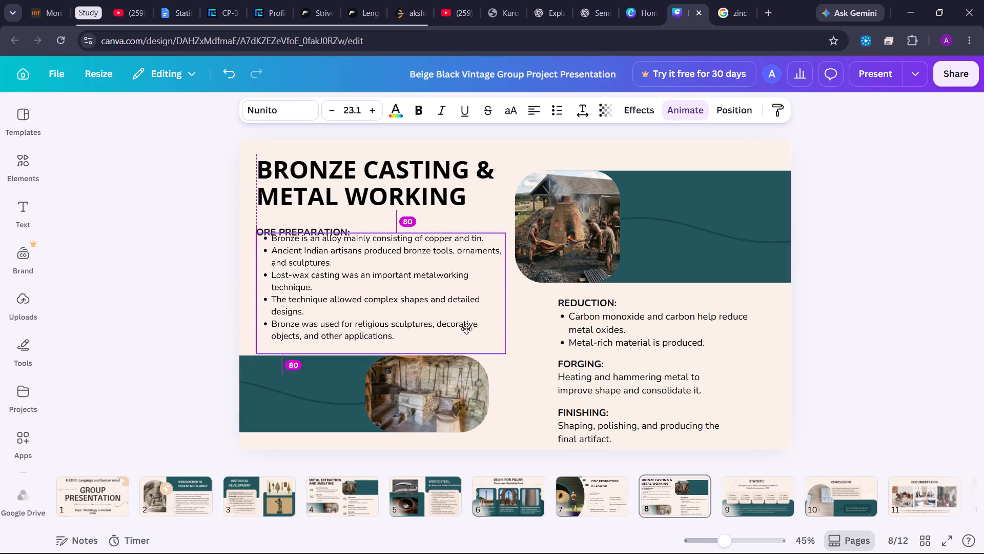
{"action": "left_click_drag", "start_coordinate": [466, 329], "coordinate": [466, 335]}
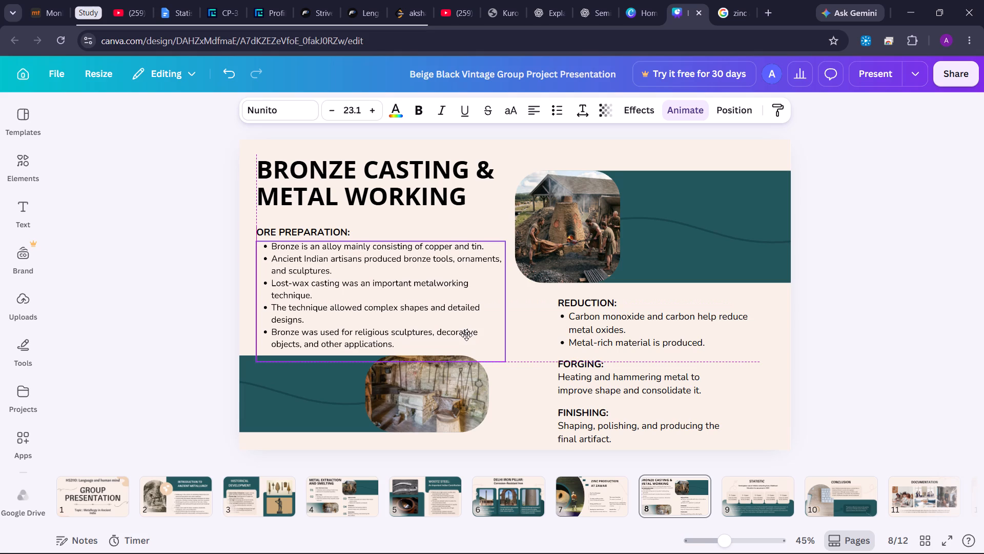
{"action": "left_click_drag", "start_coordinate": [466, 335], "coordinate": [466, 334]}
{"action": "left_click_drag", "start_coordinate": [506, 358], "coordinate": [499, 354]}
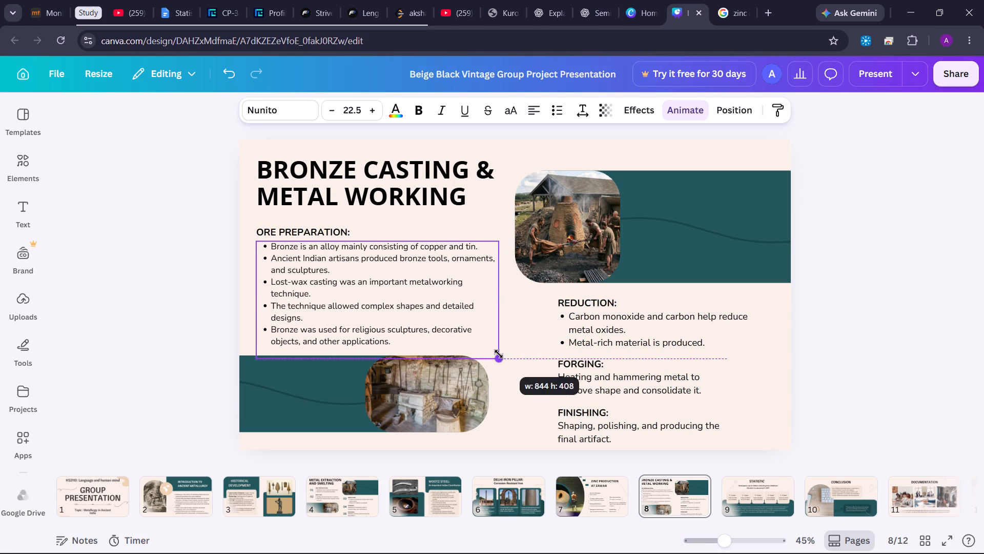
{"action": "left_click_drag", "start_coordinate": [499, 354], "coordinate": [498, 353]}
{"action": "left_click", "coordinate": [516, 348]}
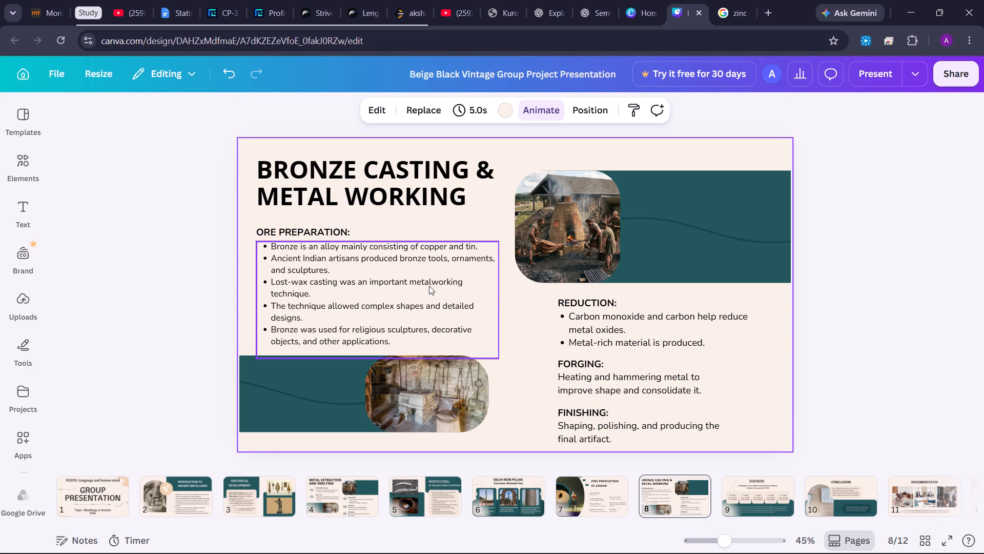
Widen the bronze list's text box slightly so the lost-wax casting bullet fits on one line.
{"action": "left_click", "coordinate": [429, 286]}
{"action": "left_click_drag", "start_coordinate": [501, 297], "coordinate": [512, 293]}
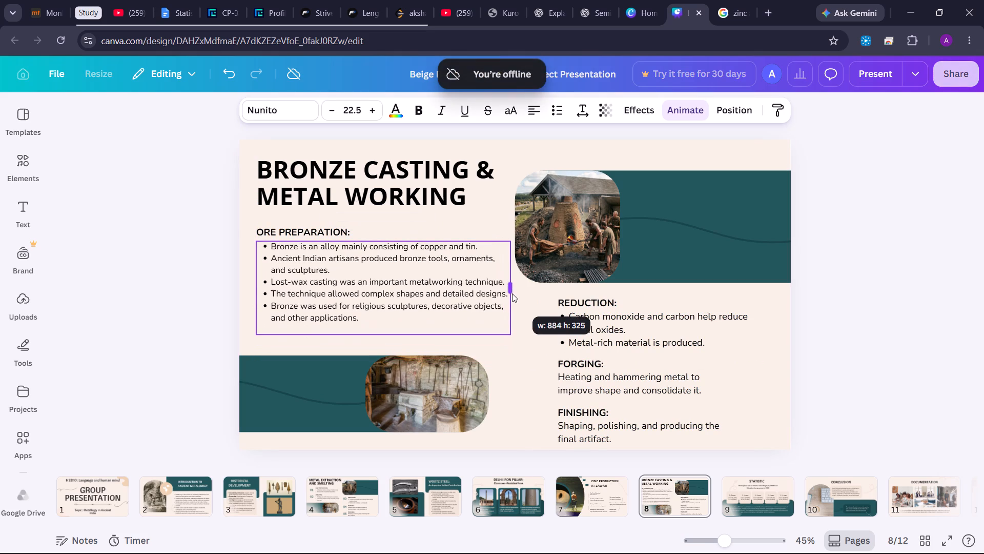
{"action": "left_click_drag", "start_coordinate": [512, 293], "coordinate": [507, 294]}
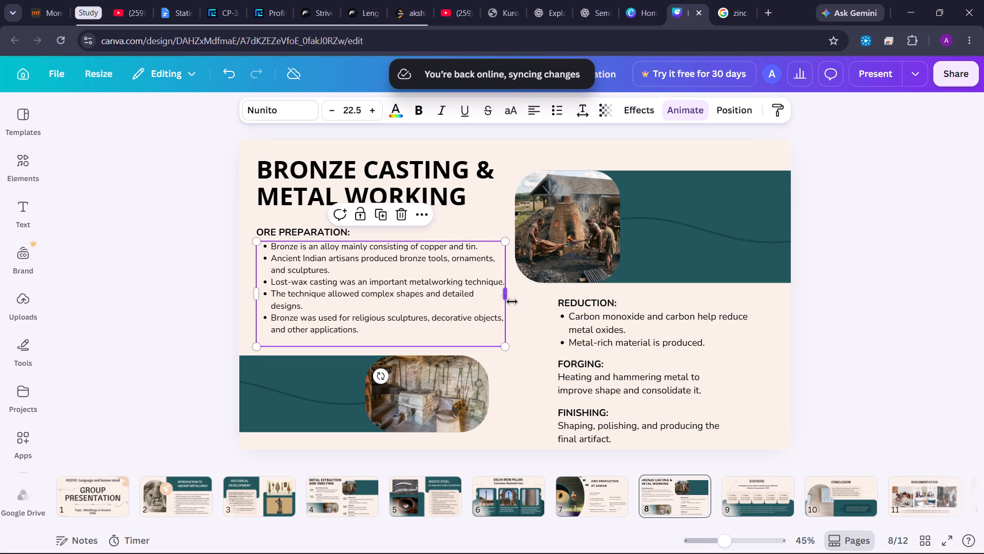
{"action": "left_click", "coordinate": [526, 322]}
Enlarge the bronze list to font size 23.2 and position it just above the lower teal band, slightly left of the heading.
{"action": "left_click", "coordinate": [473, 303]}
{"action": "left_click_drag", "start_coordinate": [503, 241], "coordinate": [508, 237]}
{"action": "left_click_drag", "start_coordinate": [479, 264], "coordinate": [474, 271]}
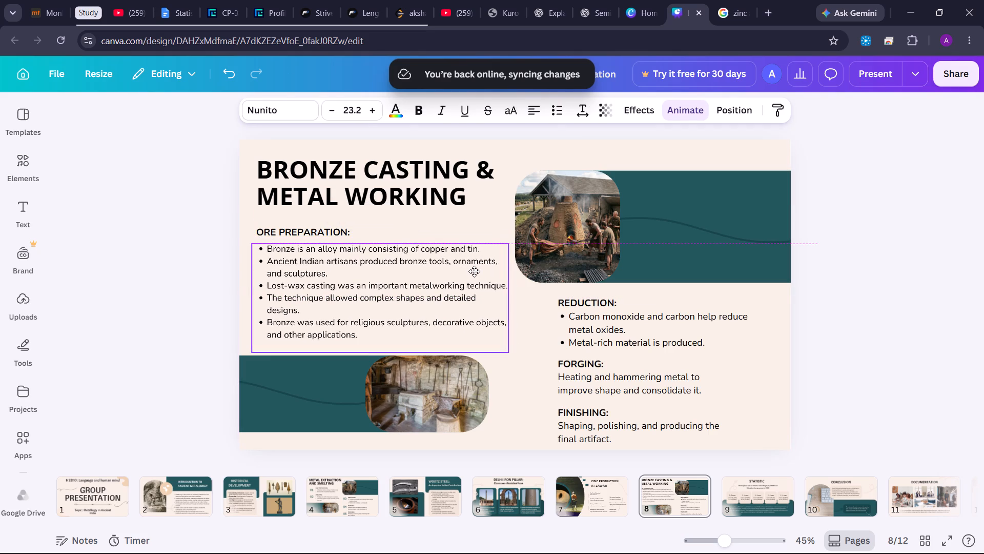
{"action": "left_click_drag", "start_coordinate": [474, 271], "coordinate": [473, 272]}
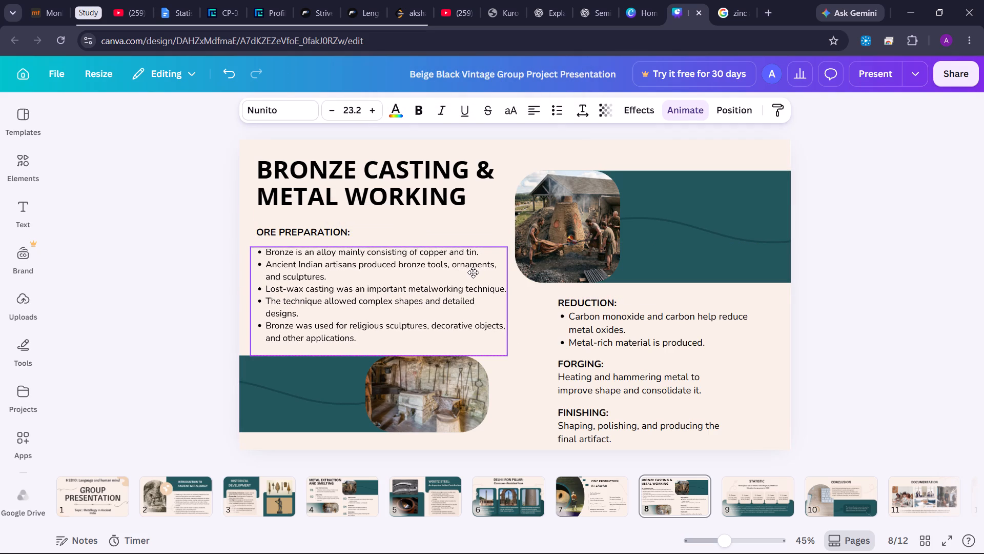
{"action": "left_click_drag", "start_coordinate": [473, 272], "coordinate": [473, 274]}
{"action": "left_click", "coordinate": [532, 300]}
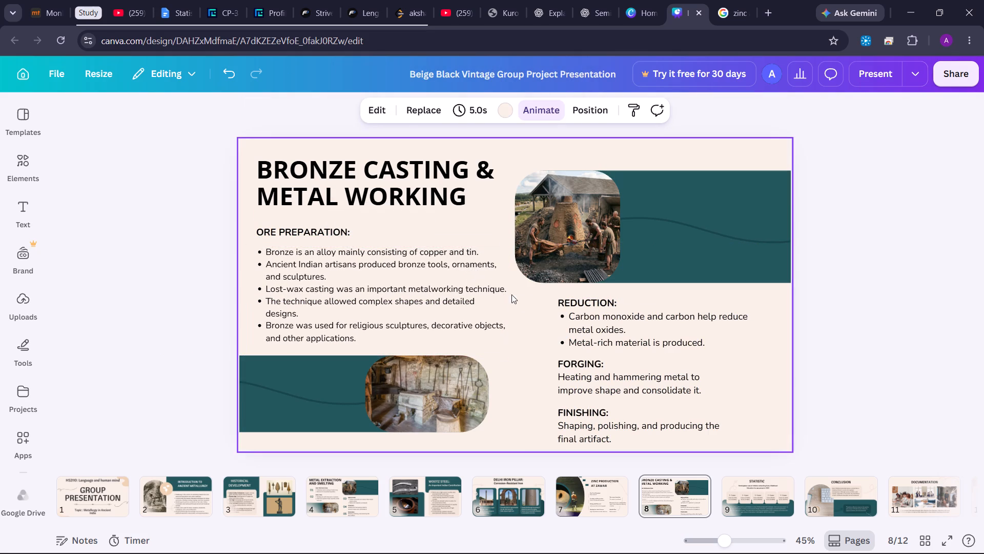
{"action": "left_click_drag", "start_coordinate": [479, 292], "coordinate": [474, 292]}
{"action": "left_click", "coordinate": [529, 316]}
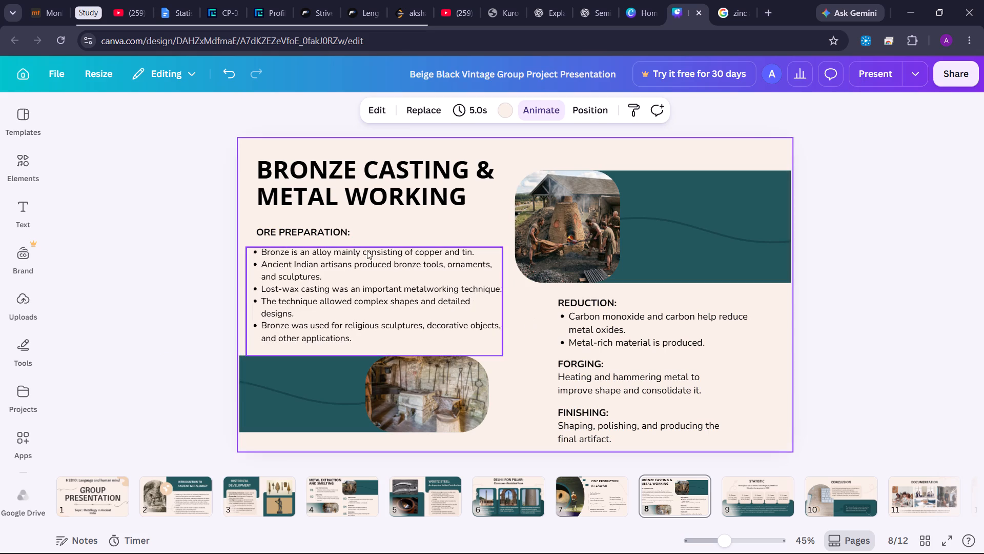
{"action": "double_click", "coordinate": [317, 229]}
{"action": "key", "text": "BackSpace"}
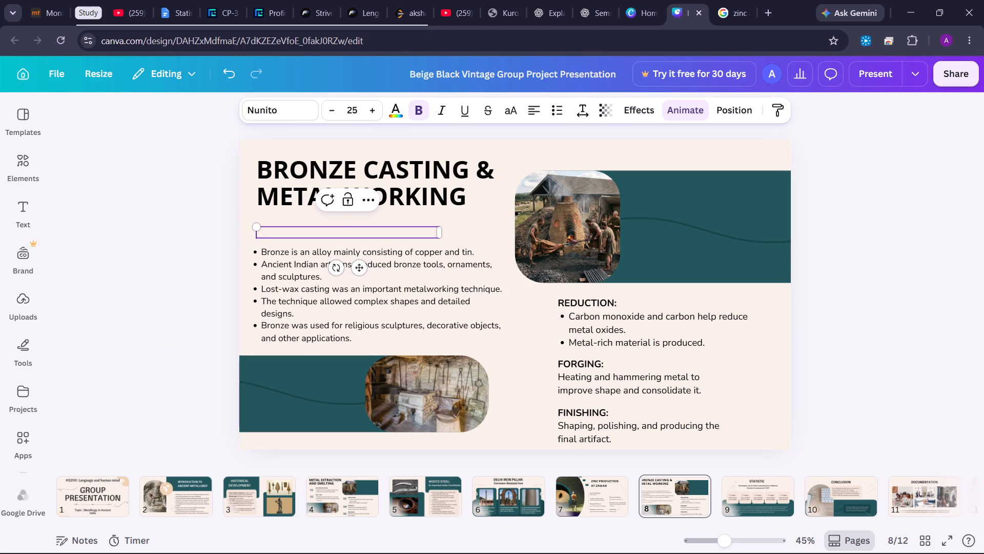
{"action": "type", "text": "bron"}
{"action": "key", "text": "BackSpace"}
{"action": "key", "text": "BackSpace"}
{"action": "key", "text": "BackSpace"}
{"action": "key", "text": "BackSpace"}
{"action": "key", "text": "Tab"}
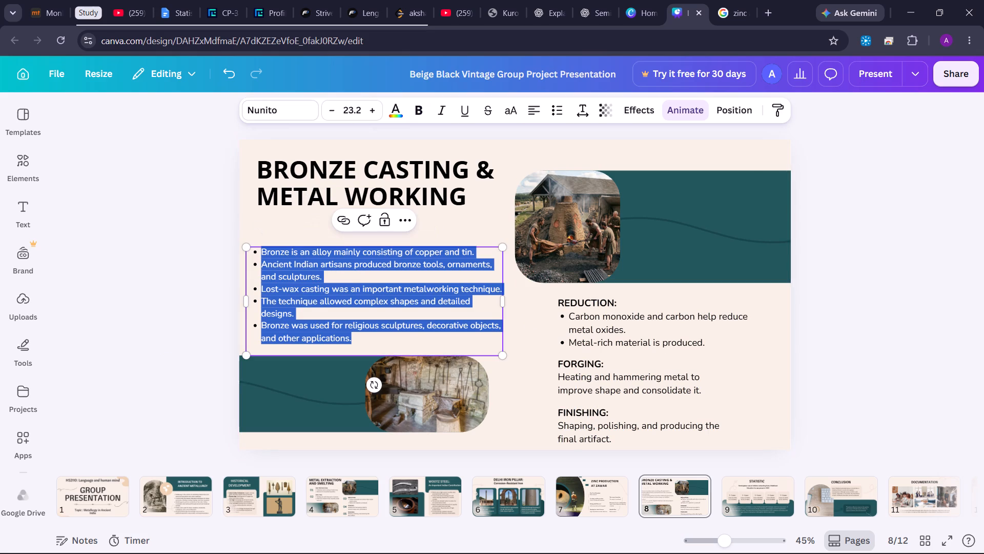
{"action": "left_click", "coordinate": [432, 251]}
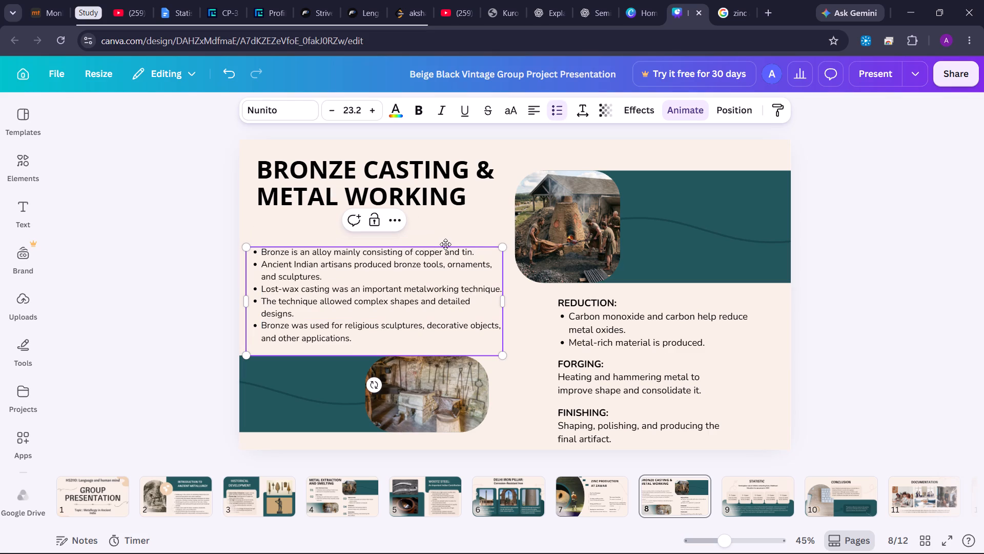
{"action": "left_click", "coordinate": [445, 244]}
{"action": "key", "text": "ctrl+z"}
{"action": "key", "text": "ctrl+z"}
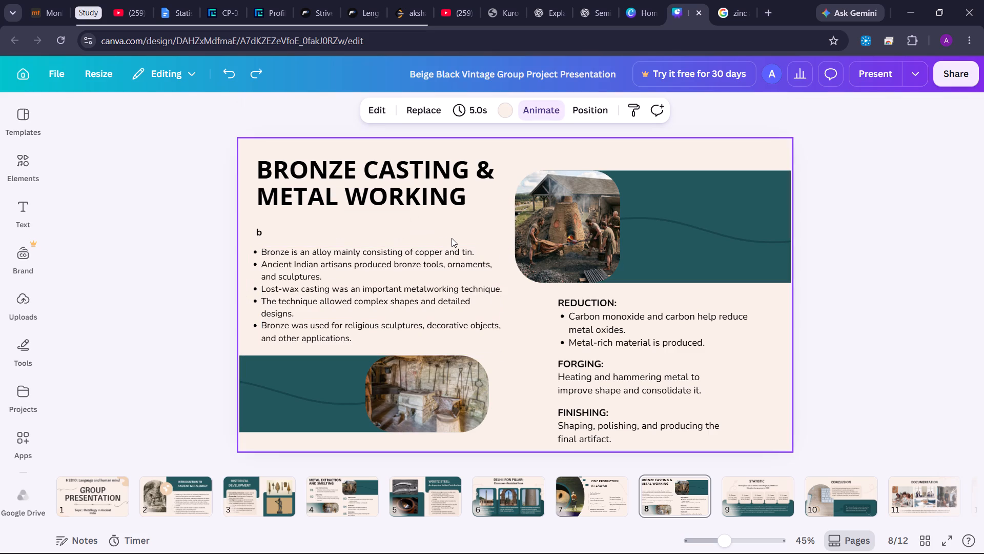
{"action": "double_click", "coordinate": [324, 226]}
{"action": "left_click", "coordinate": [311, 236]}
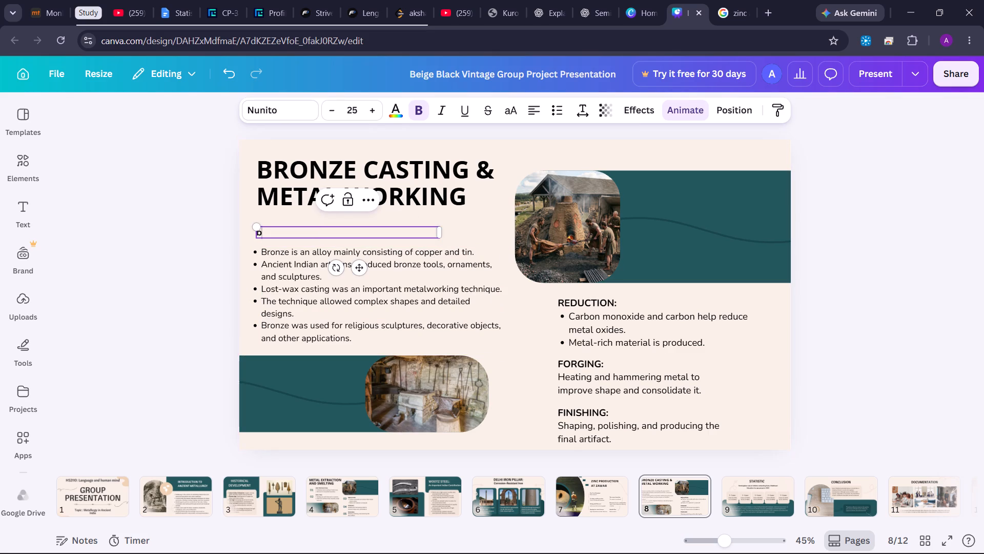
{"action": "key", "text": "BackSpace"}
{"action": "key", "text": "b"}
{"action": "key", "text": "BackSpace"}
{"action": "key", "text": "b"}
{"action": "type", "text": "ron"}
{"action": "type", "text": "ze"}
{"action": "key", "text": "space"}
{"action": "type", "text": "casting"}
{"action": "key", "text": "space"}
{"action": "type", "text": "& metalworking"}
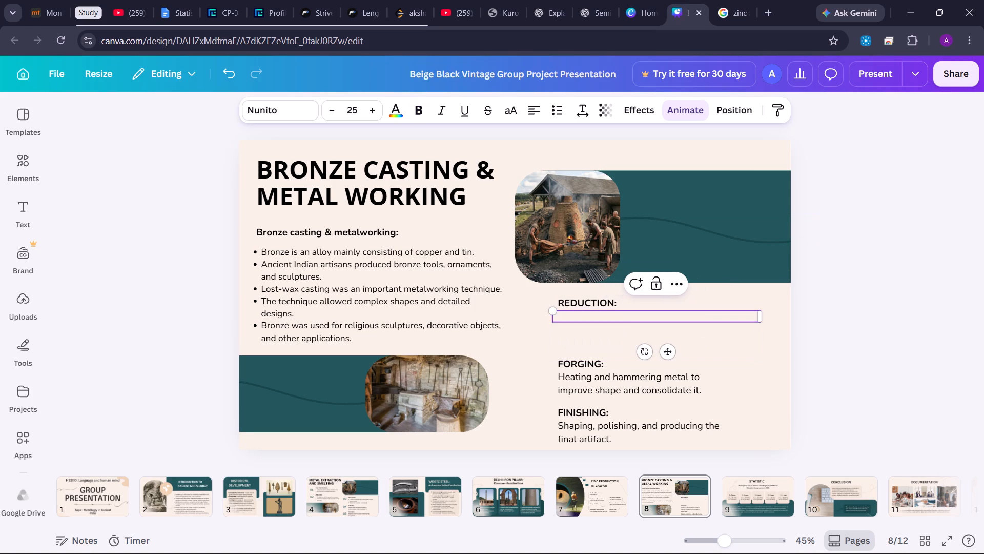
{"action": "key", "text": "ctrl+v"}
Replace the "REDUCTION:" heading with "Application of ancient metallurgy:".
{"action": "left_click", "coordinate": [711, 299]}
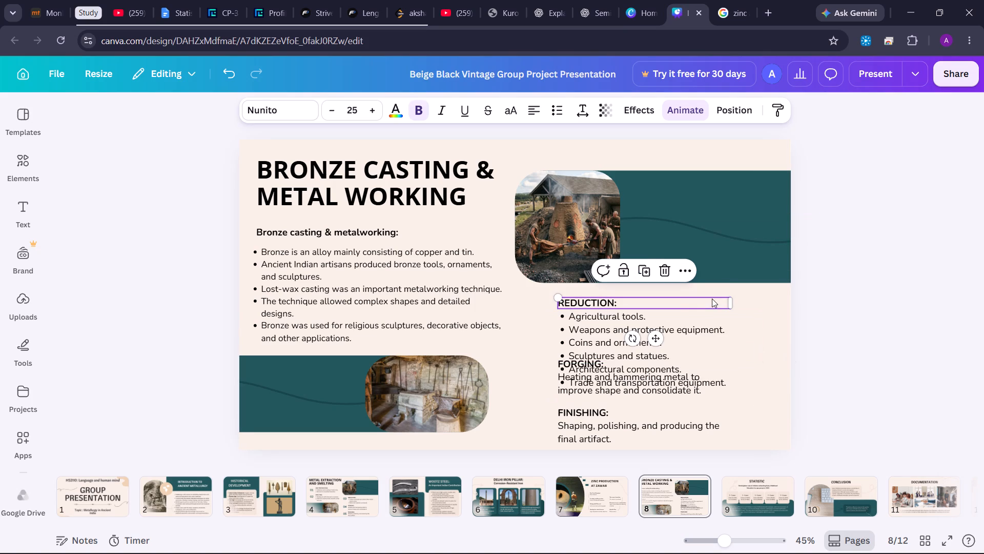
{"action": "left_click", "coordinate": [637, 308]}
{"action": "key", "text": "BackSpace"}
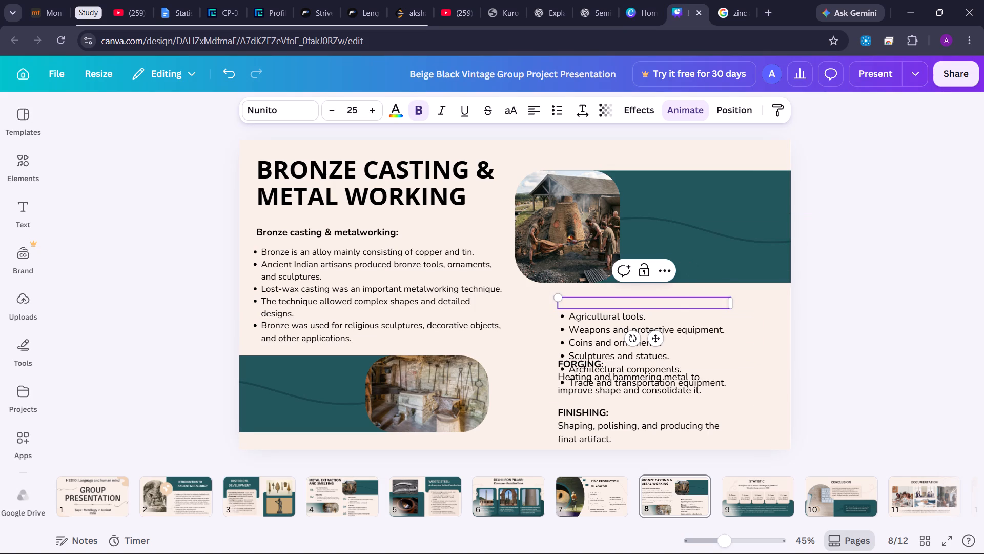
{"action": "type", "text": "Application of ancient metallurgy"}
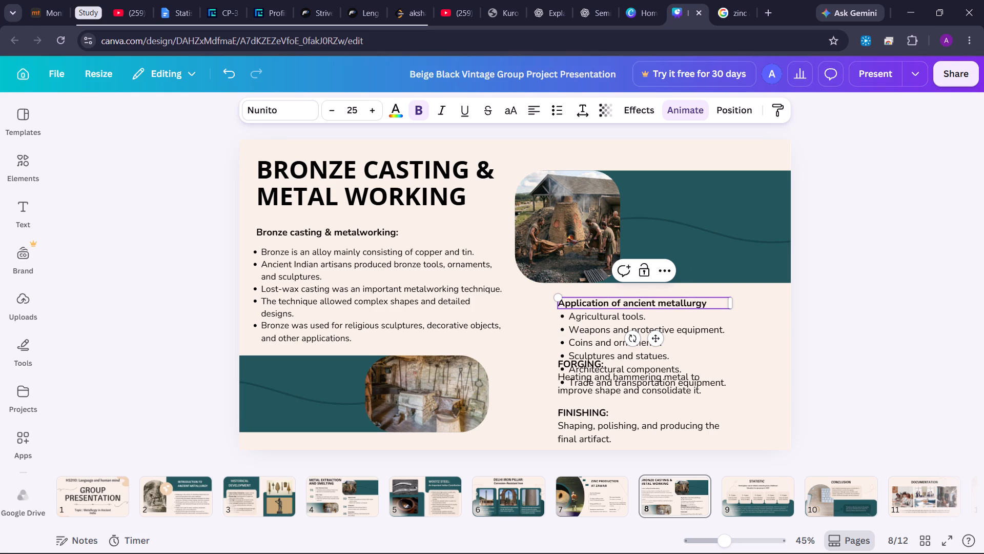
{"action": "key", "text": "shift+colon"}
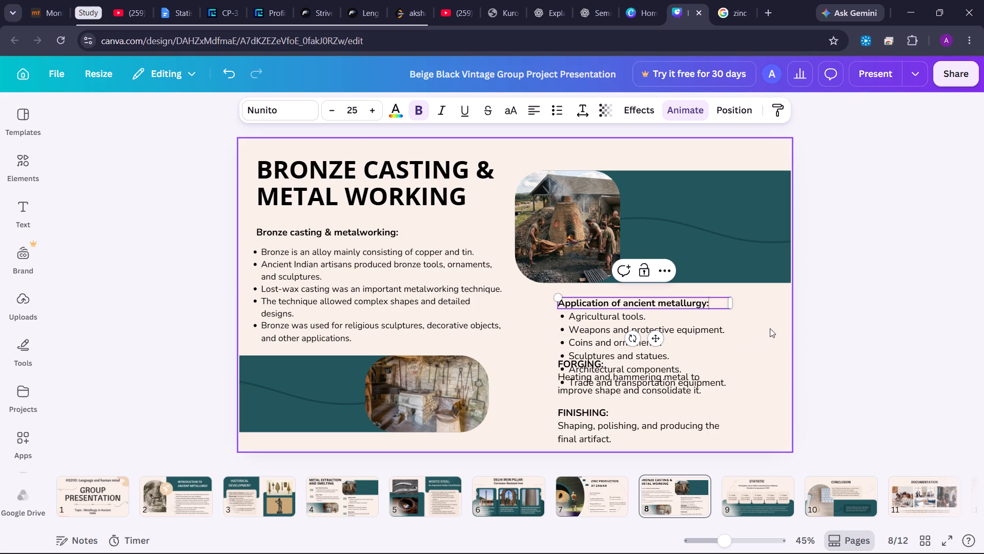
{"action": "left_click", "coordinate": [770, 328]}
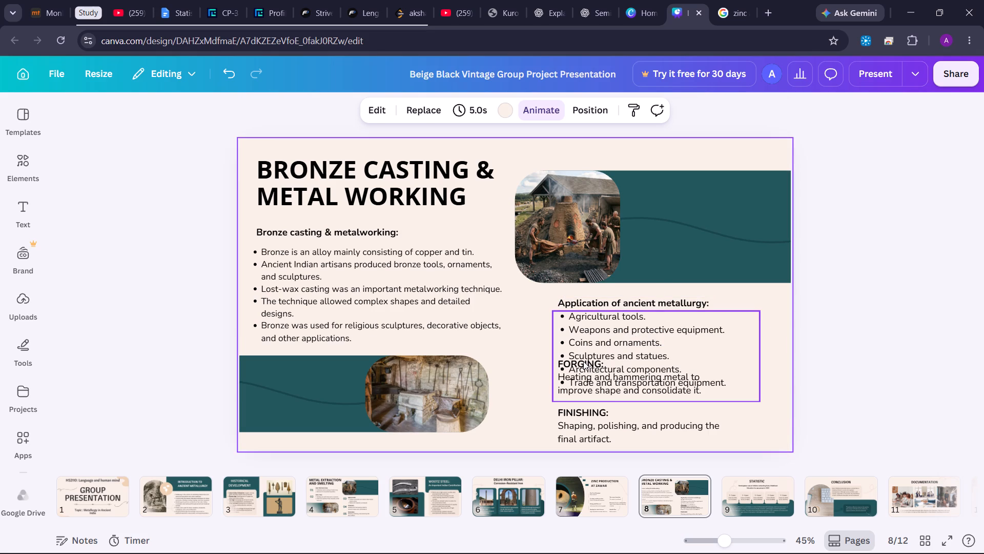
Move the applications list aside and delete the "FORGING:" and "FINISHING:" text blocks beneath it.
{"action": "left_click_drag", "start_coordinate": [628, 332], "coordinate": [728, 255]}
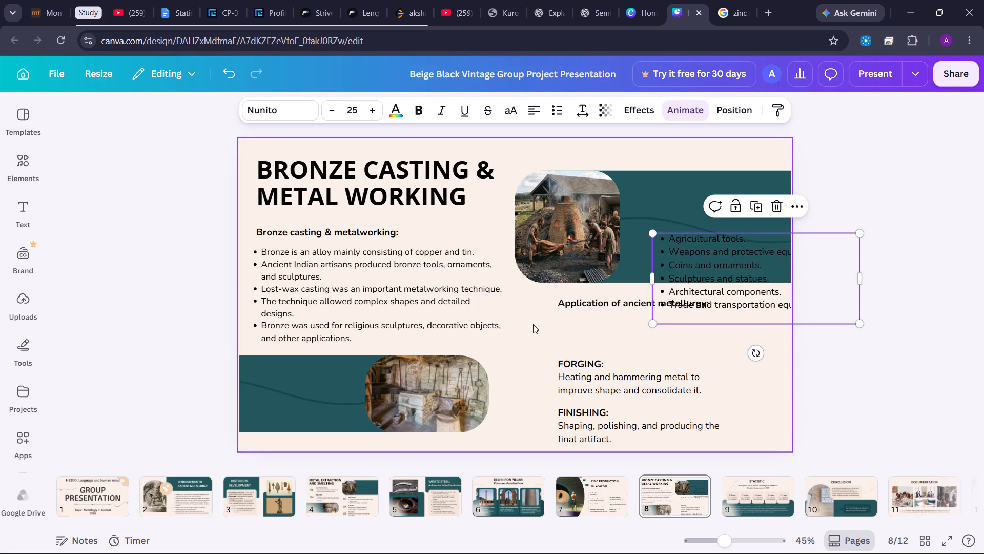
{"action": "left_click_drag", "start_coordinate": [532, 324], "coordinate": [619, 440]}
{"action": "key", "text": "BackSpace"}
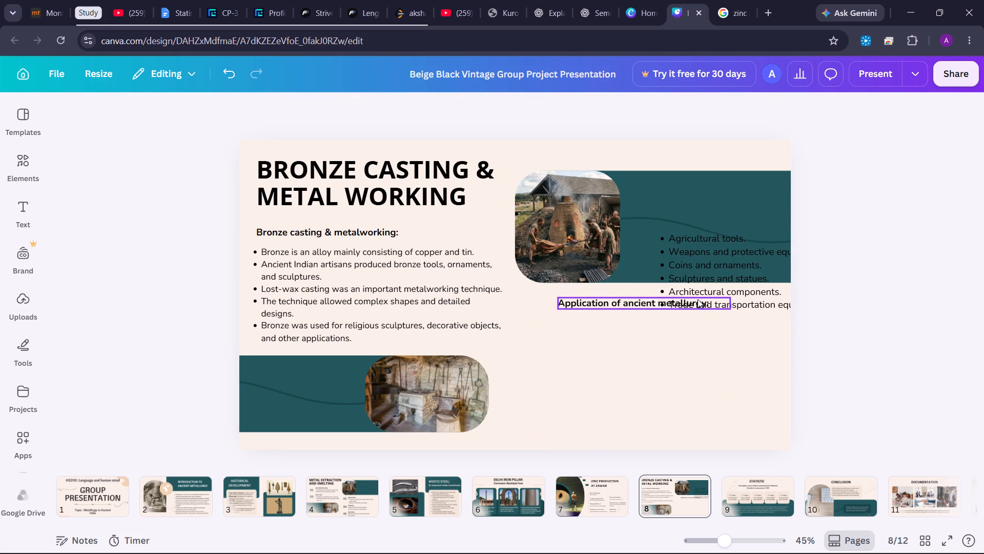
Place the applications list a little below the "Application of ancient metallurgy:" heading and scale it to font size 23.9.
{"action": "left_click_drag", "start_coordinate": [745, 243], "coordinate": [637, 362]}
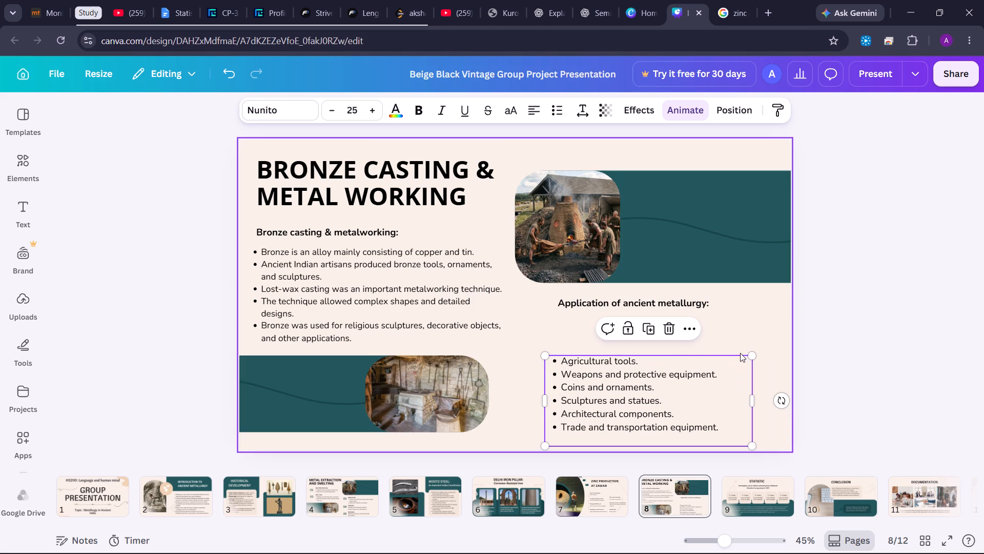
{"action": "left_click_drag", "start_coordinate": [750, 359], "coordinate": [768, 340]}
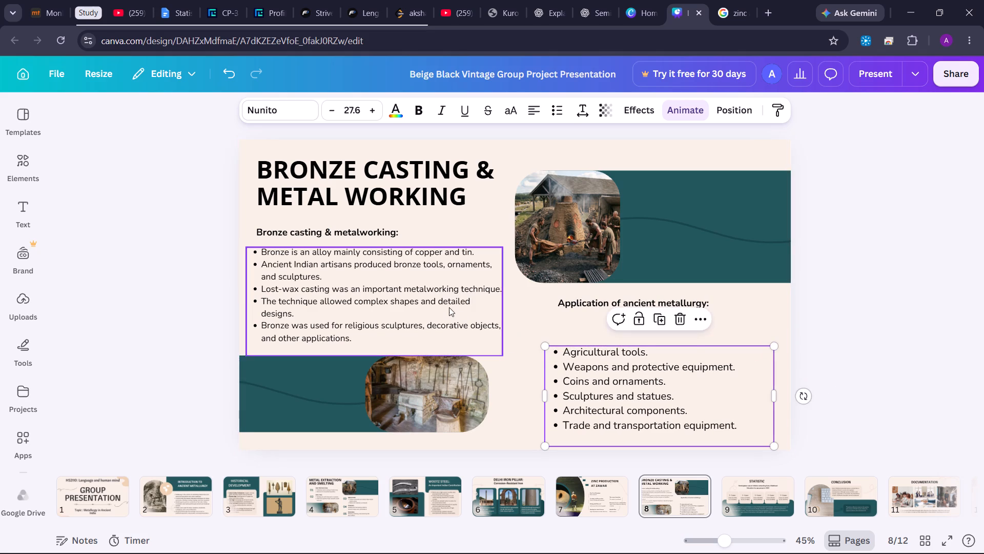
{"action": "left_click", "coordinate": [449, 307]}
{"action": "left_click", "coordinate": [561, 371]}
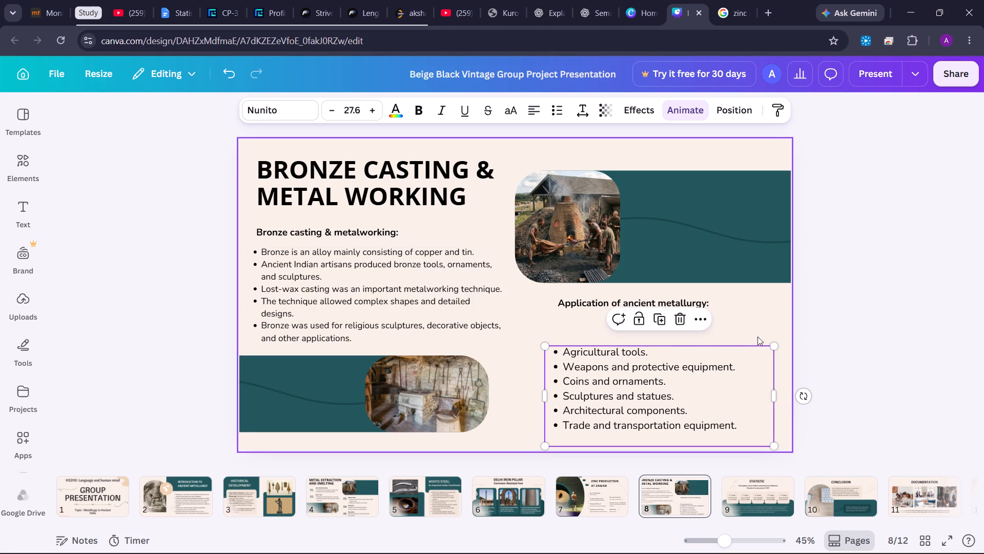
{"action": "left_click_drag", "start_coordinate": [775, 346], "coordinate": [755, 358]}
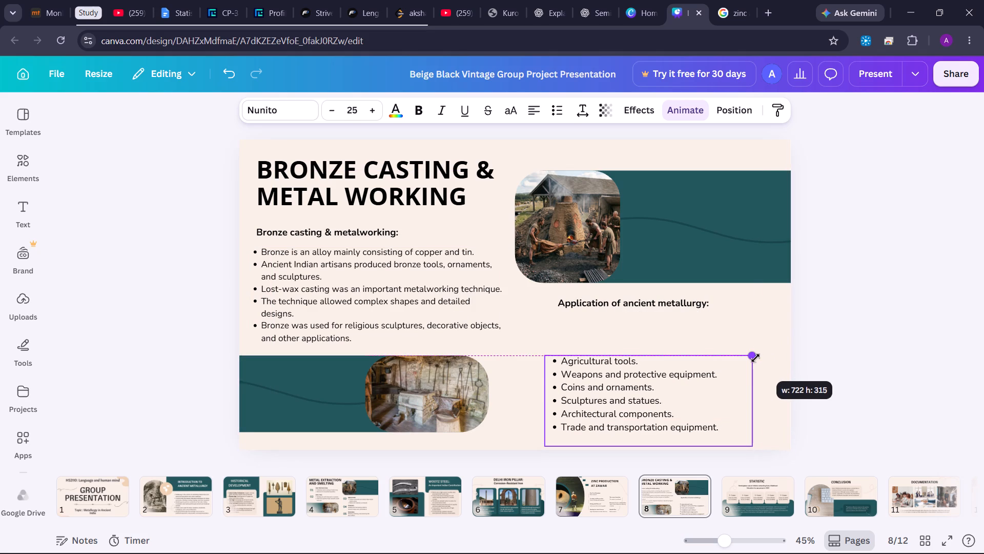
{"action": "left_click_drag", "start_coordinate": [755, 358], "coordinate": [746, 364]}
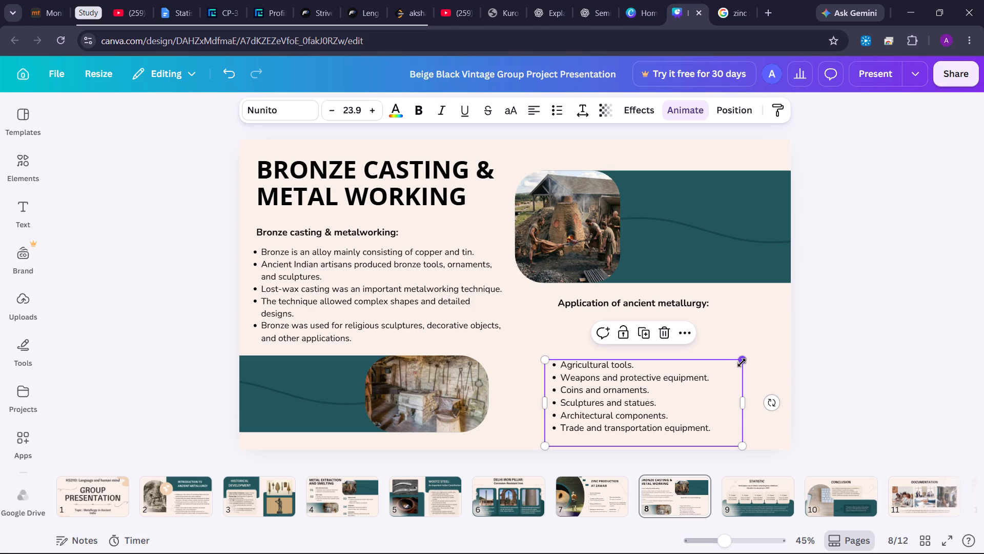
{"action": "left_click_drag", "start_coordinate": [701, 389], "coordinate": [703, 367]}
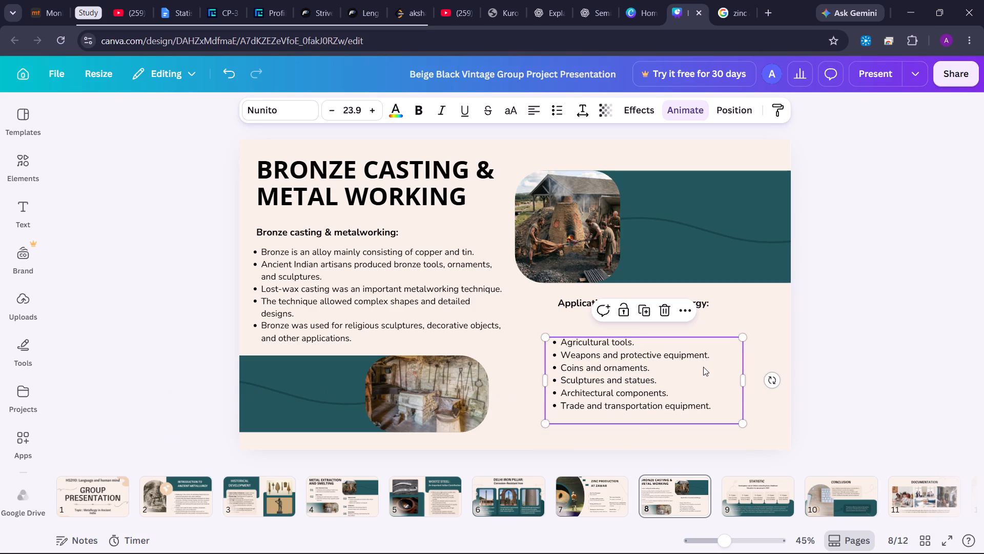
Move the "Application of ancient metallurgy:" heading down so it sits directly above the applications list on slide 8.
{"action": "left_click", "coordinate": [558, 300]}
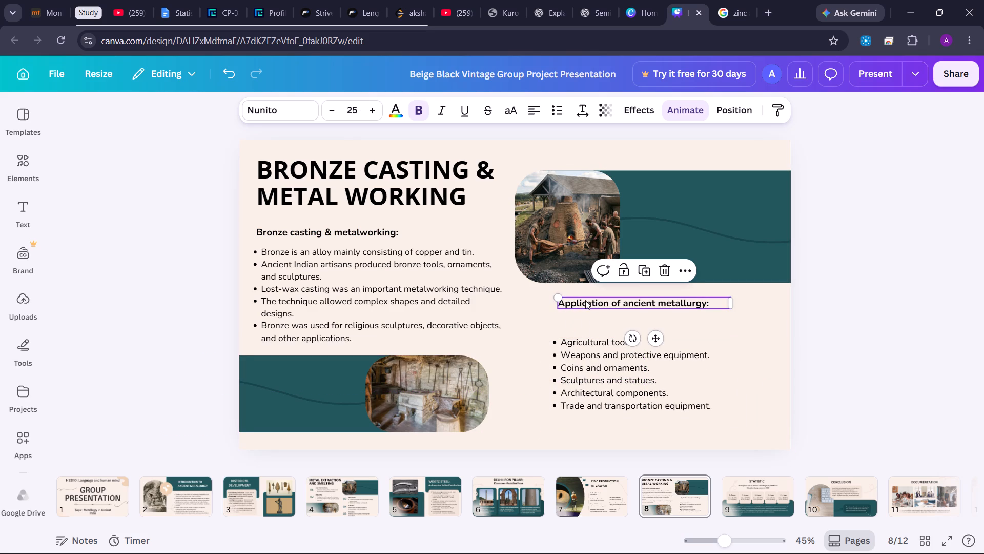
{"action": "left_click_drag", "start_coordinate": [588, 300], "coordinate": [583, 319]}
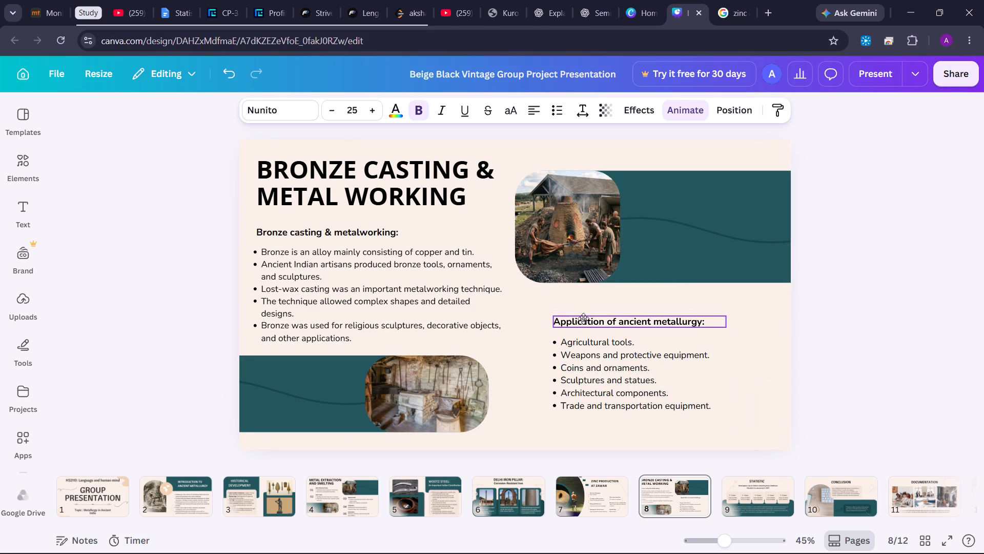
{"action": "left_click_drag", "start_coordinate": [583, 319], "coordinate": [581, 321]}
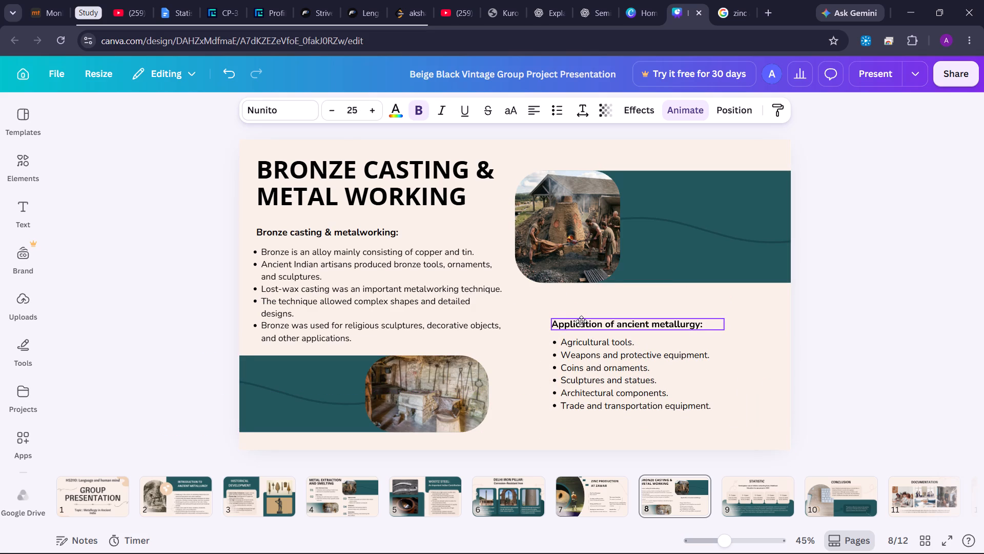
{"action": "left_click_drag", "start_coordinate": [581, 321], "coordinate": [582, 322]}
{"action": "left_click", "coordinate": [531, 369]}
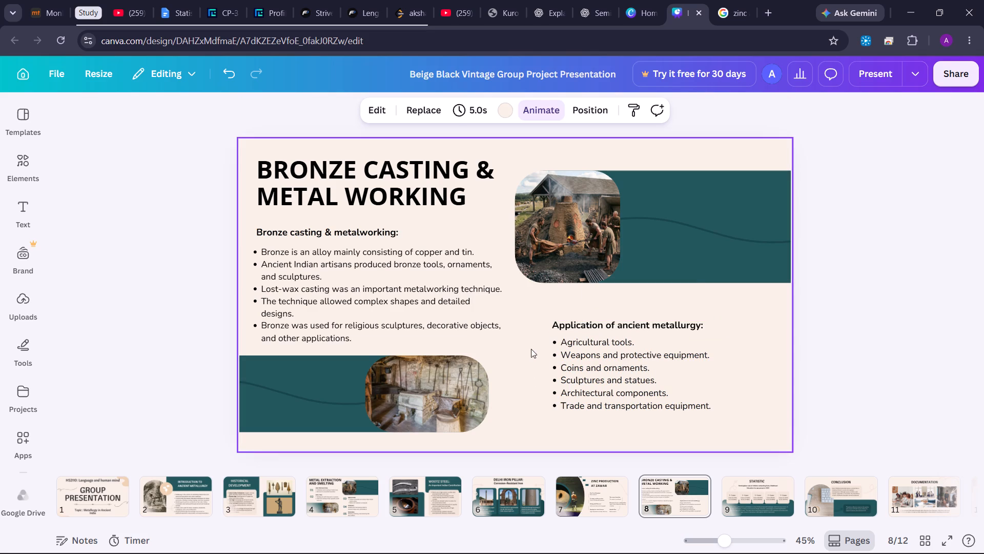
Move the upper furnace photo together with its teal banner and wavy line slightly down and away from the title and bronze text.
{"action": "left_click_drag", "start_coordinate": [534, 315], "coordinate": [602, 169]}
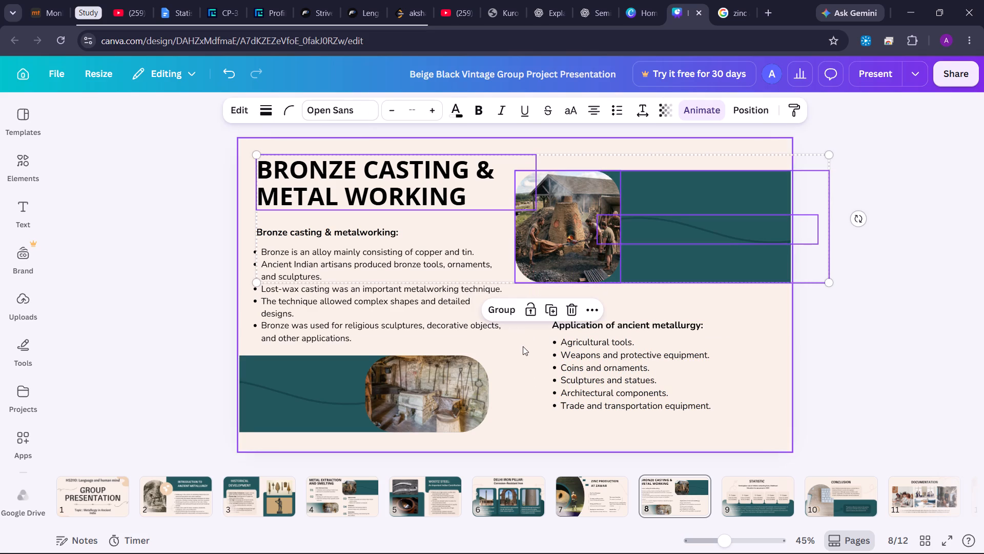
{"action": "left_click", "coordinate": [524, 349]}
{"action": "left_click_drag", "start_coordinate": [558, 300], "coordinate": [647, 180]}
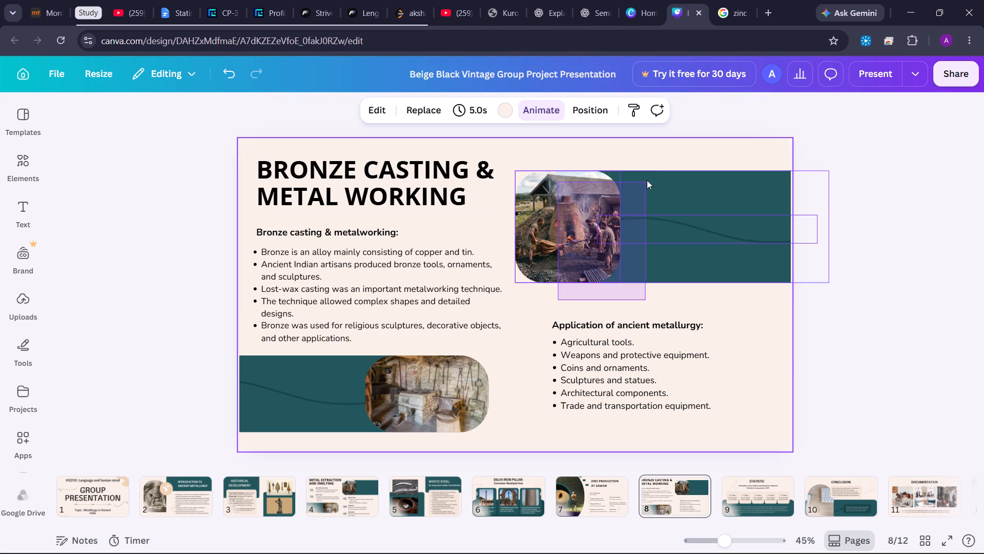
{"action": "left_click_drag", "start_coordinate": [647, 180], "coordinate": [648, 164]}
{"action": "left_click_drag", "start_coordinate": [655, 183], "coordinate": [655, 193]}
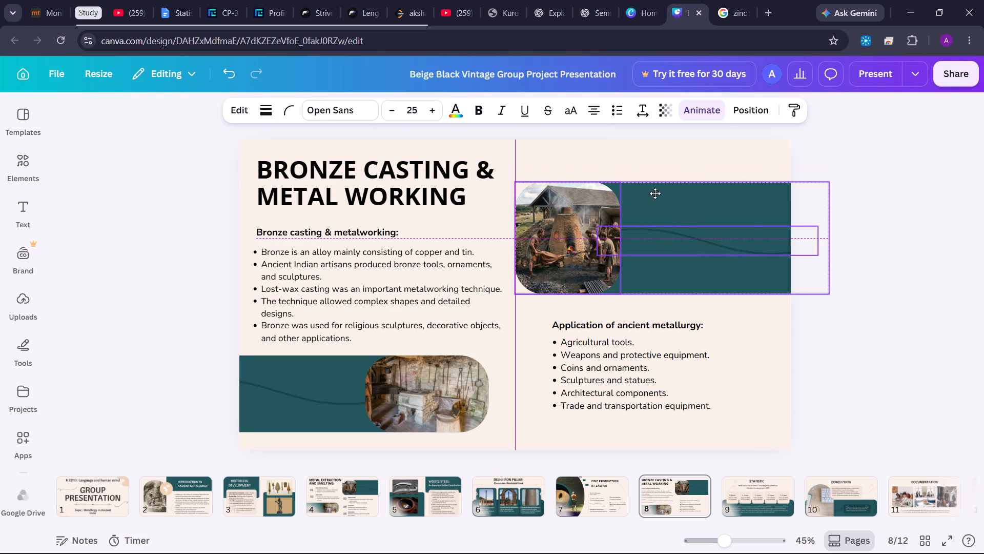
{"action": "left_click_drag", "start_coordinate": [655, 193], "coordinate": [655, 193]}
{"action": "left_click", "coordinate": [529, 340]}
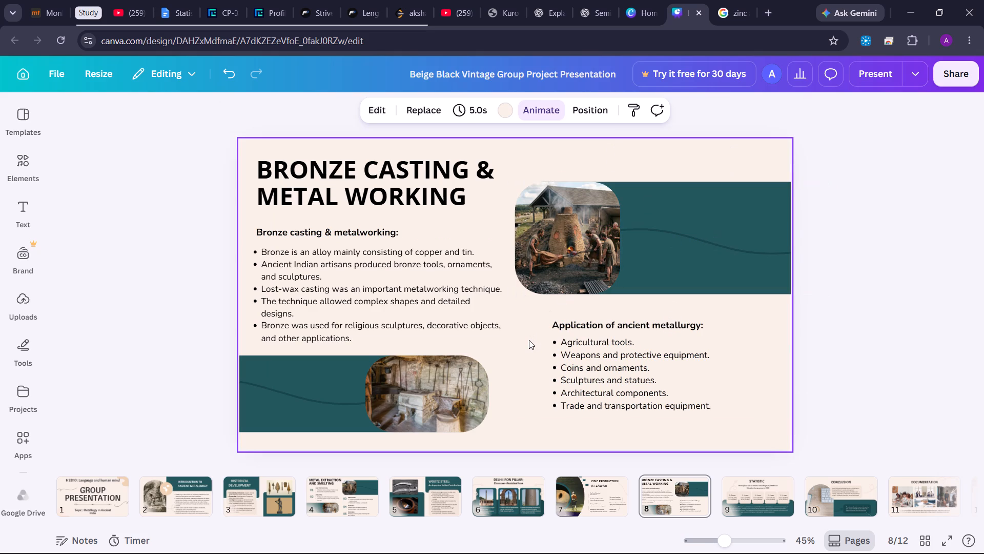
{"action": "left_click_drag", "start_coordinate": [529, 340], "coordinate": [536, 286]}
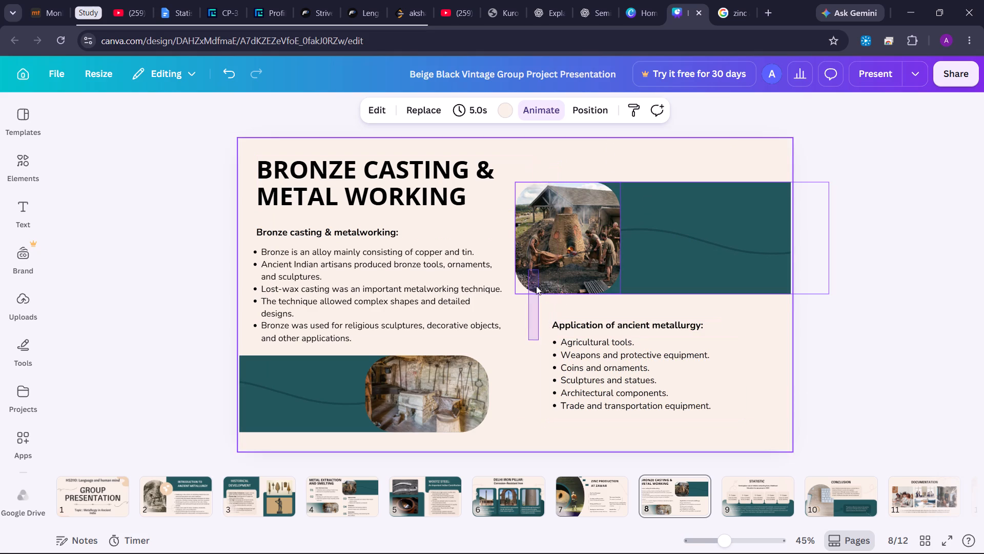
{"action": "left_click_drag", "start_coordinate": [536, 286], "coordinate": [533, 300]}
{"action": "left_click_drag", "start_coordinate": [578, 303], "coordinate": [600, 190]}
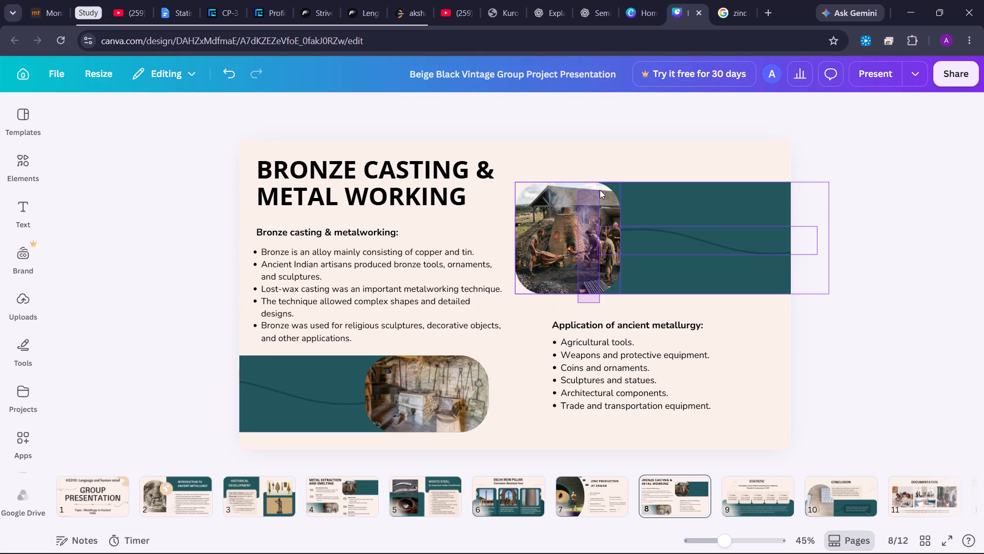
{"action": "left_click_drag", "start_coordinate": [600, 190], "coordinate": [605, 179]}
{"action": "left_click_drag", "start_coordinate": [603, 199], "coordinate": [614, 197]}
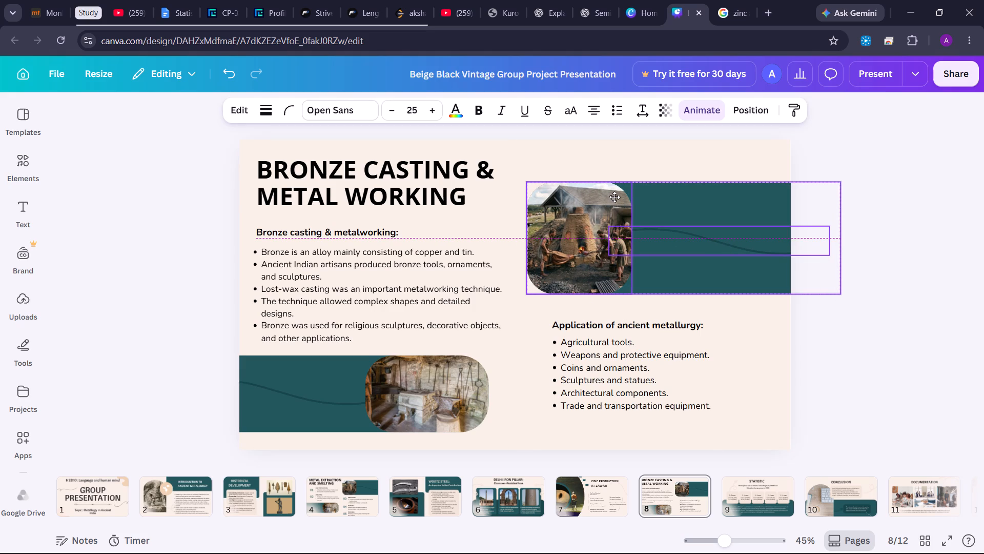
{"action": "left_click_drag", "start_coordinate": [614, 197], "coordinate": [615, 202]}
{"action": "left_click", "coordinate": [533, 326]}
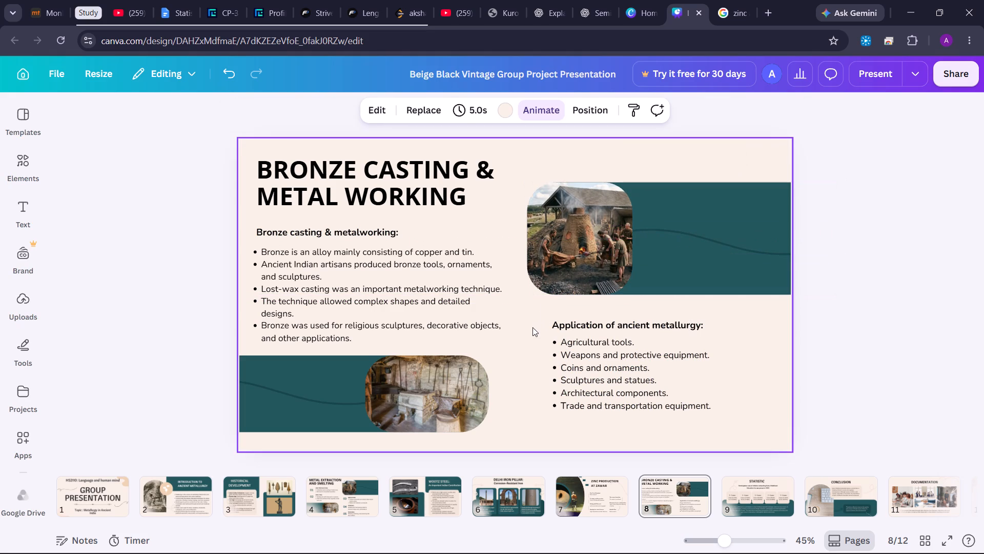
{"action": "left_click", "coordinate": [521, 383]}
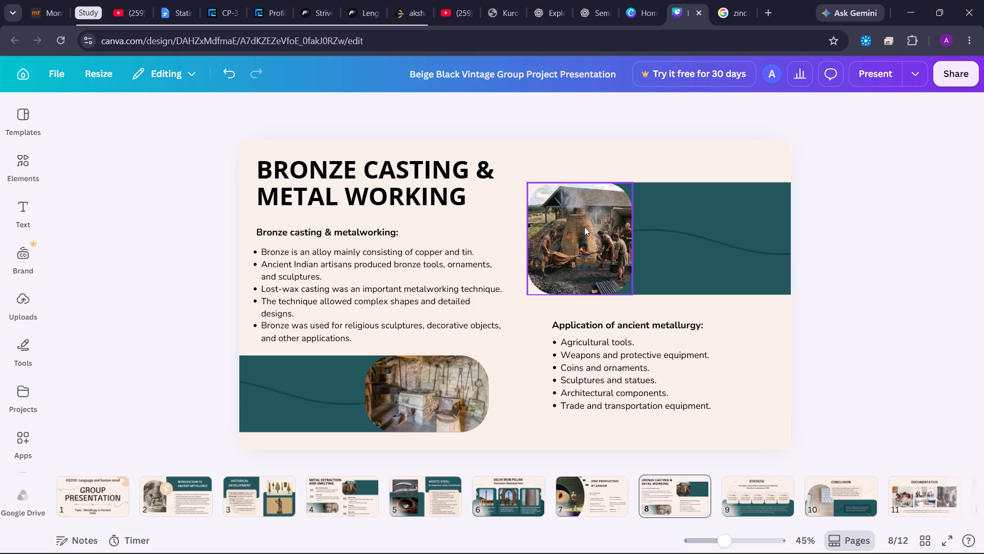
Scale the bronze casting bullet list up to font size 24 and move it directly beneath the "Bronze casting & metalworking:" heading.
{"action": "left_click", "coordinate": [391, 275]}
{"action": "left_click_drag", "start_coordinate": [505, 249], "coordinate": [513, 243]}
{"action": "left_click", "coordinate": [482, 266]}
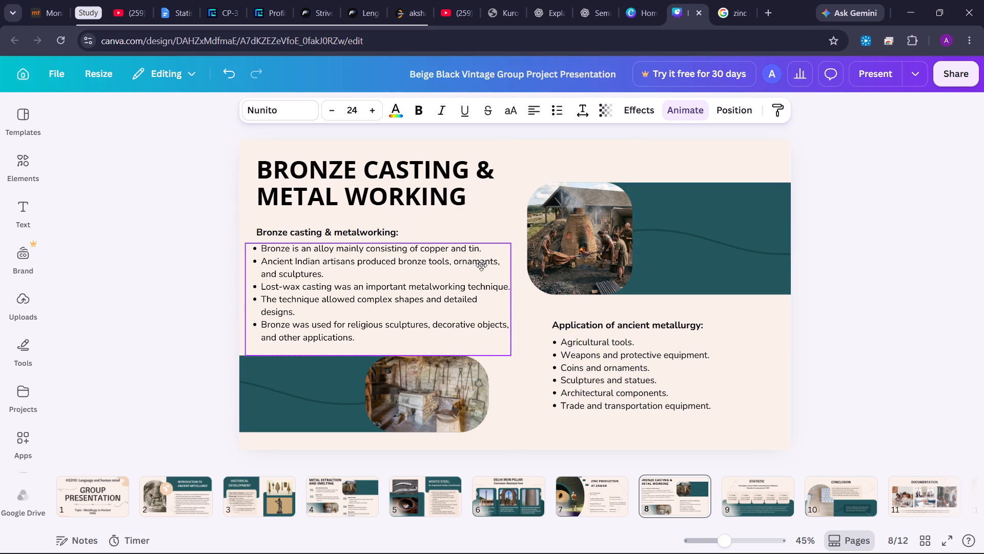
{"action": "left_click", "coordinate": [535, 351]}
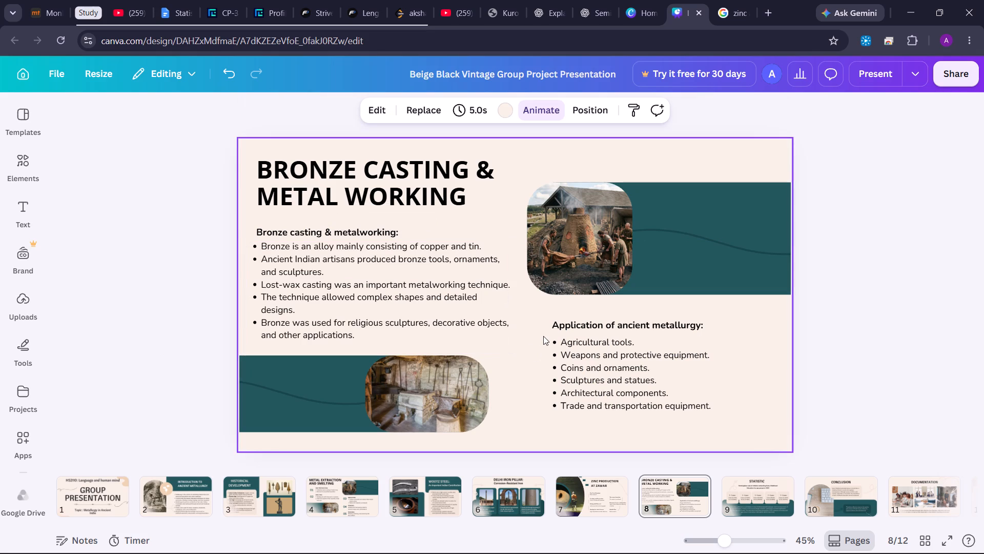
{"action": "left_click_drag", "start_coordinate": [546, 329], "coordinate": [595, 423]}
{"action": "left_click", "coordinate": [448, 302]}
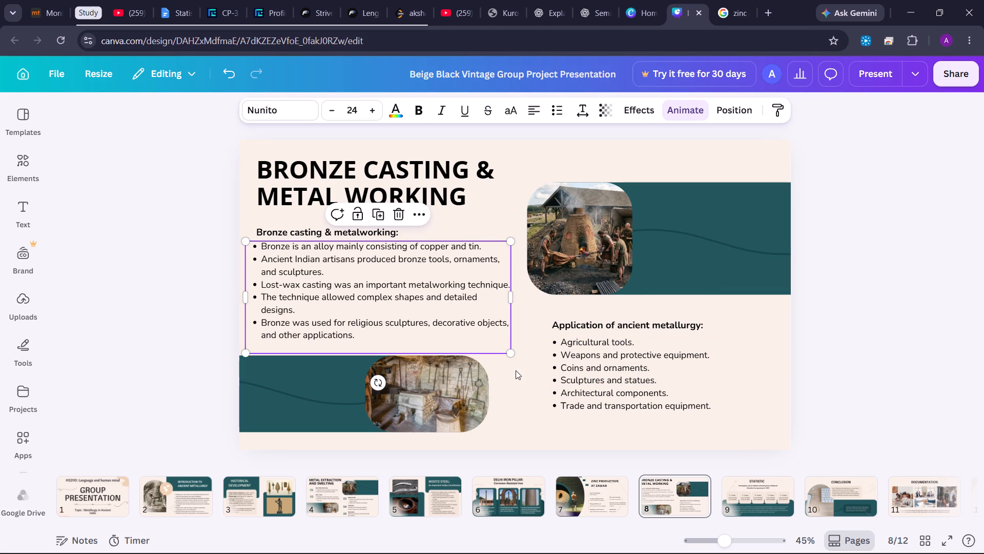
{"action": "left_click", "coordinate": [550, 378]}
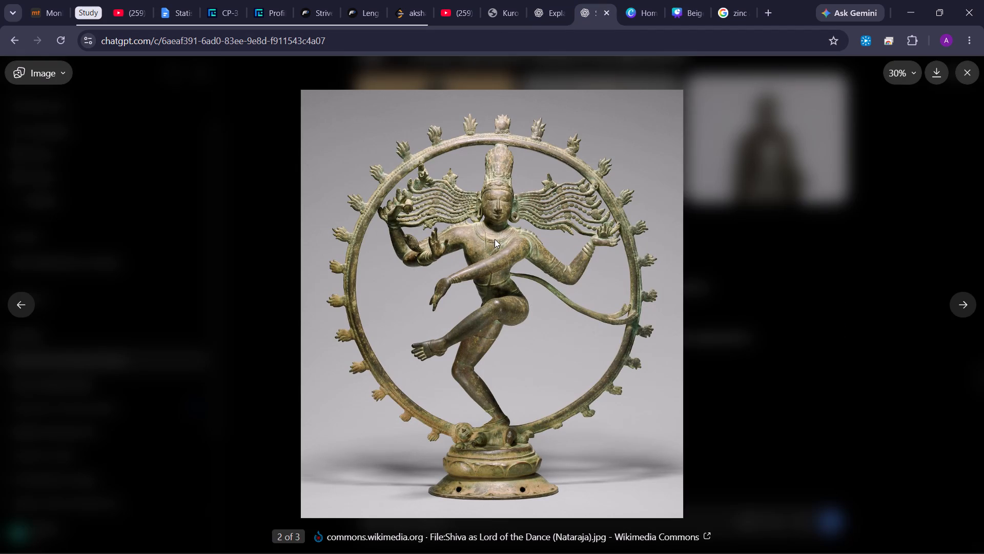
{"action": "left_click", "coordinate": [530, 293]}
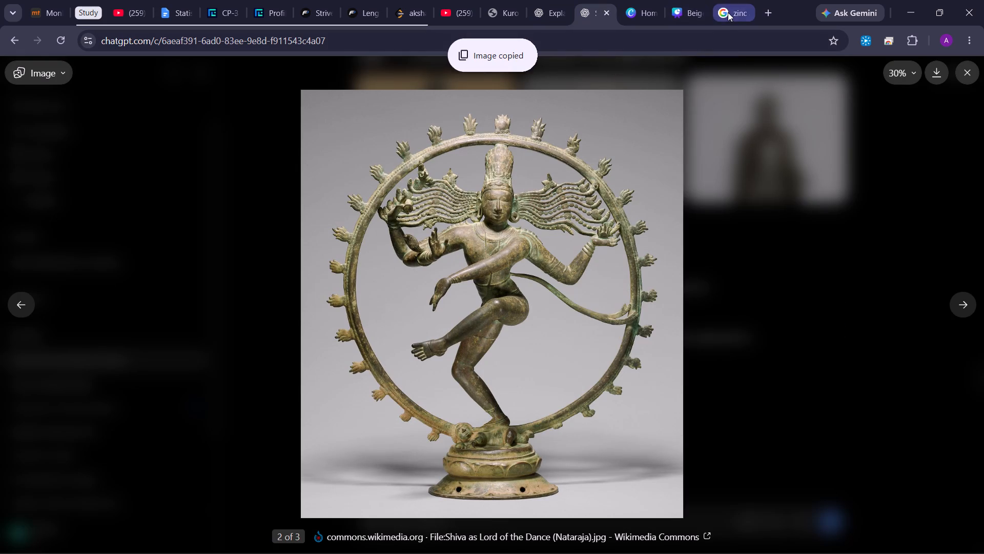
Back in the Canva presentation, paste the Nataraja image and fit it into slide 8's upper rounded frame, replacing the furnace photo.
{"action": "left_click", "coordinate": [690, 10]}
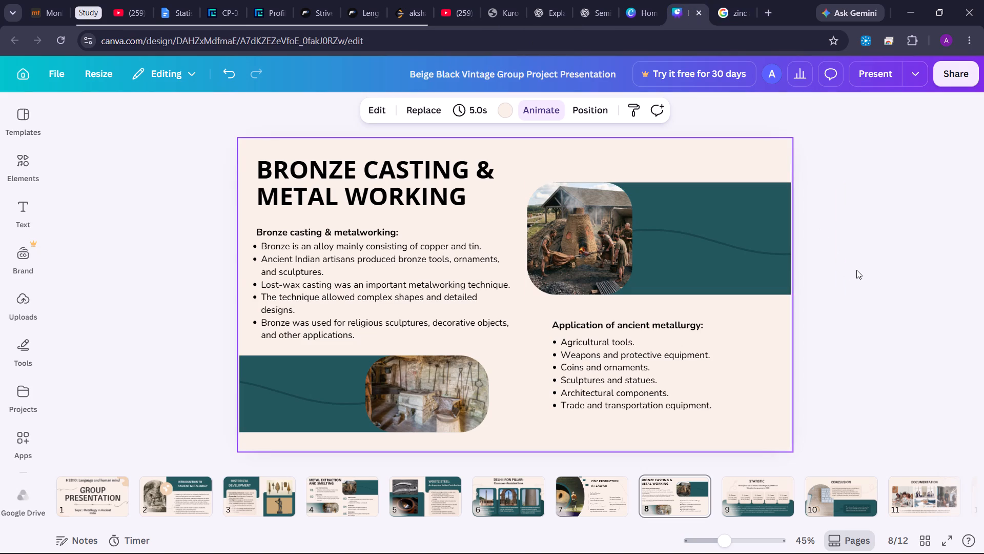
{"action": "key", "text": "ctrl+v"}
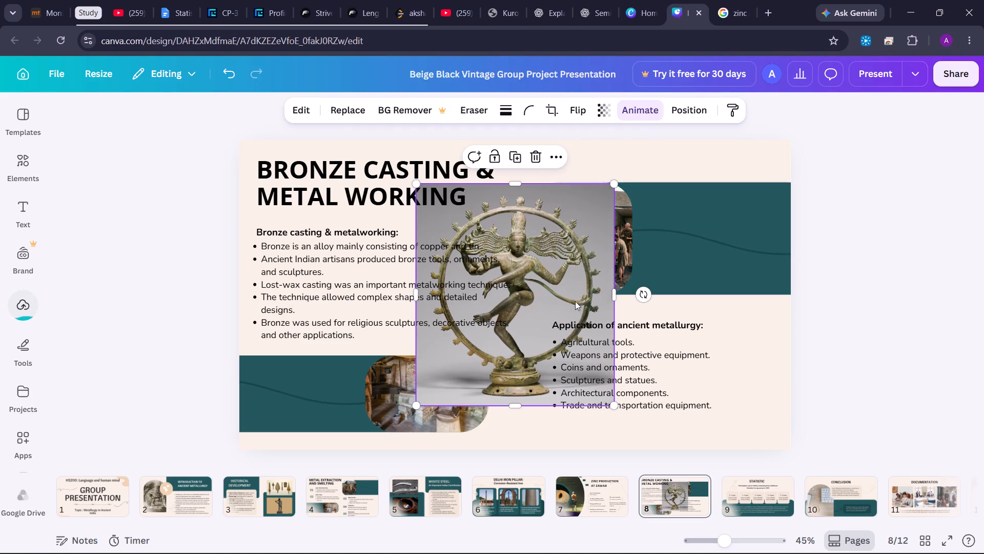
{"action": "left_click_drag", "start_coordinate": [527, 355], "coordinate": [606, 276]}
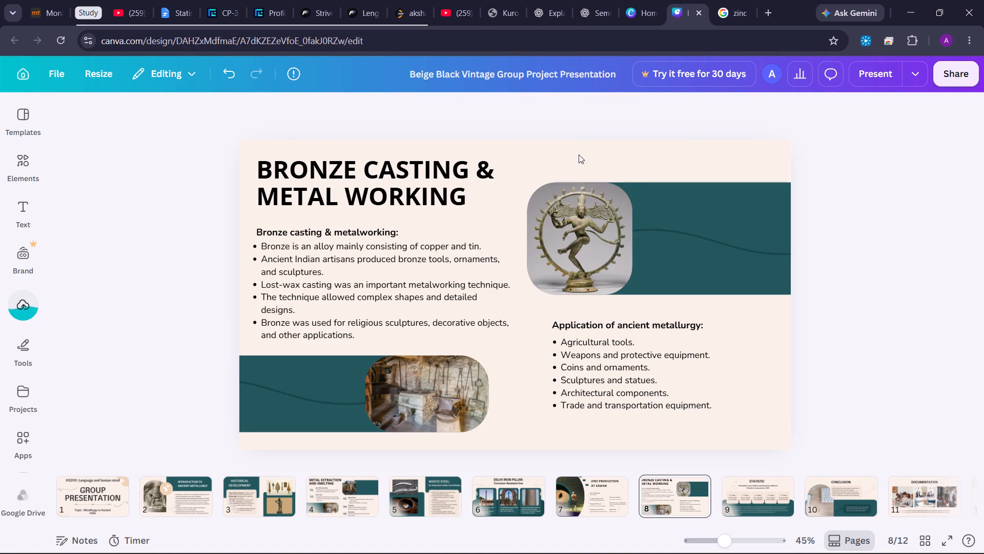
Copy the Sultanganj Buddha image from the ChatGPT image viewer and paste it onto slide 8 in Canva.
{"action": "left_click", "coordinate": [595, 2]}
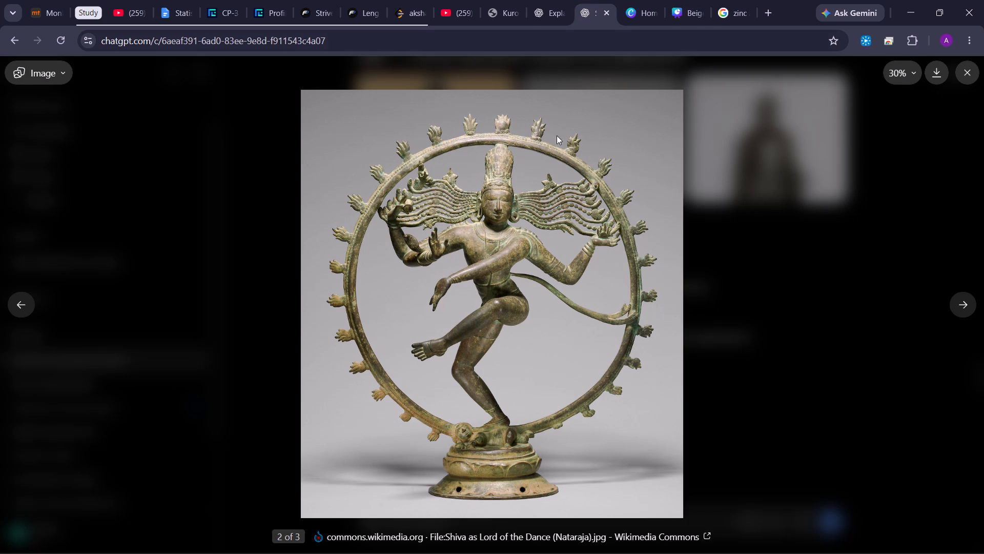
{"action": "left_click", "coordinate": [963, 303]}
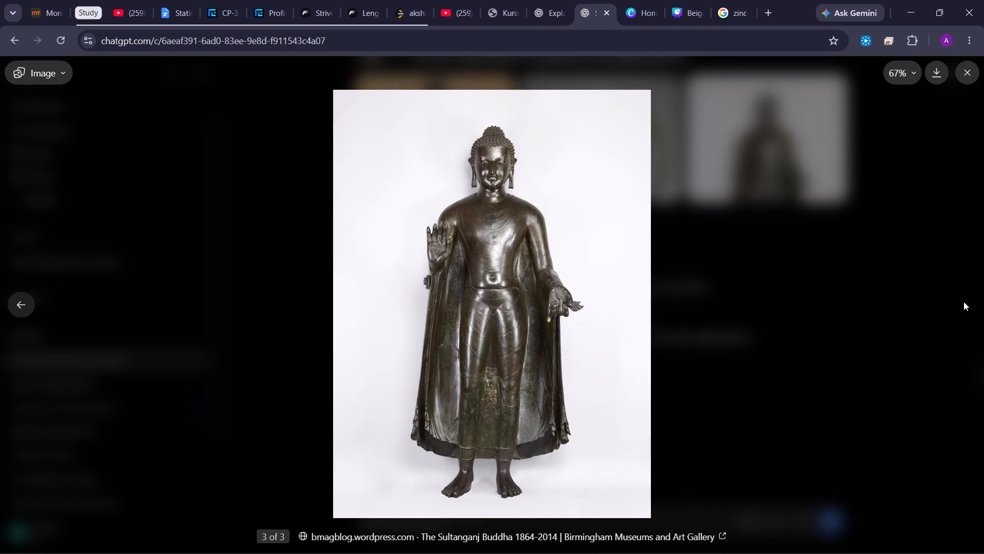
{"action": "right_click", "coordinate": [582, 281]}
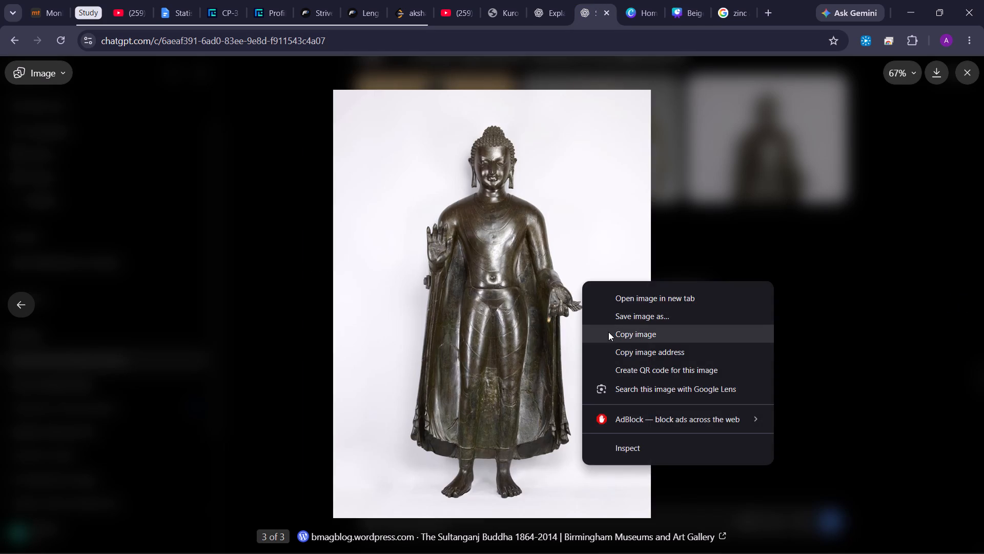
{"action": "left_click", "coordinate": [608, 332]}
{"action": "left_click", "coordinate": [684, 10]}
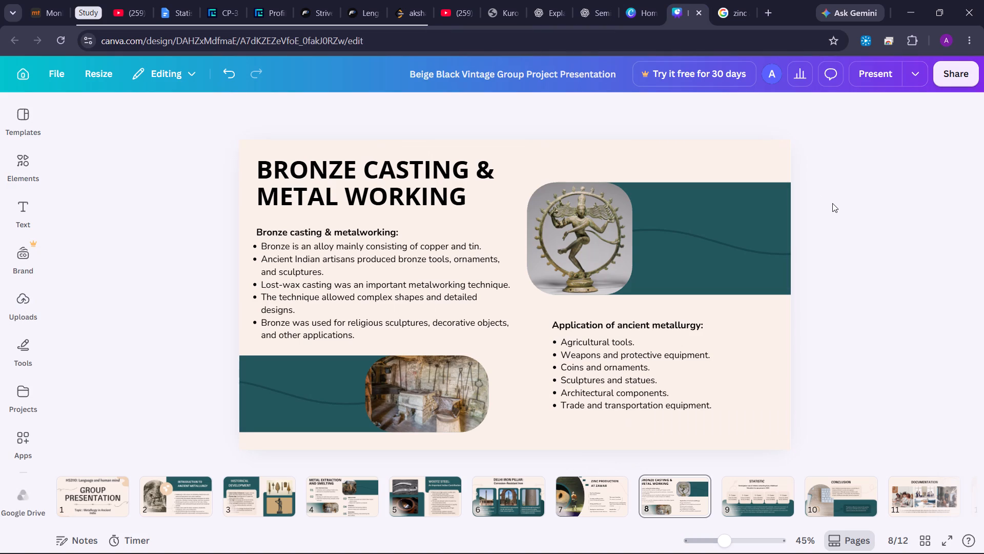
{"action": "key", "text": "ctrl+v"}
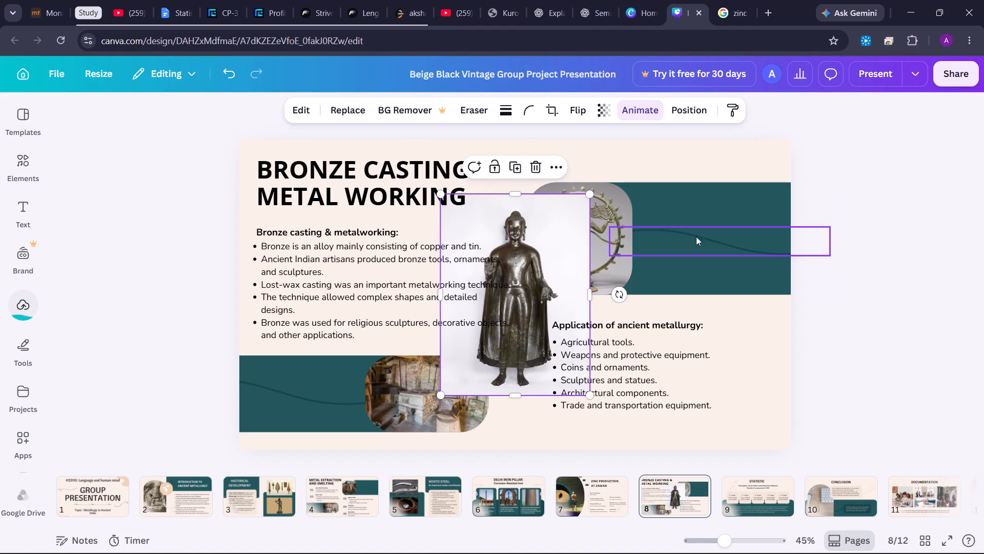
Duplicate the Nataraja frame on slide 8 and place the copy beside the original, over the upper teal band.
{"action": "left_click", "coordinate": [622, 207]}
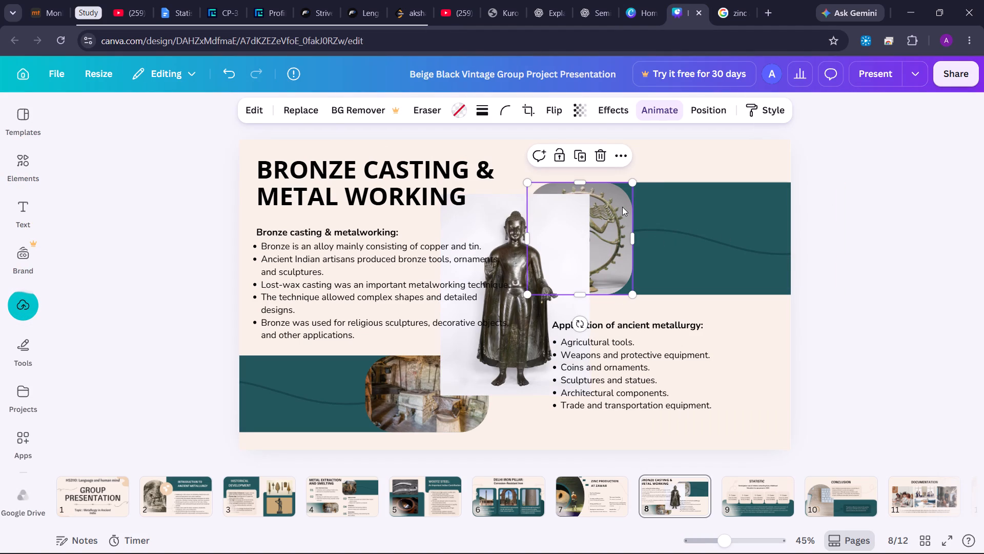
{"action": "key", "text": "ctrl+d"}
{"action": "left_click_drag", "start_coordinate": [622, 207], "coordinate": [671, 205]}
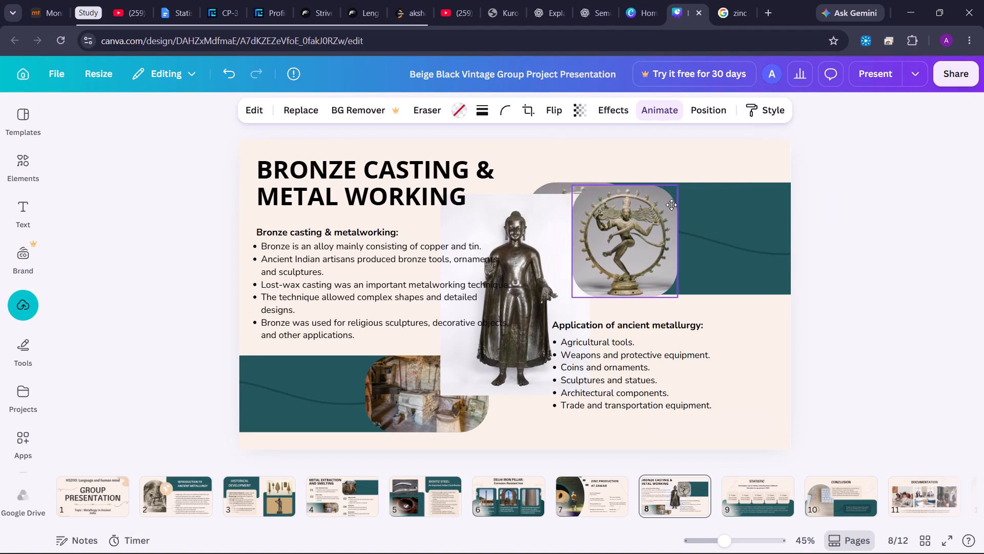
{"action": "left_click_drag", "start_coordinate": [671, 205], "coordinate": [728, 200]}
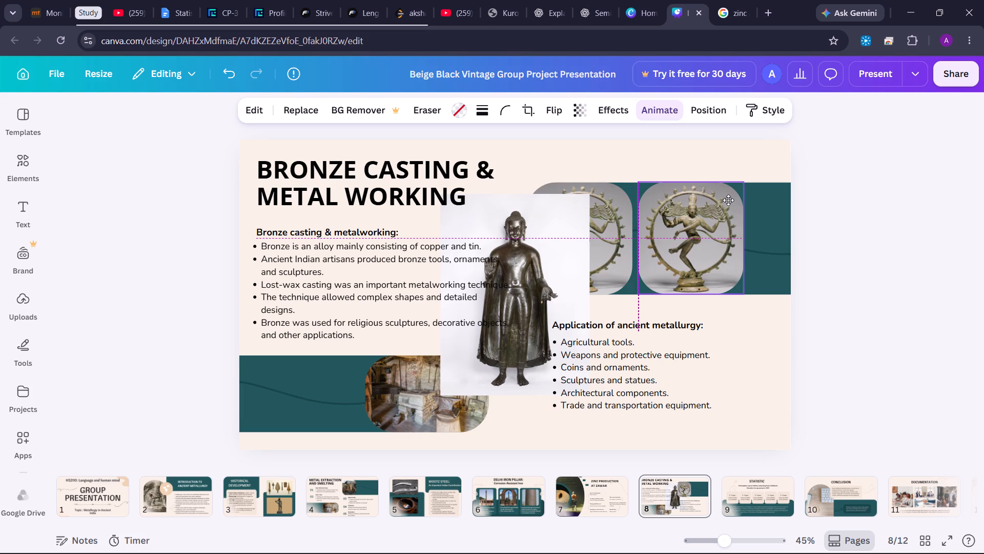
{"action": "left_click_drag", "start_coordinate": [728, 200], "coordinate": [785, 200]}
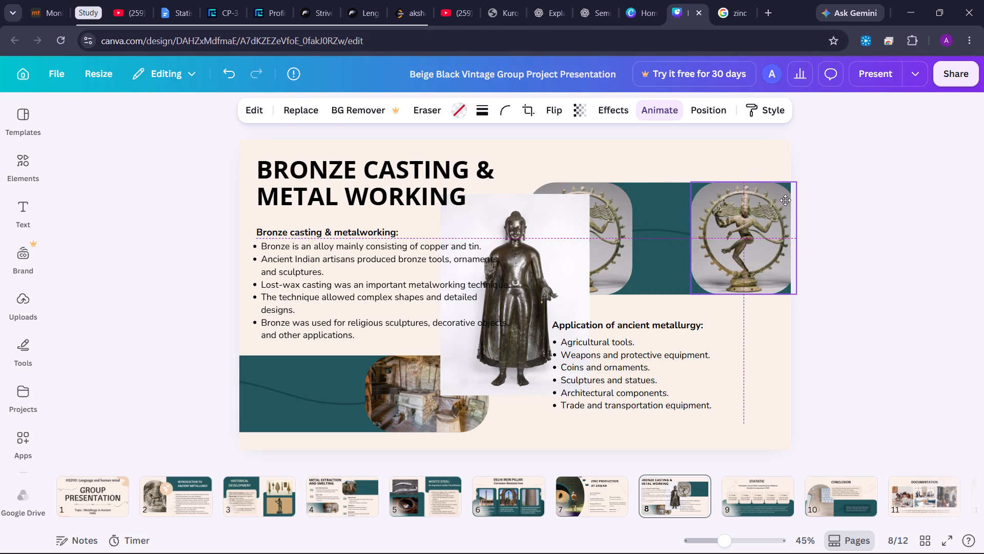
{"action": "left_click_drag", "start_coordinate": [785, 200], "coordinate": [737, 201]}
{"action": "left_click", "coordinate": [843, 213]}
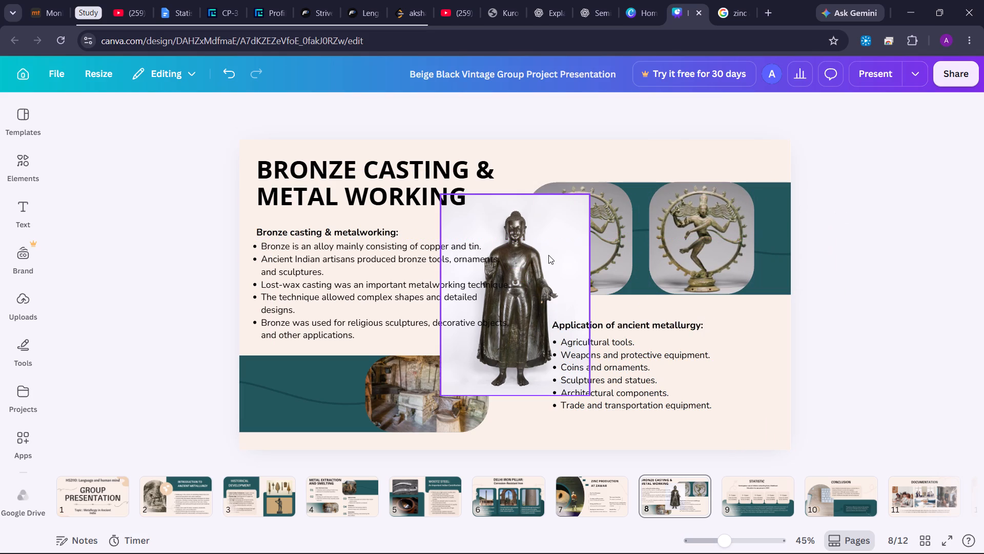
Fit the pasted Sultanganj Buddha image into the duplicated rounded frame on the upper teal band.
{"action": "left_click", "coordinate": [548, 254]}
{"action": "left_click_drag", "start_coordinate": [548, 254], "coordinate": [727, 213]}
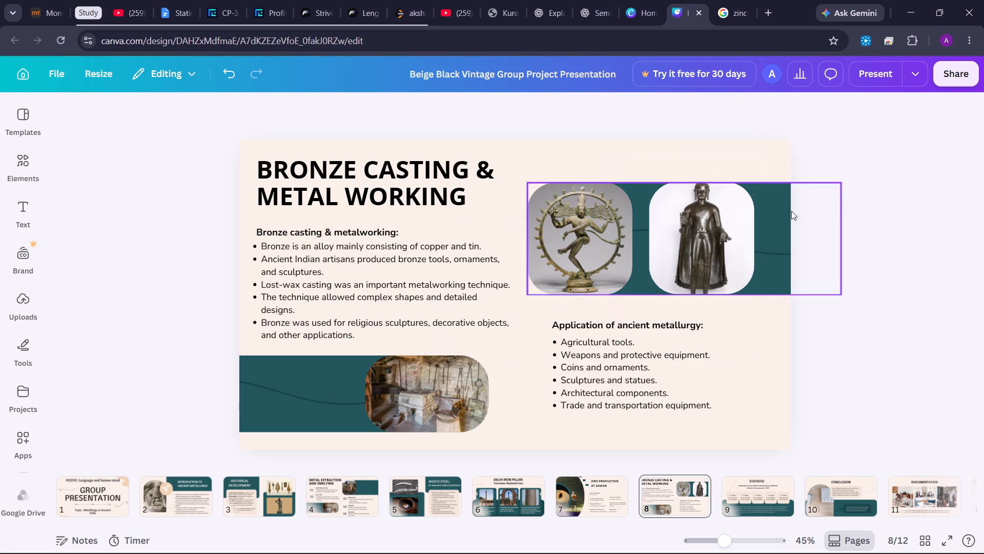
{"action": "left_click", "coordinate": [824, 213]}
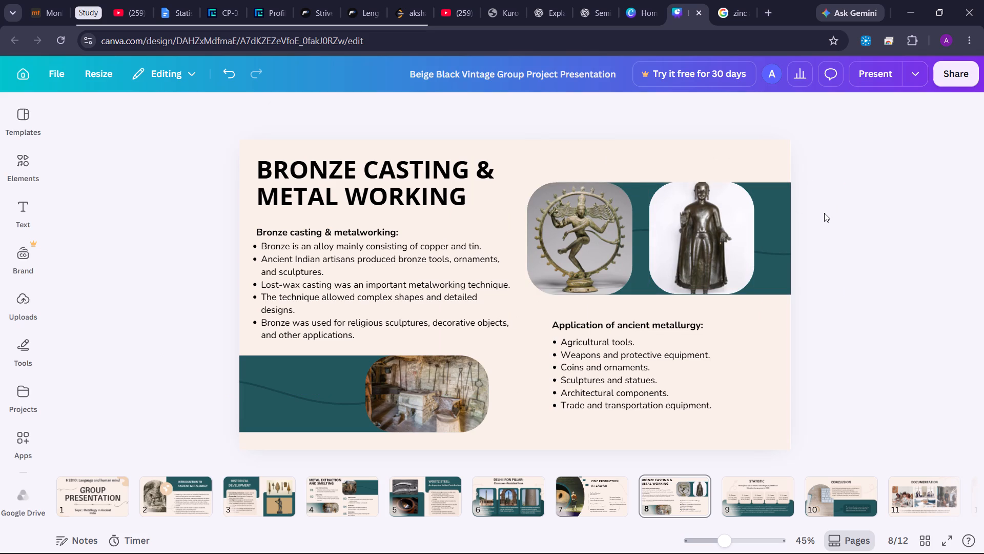
Switch to the ChatGPT seminar chat, close the enlarged Buddha image, check the Page 7 bronze casting section and return to Canva.
{"action": "left_click", "coordinate": [604, 8]}
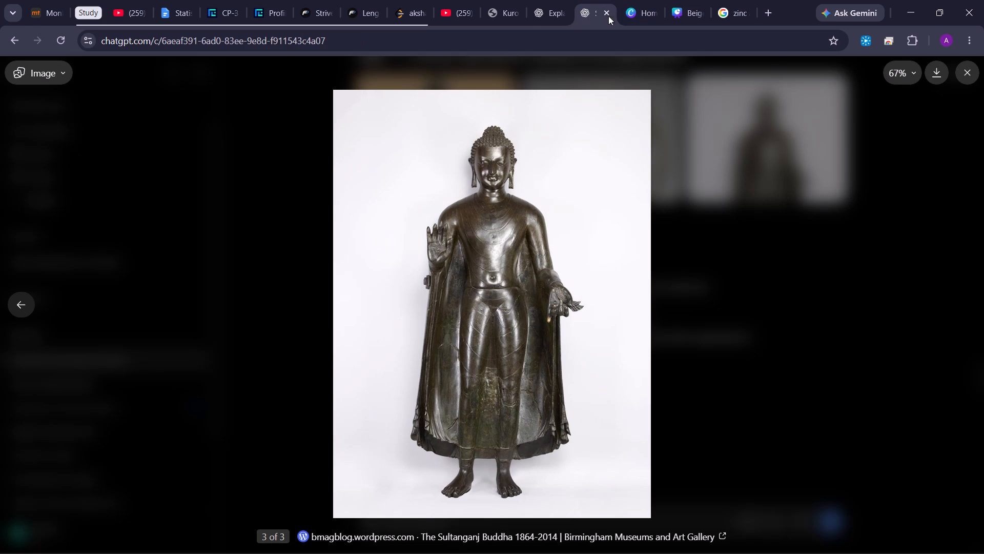
{"action": "left_click", "coordinate": [972, 71]}
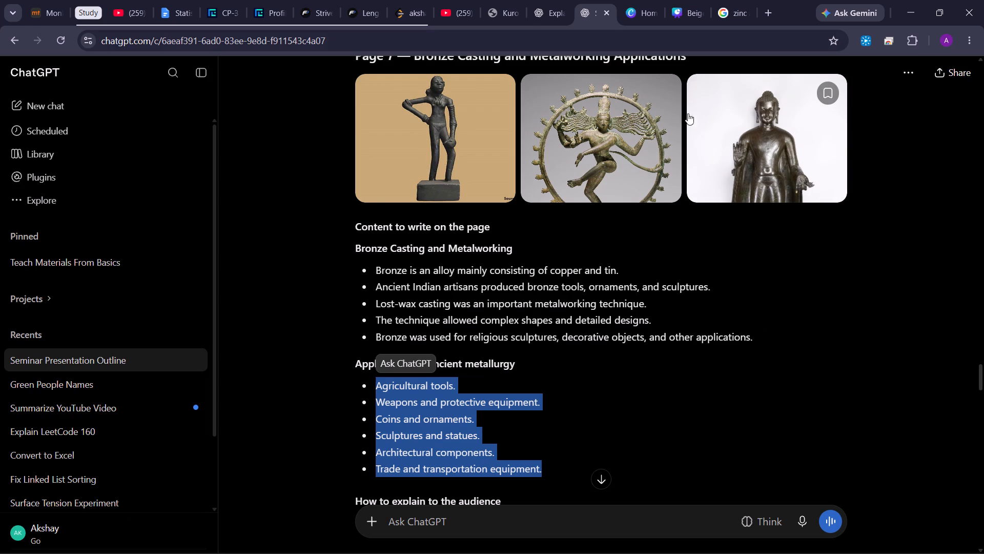
{"action": "left_click", "coordinate": [686, 0]}
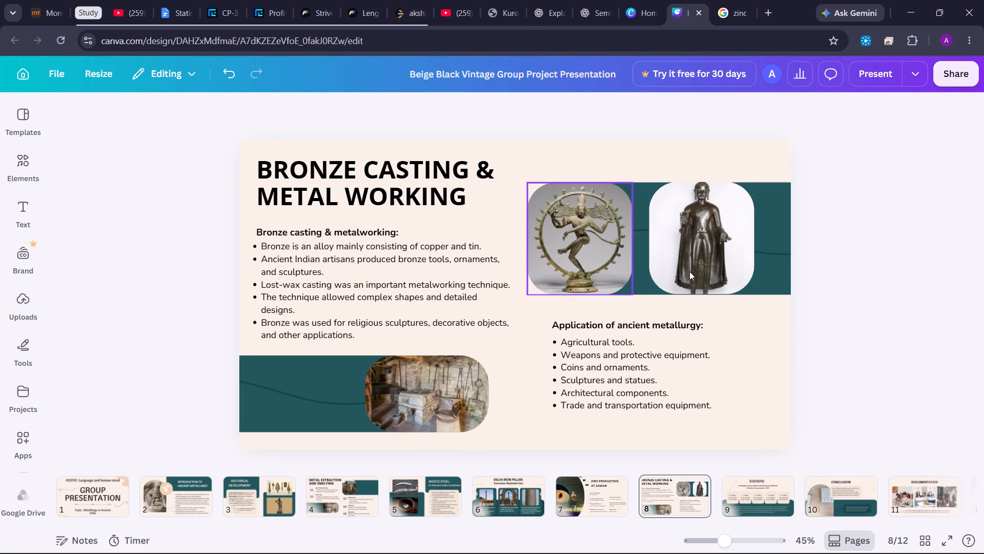
Detach the Buddha image from the duplicated frame and fit it into slide 8's lower rounded frame, replacing the furnace photo.
{"action": "left_click", "coordinate": [706, 259]}
{"action": "right_click", "coordinate": [706, 259]}
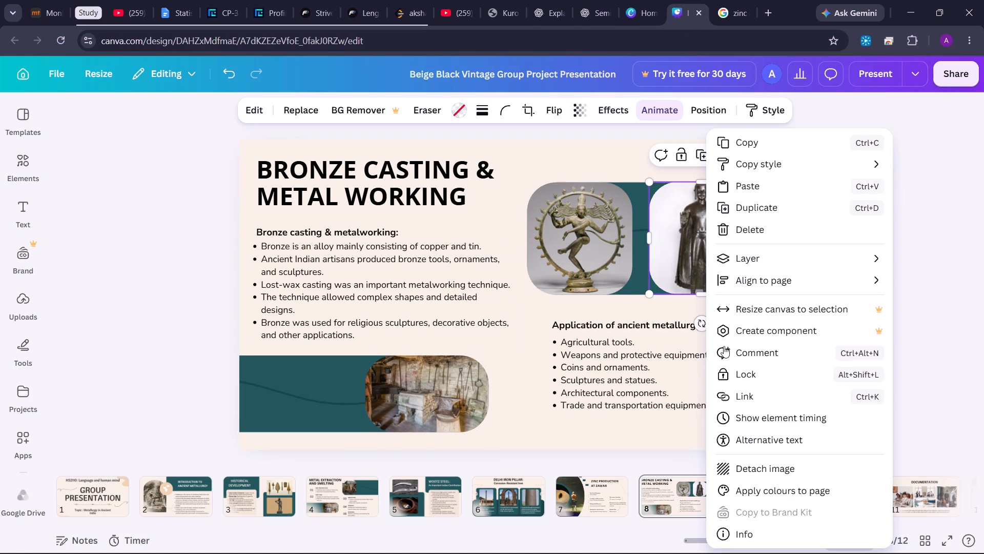
{"action": "left_click", "coordinate": [742, 466]}
{"action": "left_click_drag", "start_coordinate": [541, 299], "coordinate": [449, 366]}
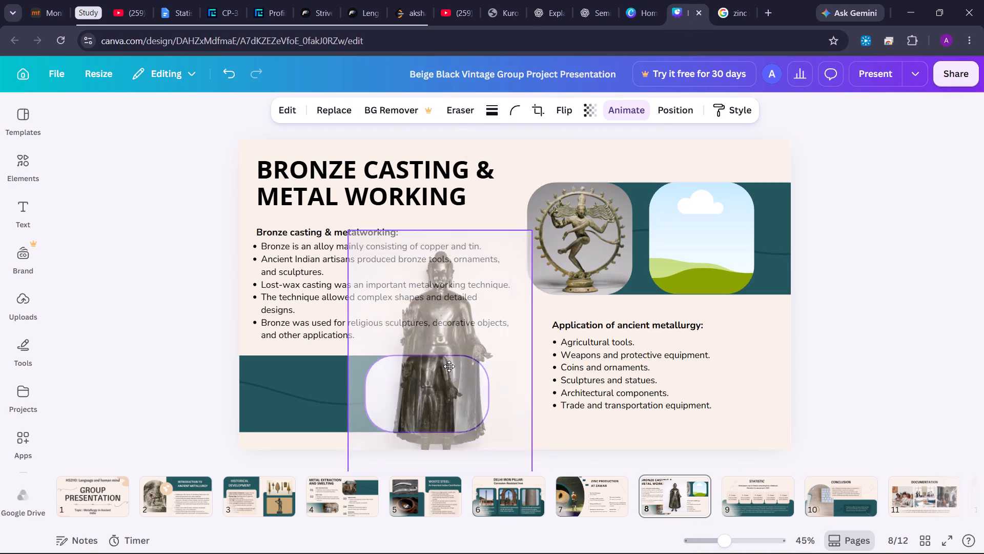
{"action": "left_click_drag", "start_coordinate": [449, 366], "coordinate": [446, 367]}
{"action": "left_click", "coordinate": [466, 372]}
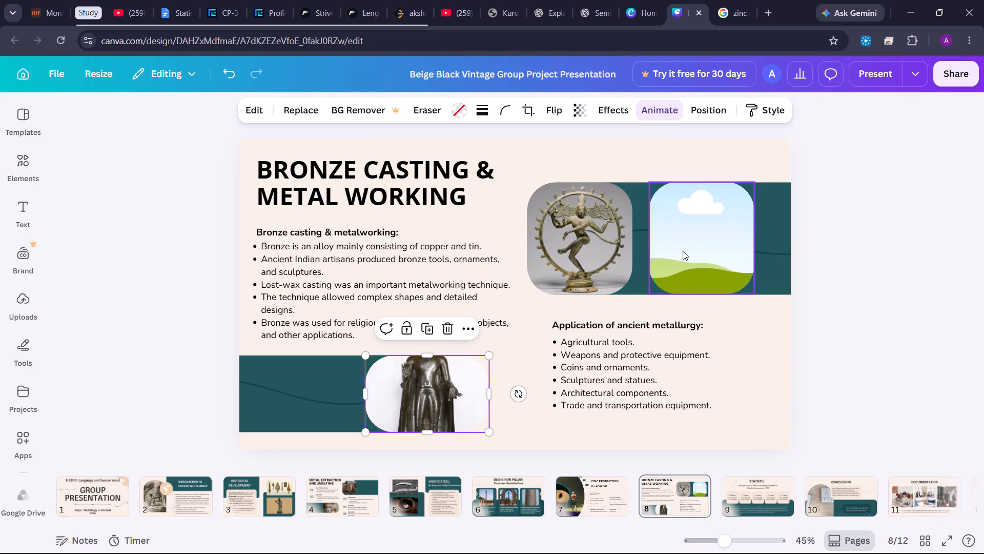
Delete the emptied duplicate frame beside the Nataraja image.
{"action": "left_click", "coordinate": [683, 251]}
{"action": "key", "text": "BackSpace"}
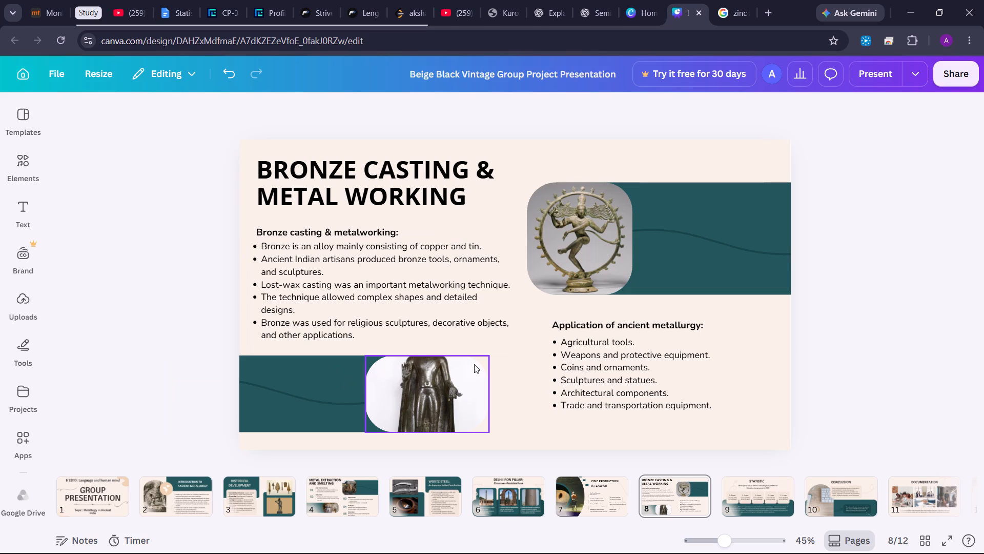
Move the slide title and the bronze casting heading with its bullets to the right half of slide 8, title on top.
{"action": "left_click", "coordinate": [416, 177]}
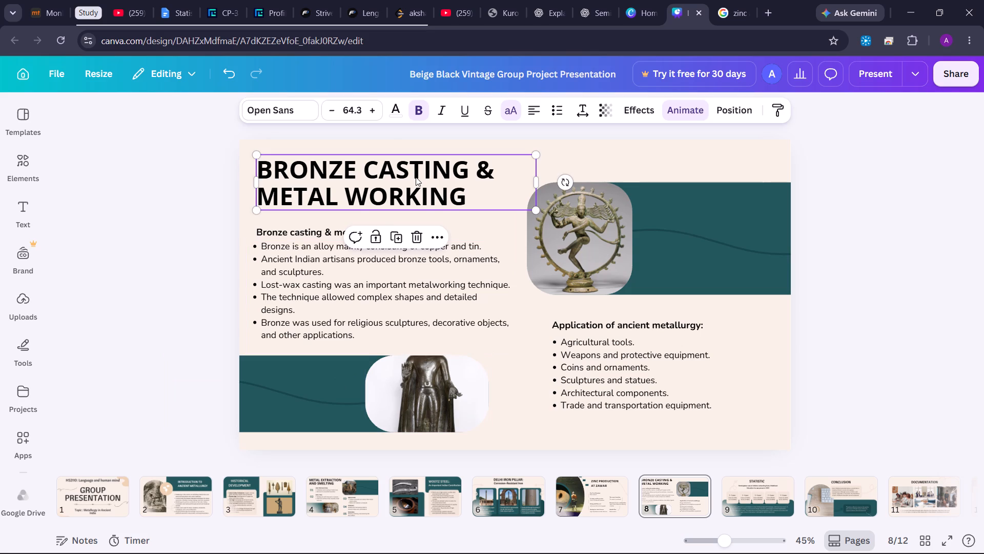
{"action": "left_click_drag", "start_coordinate": [416, 177], "coordinate": [685, 173]}
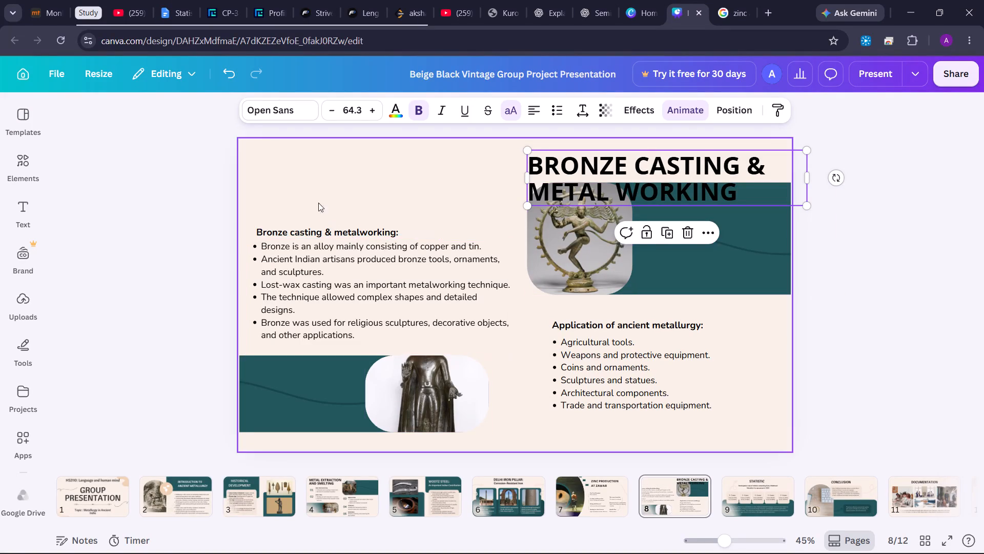
{"action": "left_click_drag", "start_coordinate": [309, 200], "coordinate": [454, 342]}
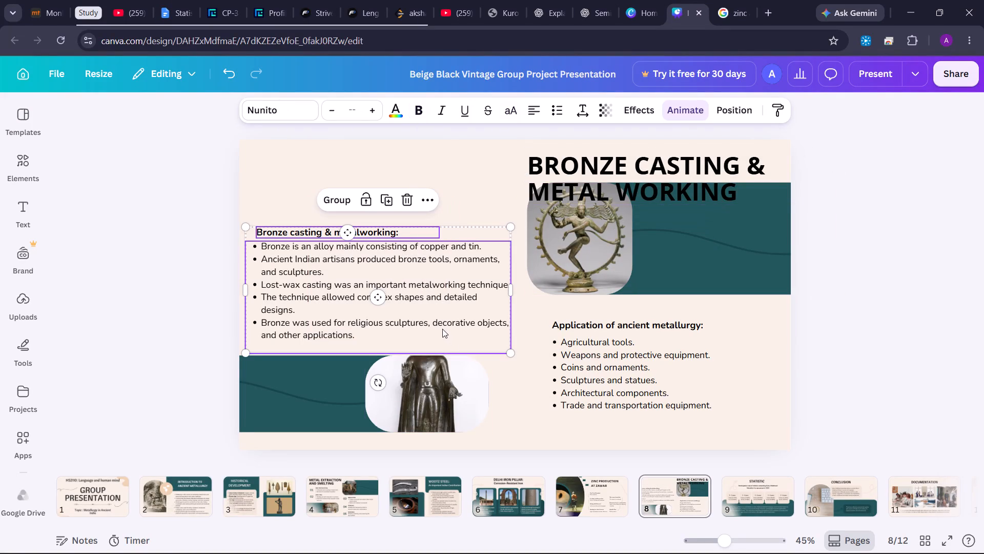
{"action": "left_click_drag", "start_coordinate": [442, 329], "coordinate": [703, 335]}
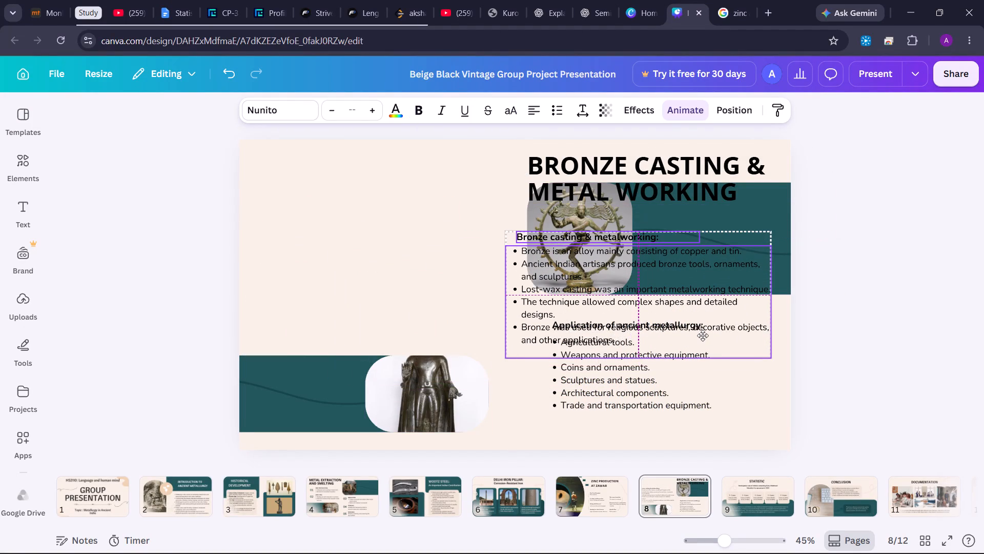
{"action": "left_click_drag", "start_coordinate": [703, 335], "coordinate": [723, 313]}
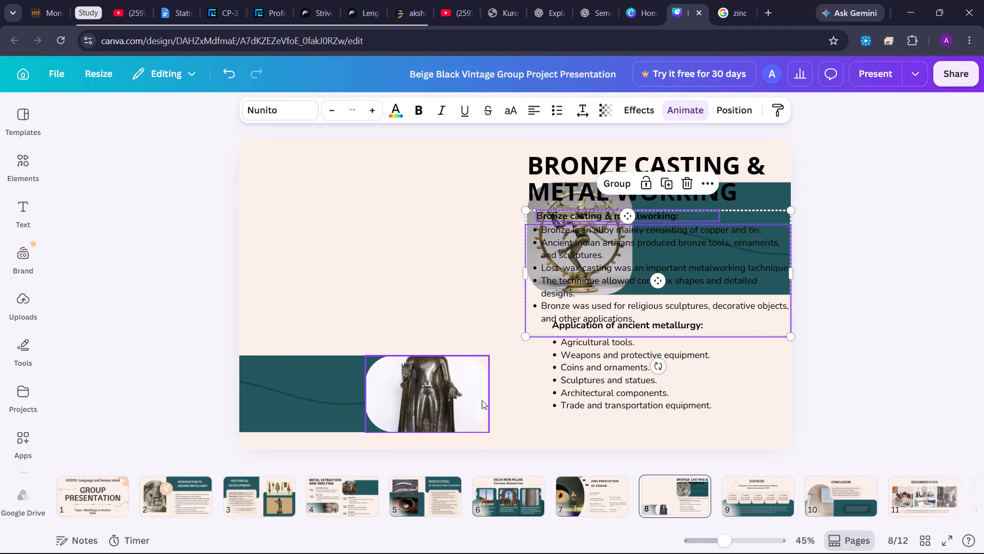
Extend the lower teal band and the Buddha frame upward so both are taller and their top edges line up.
{"action": "left_click", "coordinate": [325, 385]}
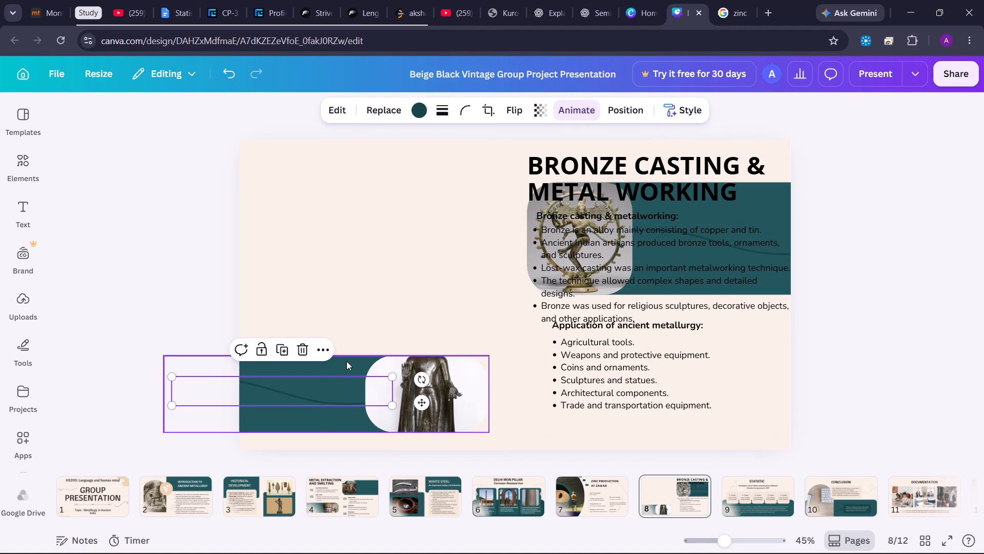
{"action": "left_click", "coordinate": [346, 361]}
{"action": "left_click_drag", "start_coordinate": [348, 357], "coordinate": [353, 343]}
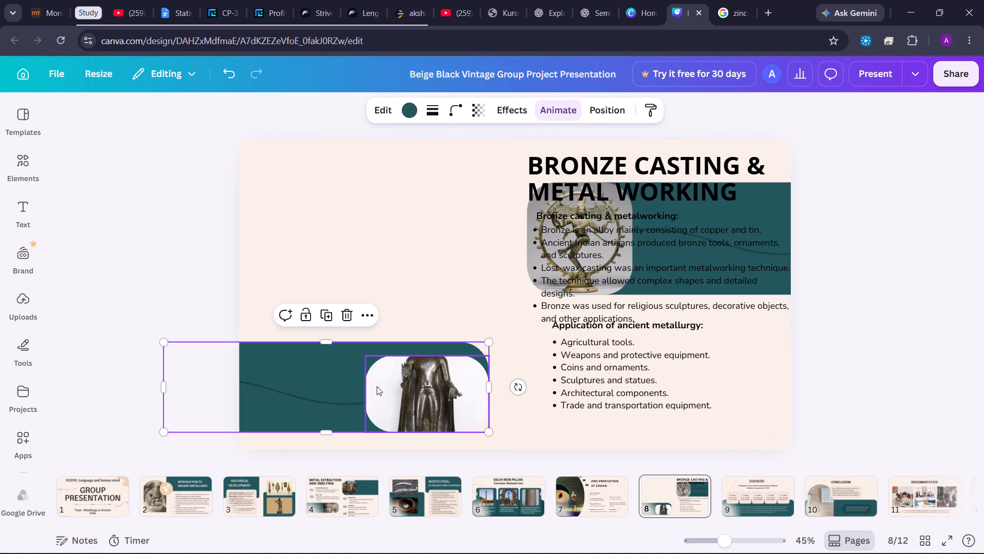
{"action": "left_click", "coordinate": [377, 386]}
{"action": "left_click_drag", "start_coordinate": [418, 355], "coordinate": [423, 344]}
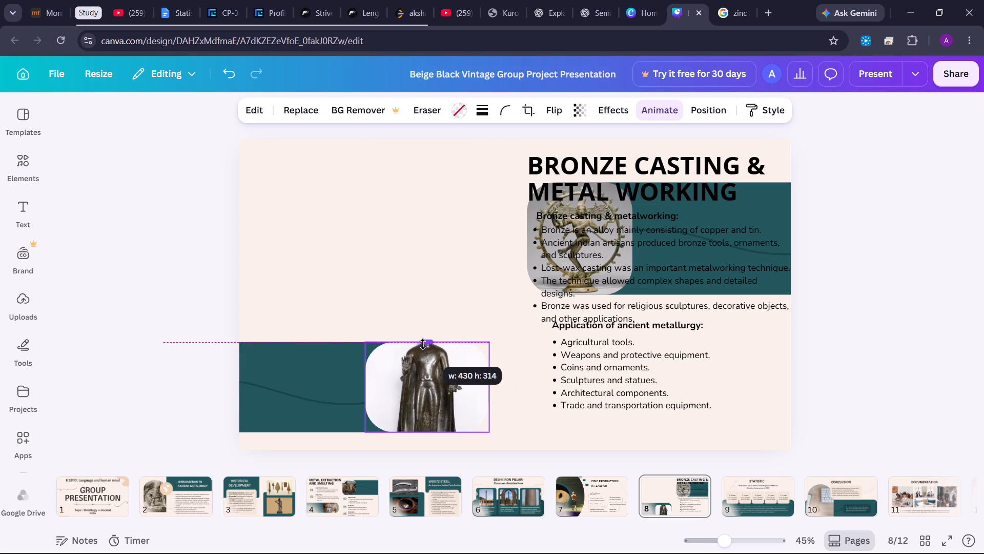
{"action": "left_click_drag", "start_coordinate": [423, 344], "coordinate": [423, 343]}
{"action": "left_click", "coordinate": [354, 352]}
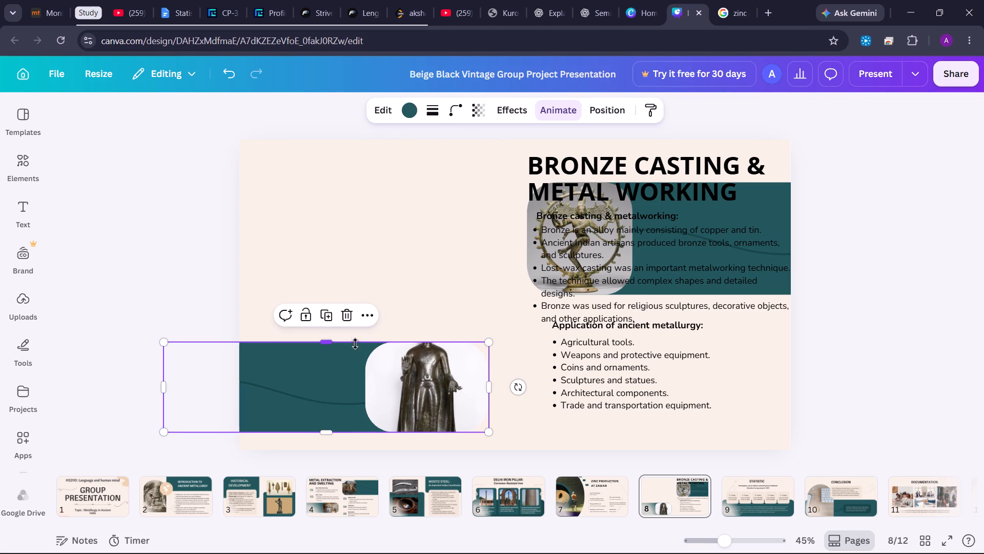
{"action": "left_click_drag", "start_coordinate": [355, 343], "coordinate": [356, 338]}
{"action": "left_click", "coordinate": [375, 361]}
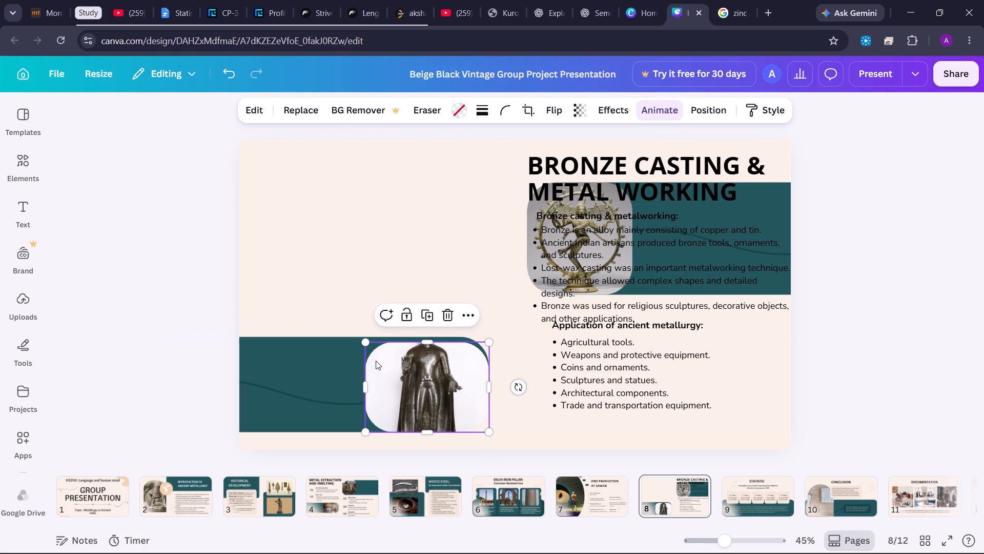
{"action": "left_click", "coordinate": [422, 340]}
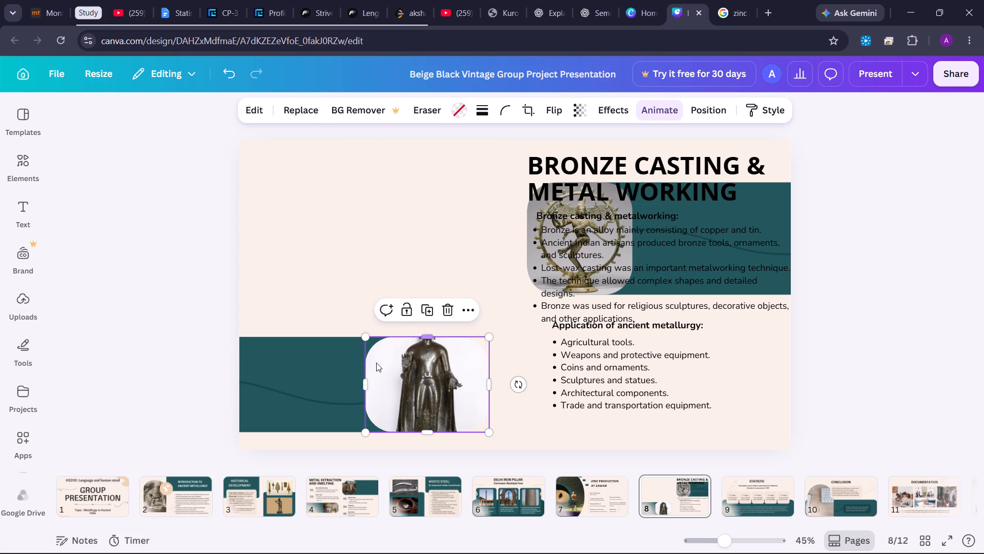
{"action": "left_click", "coordinate": [340, 373]}
{"action": "left_click", "coordinate": [355, 450]}
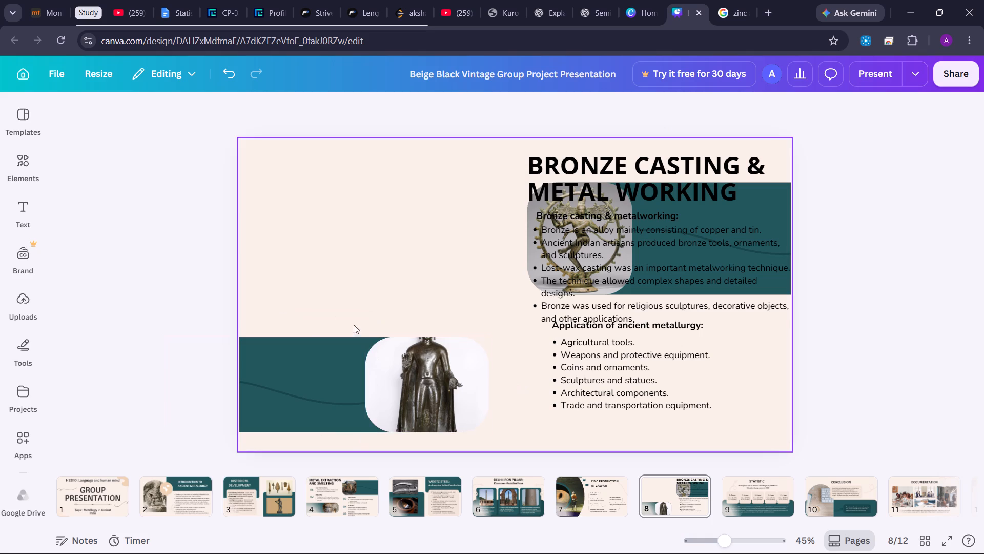
Move the lower teal band, its curved line and the Buddha frame together to the upper left of slide 8.
{"action": "left_click_drag", "start_coordinate": [318, 304], "coordinate": [428, 470]}
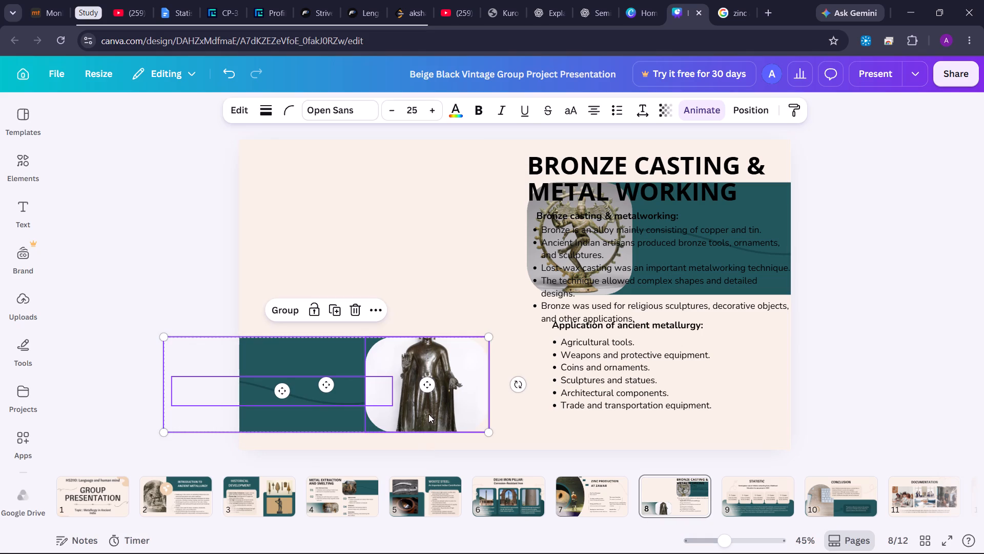
{"action": "left_click_drag", "start_coordinate": [428, 413], "coordinate": [435, 240]}
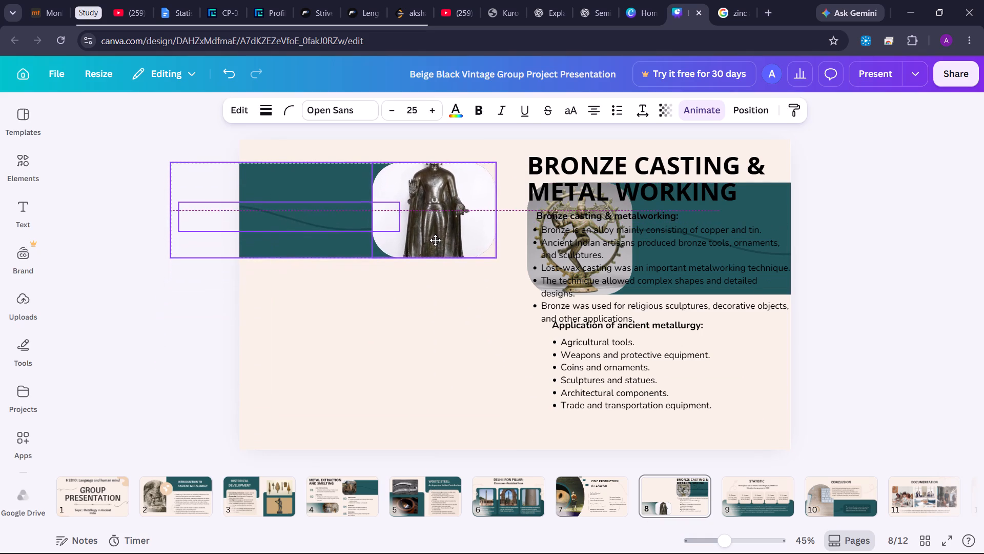
{"action": "left_click_drag", "start_coordinate": [435, 240], "coordinate": [434, 247]}
{"action": "left_click", "coordinate": [409, 341]}
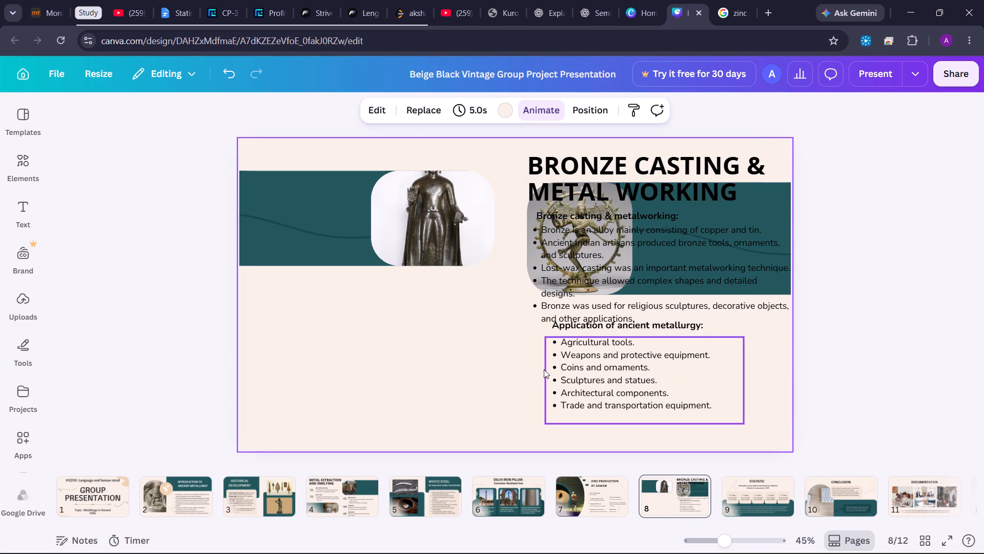
Move the "Application of ancient metallurgy:" heading and its bullet list to the slide's lower left, with the heading directly above the list.
{"action": "left_click_drag", "start_coordinate": [506, 329], "coordinate": [559, 335]}
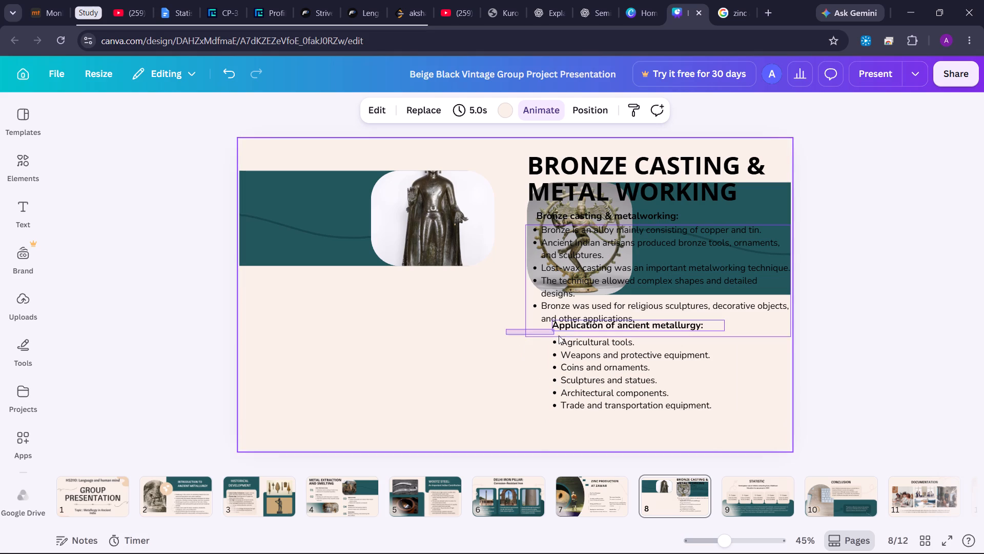
{"action": "left_click_drag", "start_coordinate": [559, 335], "coordinate": [584, 381]}
{"action": "left_click", "coordinate": [476, 403]}
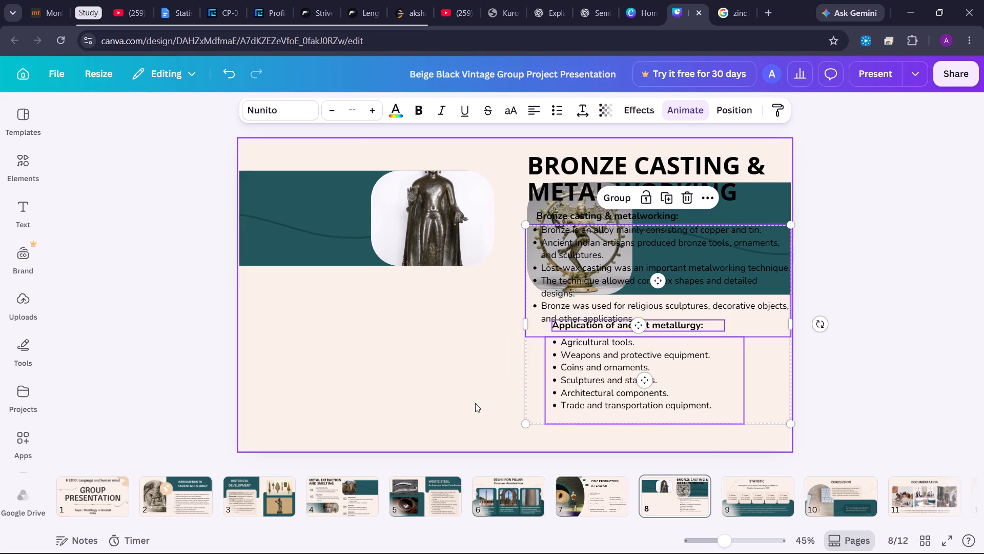
{"action": "left_click_drag", "start_coordinate": [581, 391], "coordinate": [347, 396]}
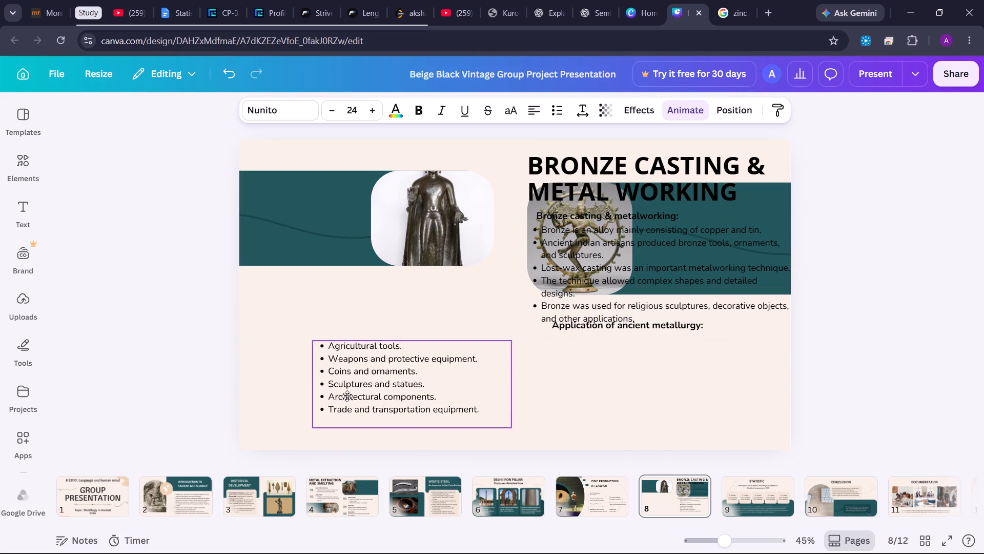
{"action": "left_click_drag", "start_coordinate": [347, 396], "coordinate": [309, 398]}
{"action": "left_click", "coordinate": [562, 373]}
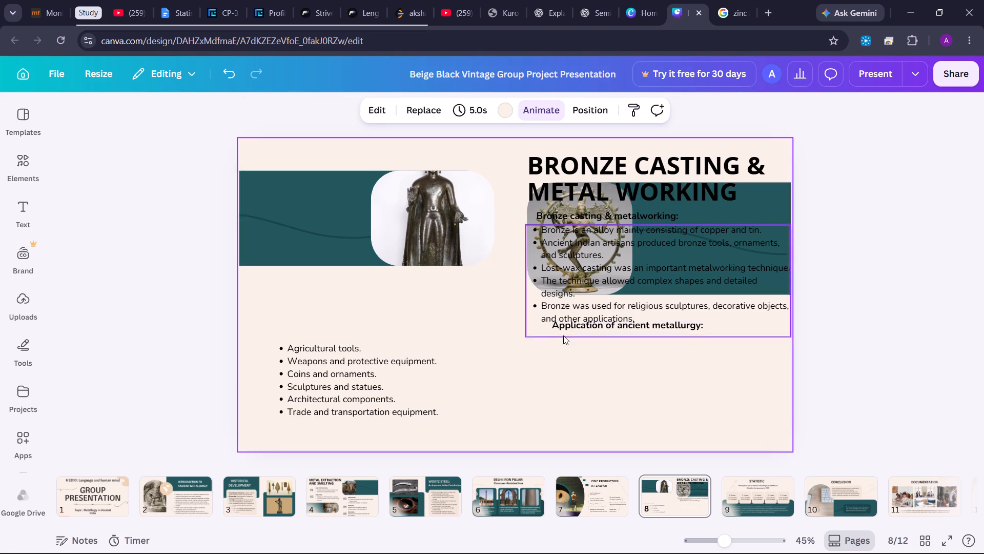
{"action": "left_click", "coordinate": [567, 329]}
{"action": "left_click_drag", "start_coordinate": [569, 327], "coordinate": [309, 334]}
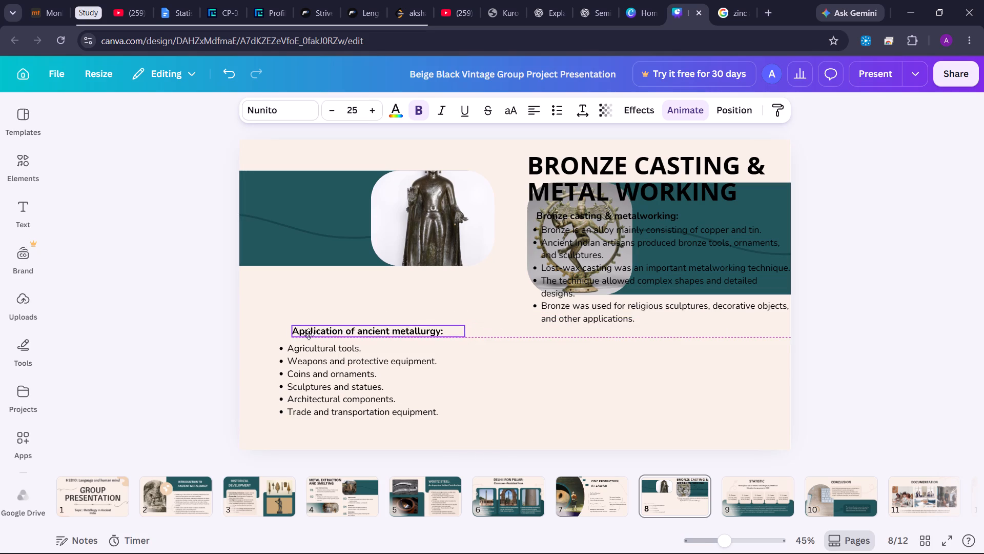
{"action": "left_click_drag", "start_coordinate": [309, 334], "coordinate": [296, 333]}
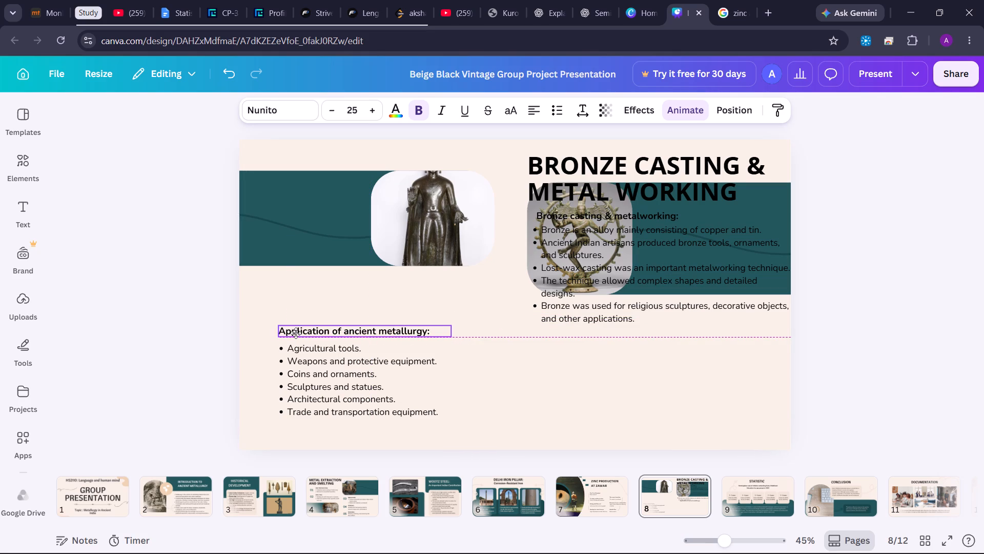
Nudge the "Application of ancient metallurgy:" heading into line directly above its bullet list on slide 8.
{"action": "left_click_drag", "start_coordinate": [296, 333], "coordinate": [298, 329]}
{"action": "left_click", "coordinate": [477, 291]}
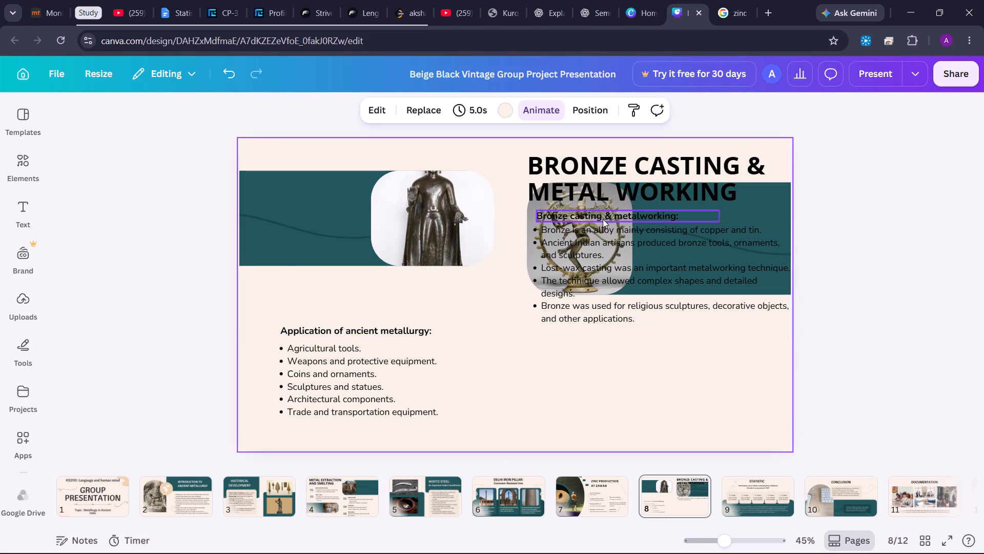
Move the bronze casting bullet list down to the slide's lower right, below the Nataraja image and its teal band.
{"action": "left_click_drag", "start_coordinate": [558, 375], "coordinate": [596, 194]}
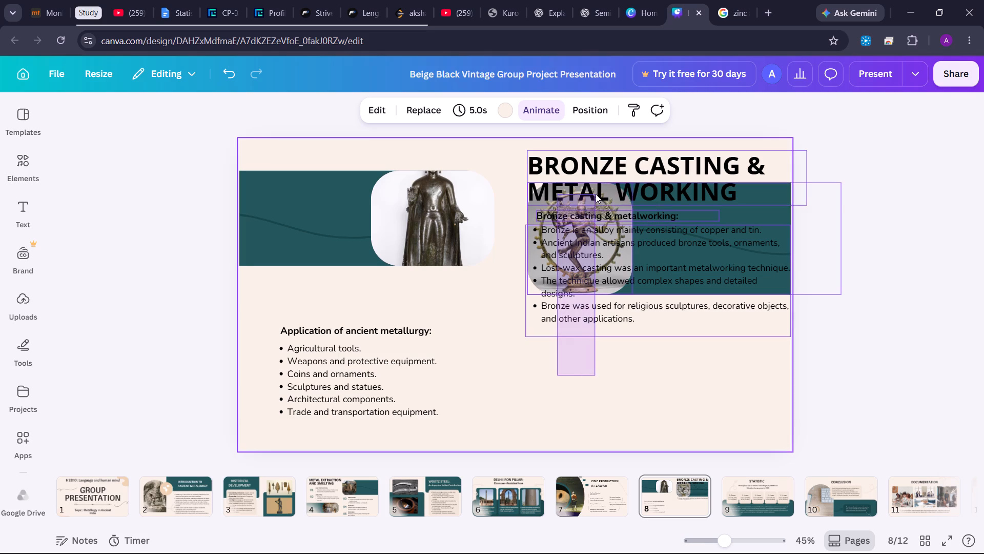
{"action": "left_click_drag", "start_coordinate": [596, 194], "coordinate": [580, 287]}
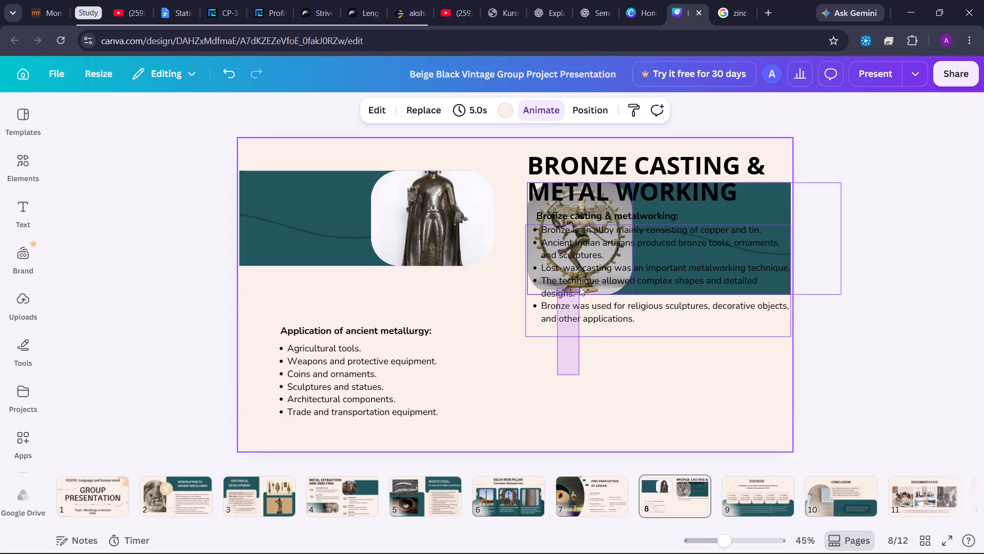
{"action": "left_click_drag", "start_coordinate": [580, 287], "coordinate": [565, 312]}
{"action": "left_click_drag", "start_coordinate": [567, 310], "coordinate": [550, 389]}
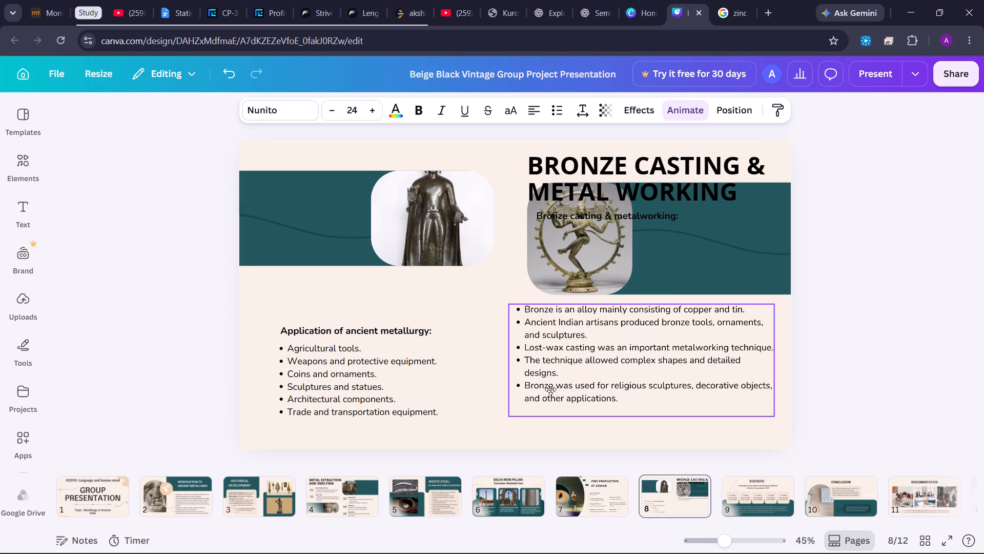
{"action": "left_click_drag", "start_coordinate": [550, 389], "coordinate": [550, 401]}
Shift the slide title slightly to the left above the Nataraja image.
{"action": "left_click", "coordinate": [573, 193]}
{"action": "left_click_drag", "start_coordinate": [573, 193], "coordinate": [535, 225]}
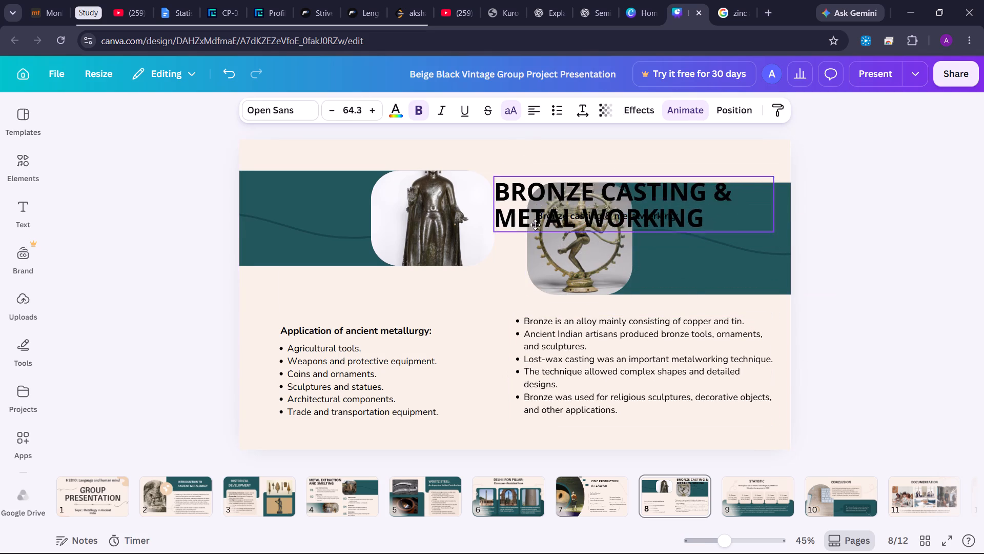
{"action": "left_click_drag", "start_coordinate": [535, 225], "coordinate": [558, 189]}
Place the "Bronze casting & metalworking:" heading directly above its bullets and lower both together beneath the Nataraja band.
{"action": "left_click", "coordinate": [555, 210]}
{"action": "left_click_drag", "start_coordinate": [555, 212], "coordinate": [472, 236]}
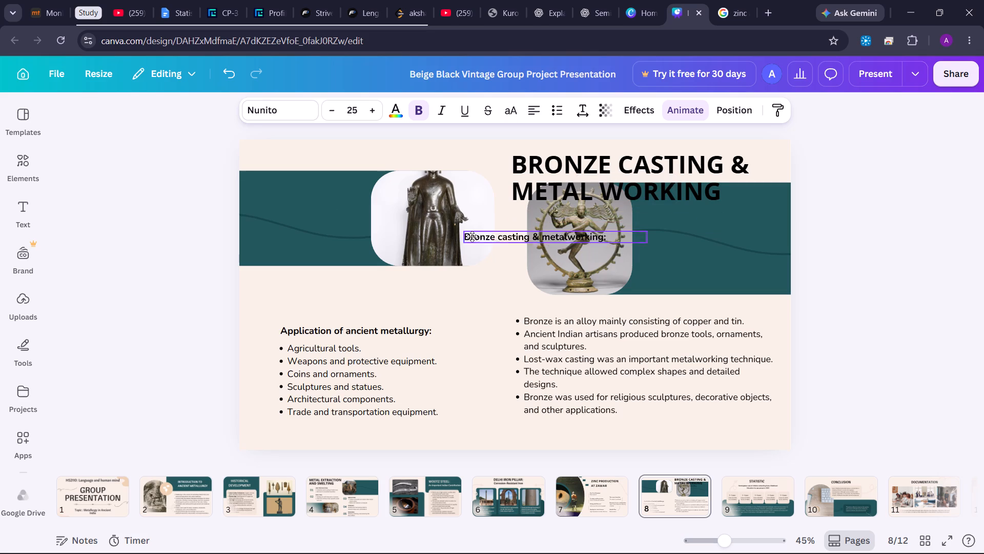
{"action": "left_click_drag", "start_coordinate": [472, 236], "coordinate": [549, 301]}
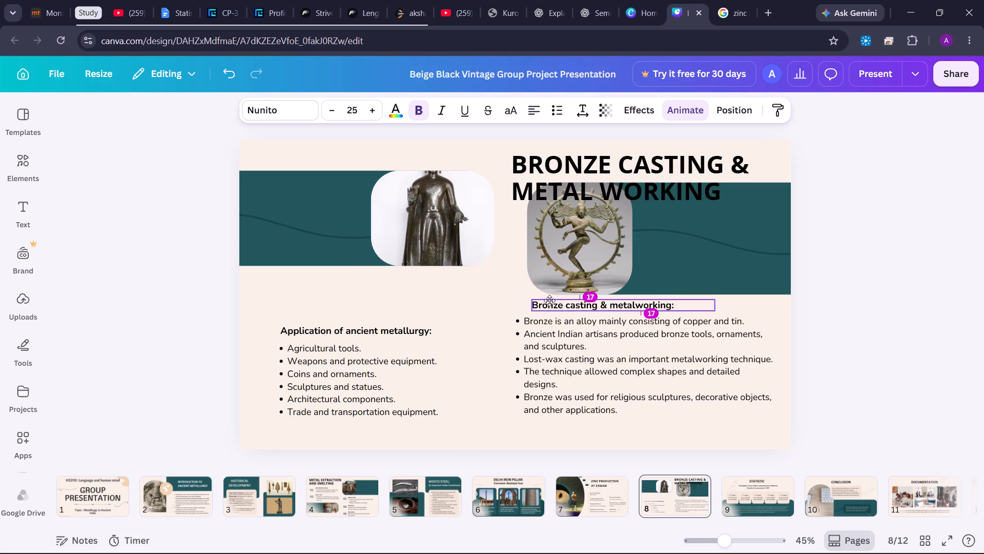
{"action": "left_click_drag", "start_coordinate": [549, 301], "coordinate": [539, 300]}
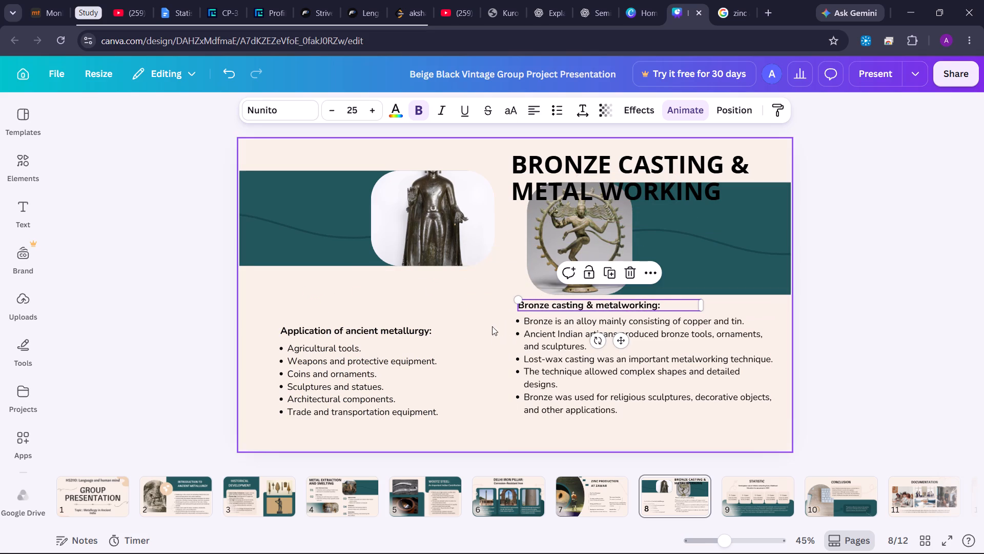
{"action": "left_click_drag", "start_coordinate": [492, 299], "coordinate": [563, 367]}
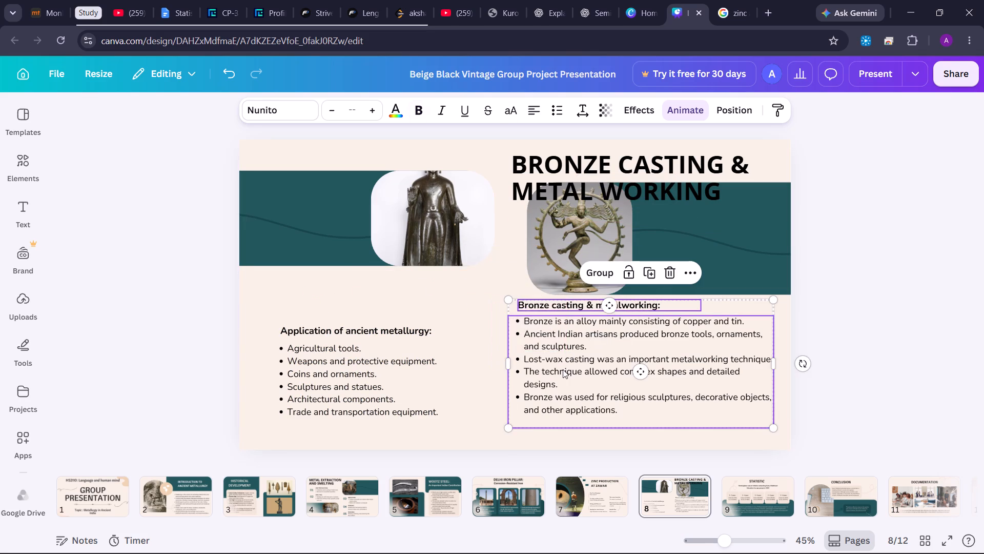
{"action": "left_click_drag", "start_coordinate": [569, 364], "coordinate": [569, 379]}
{"action": "left_click", "coordinate": [495, 388]}
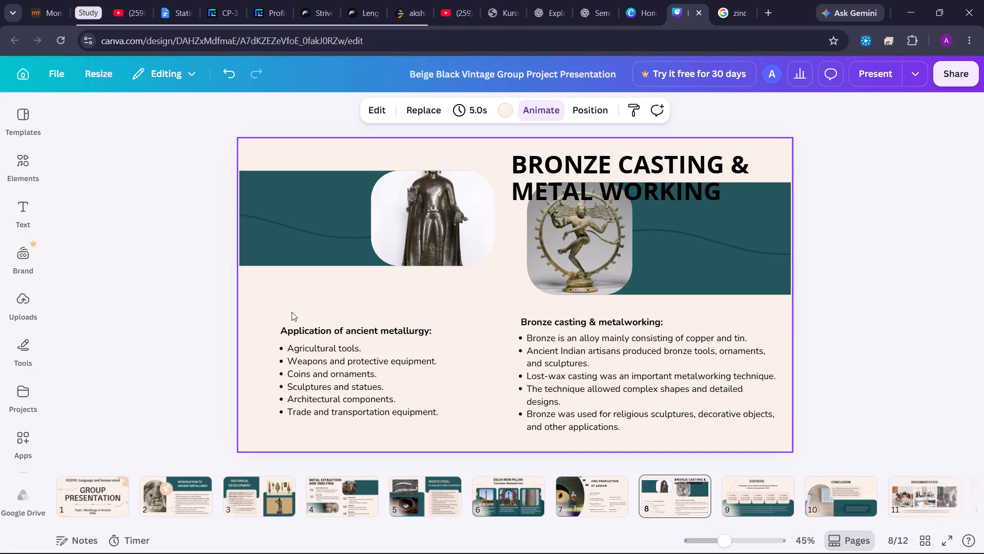
Clear the application text aside and move the Buddha frame with its teal band and curved line to the slide's lower left.
{"action": "left_click_drag", "start_coordinate": [271, 306], "coordinate": [399, 414]}
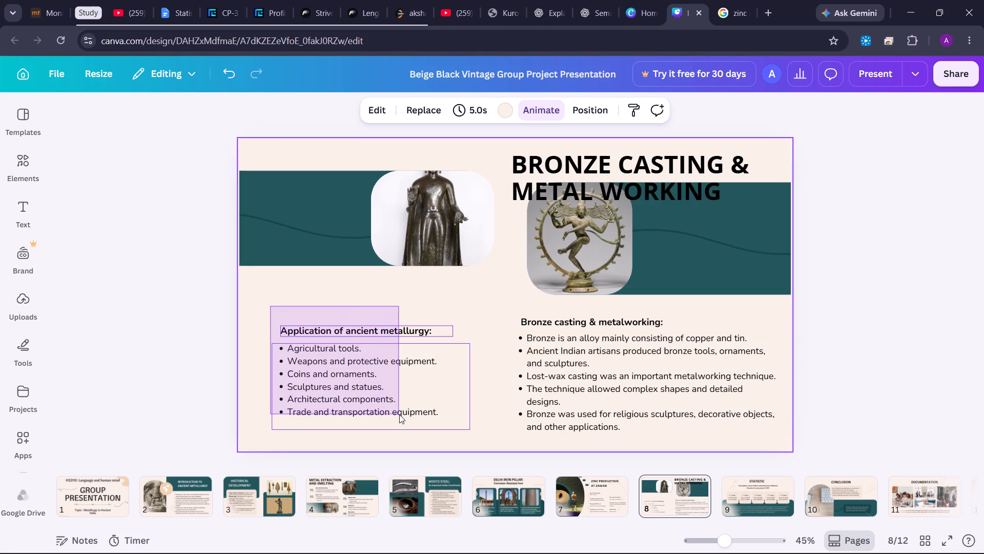
{"action": "left_click_drag", "start_coordinate": [416, 400], "coordinate": [618, 288]}
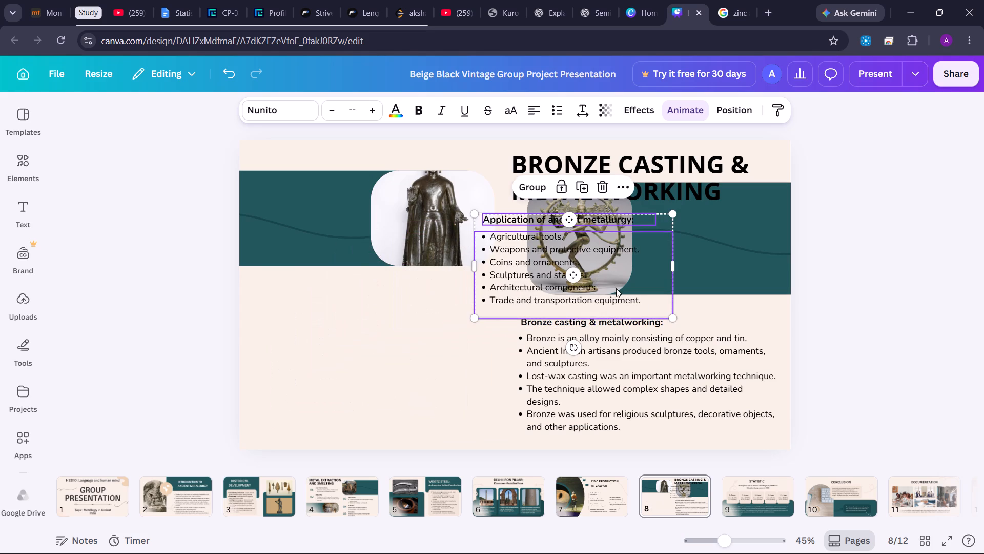
{"action": "left_click_drag", "start_coordinate": [371, 315], "coordinate": [414, 150]}
{"action": "left_click_drag", "start_coordinate": [413, 178], "coordinate": [403, 335]}
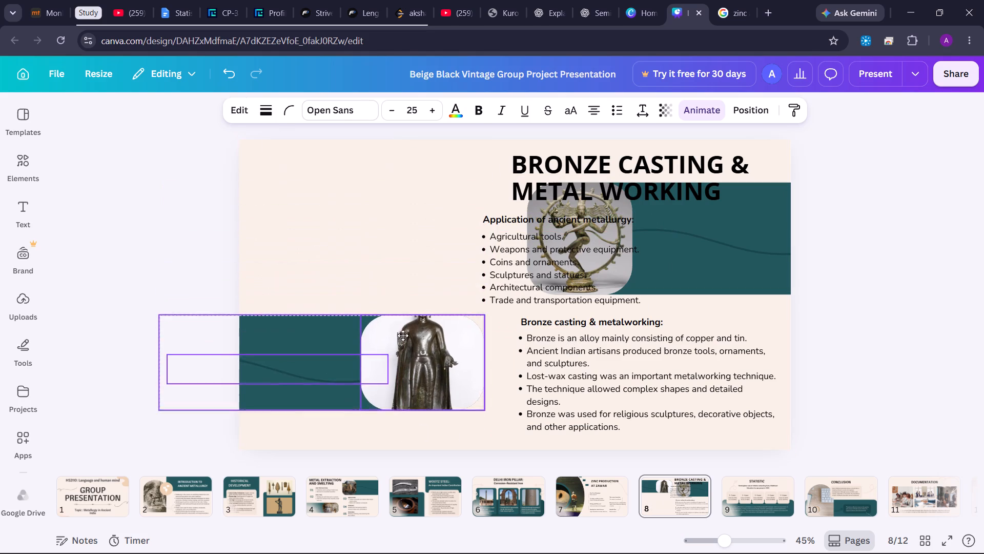
{"action": "left_click_drag", "start_coordinate": [403, 335], "coordinate": [411, 342]}
{"action": "left_click", "coordinate": [415, 281]}
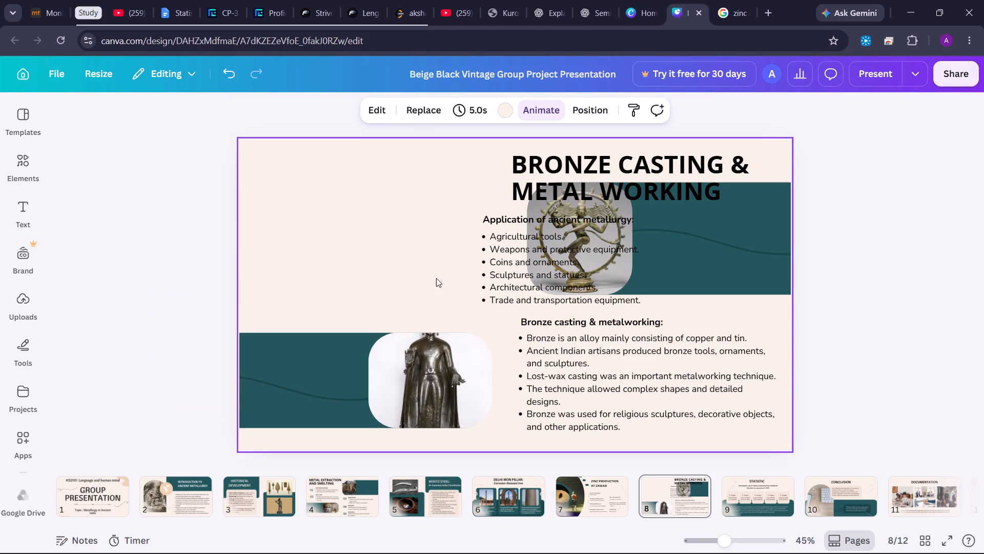
Move the "Bronze Casting & Metal Working" title to the upper left of slide 8.
{"action": "left_click_drag", "start_coordinate": [475, 184], "coordinate": [535, 166]}
{"action": "left_click", "coordinate": [536, 166]}
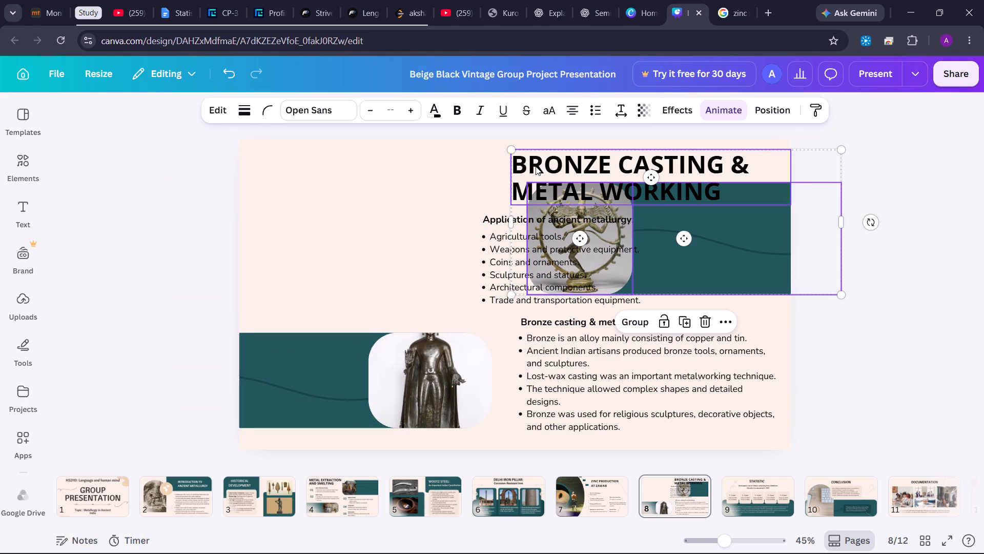
{"action": "left_click", "coordinate": [482, 172]}
{"action": "left_click", "coordinate": [522, 161]}
{"action": "left_click_drag", "start_coordinate": [524, 161], "coordinate": [325, 142]}
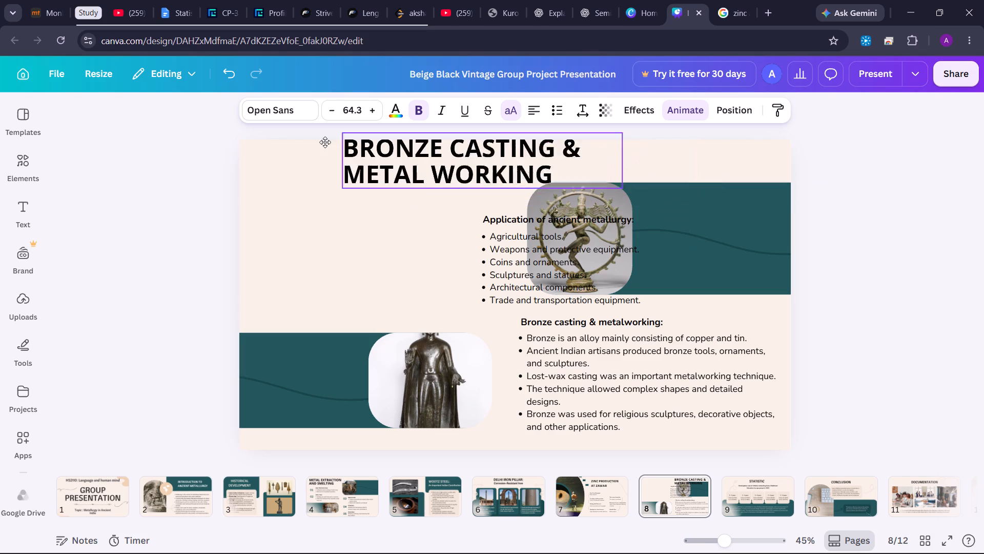
{"action": "left_click_drag", "start_coordinate": [325, 142], "coordinate": [276, 165]}
{"action": "left_click", "coordinate": [270, 228]}
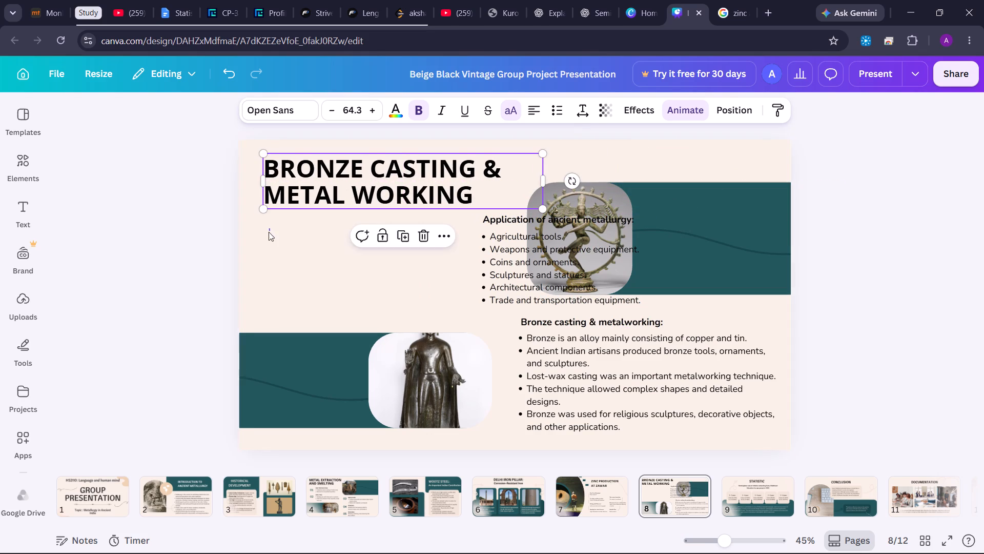
Move the "Application of ancient metallurgy:" heading and its bullets together to just below the slide title, above the Buddha band.
{"action": "left_click_drag", "start_coordinate": [456, 221], "coordinate": [535, 308]}
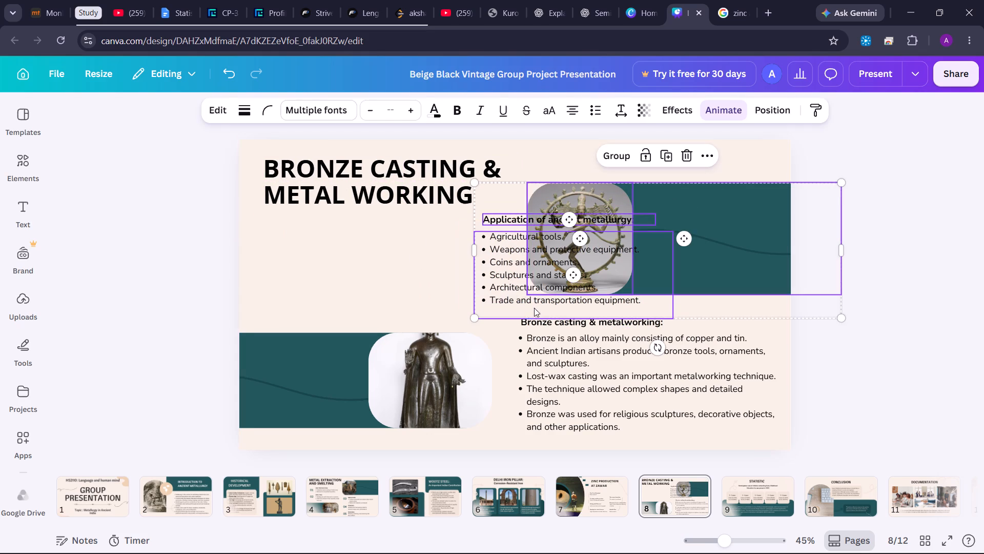
{"action": "left_click", "coordinate": [425, 278]}
{"action": "left_click_drag", "start_coordinate": [454, 215], "coordinate": [511, 285]}
{"action": "left_click_drag", "start_coordinate": [511, 285], "coordinate": [395, 278]}
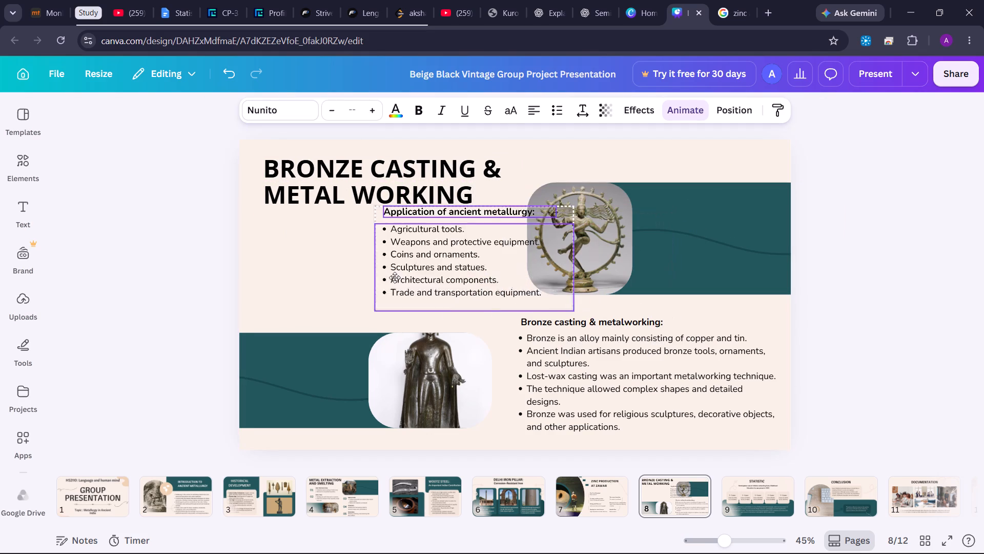
{"action": "left_click_drag", "start_coordinate": [395, 278], "coordinate": [295, 291]}
{"action": "left_click", "coordinate": [492, 288]}
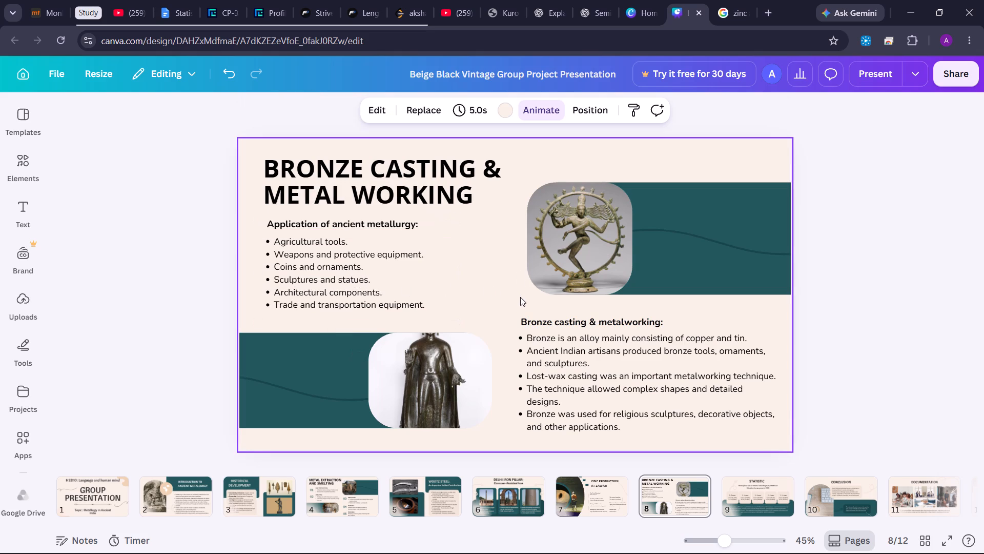
Extend the Buddha frame and its teal band slightly upward so both are taller and their top edges line up.
{"action": "left_click", "coordinate": [464, 357]}
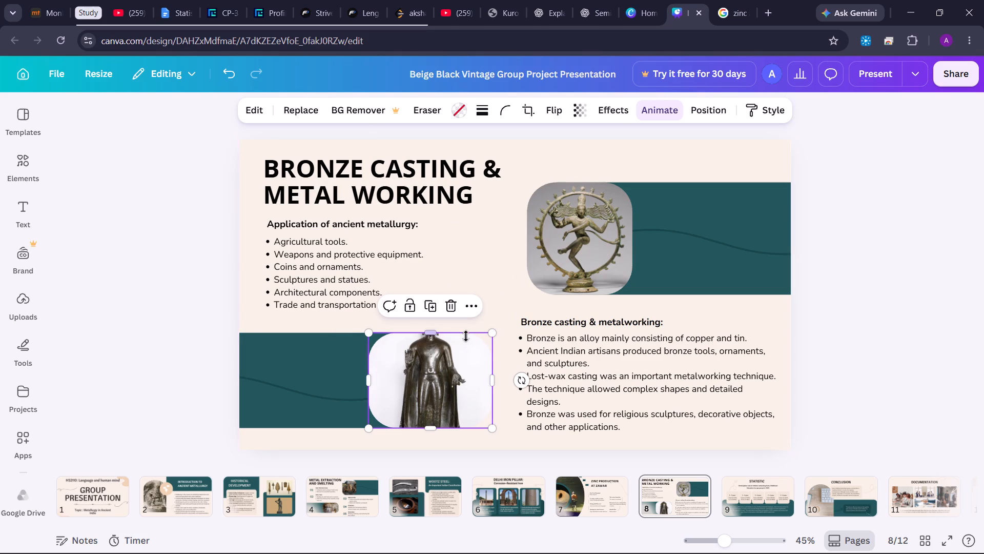
{"action": "left_click_drag", "start_coordinate": [466, 334], "coordinate": [466, 326]}
{"action": "left_click", "coordinate": [329, 378]}
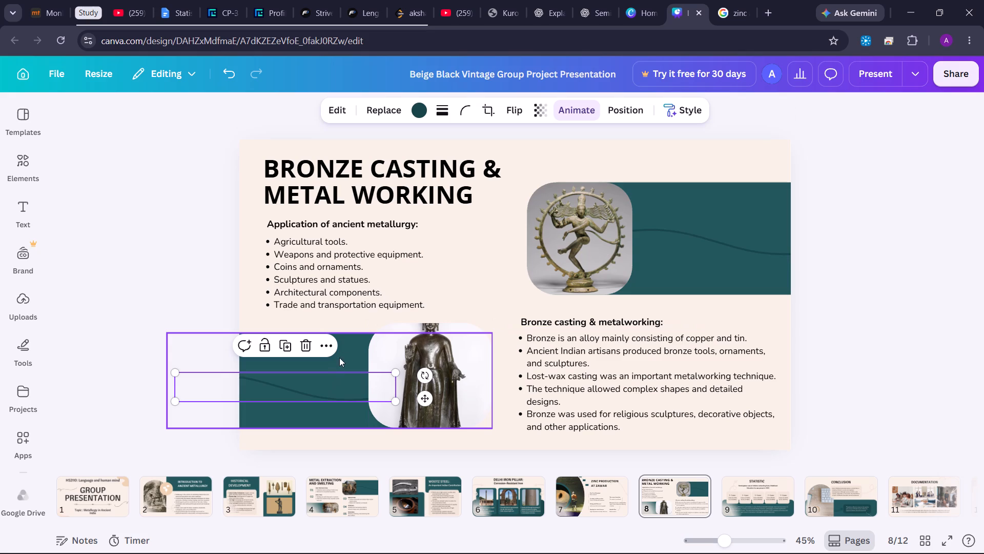
{"action": "left_click", "coordinate": [355, 331]}
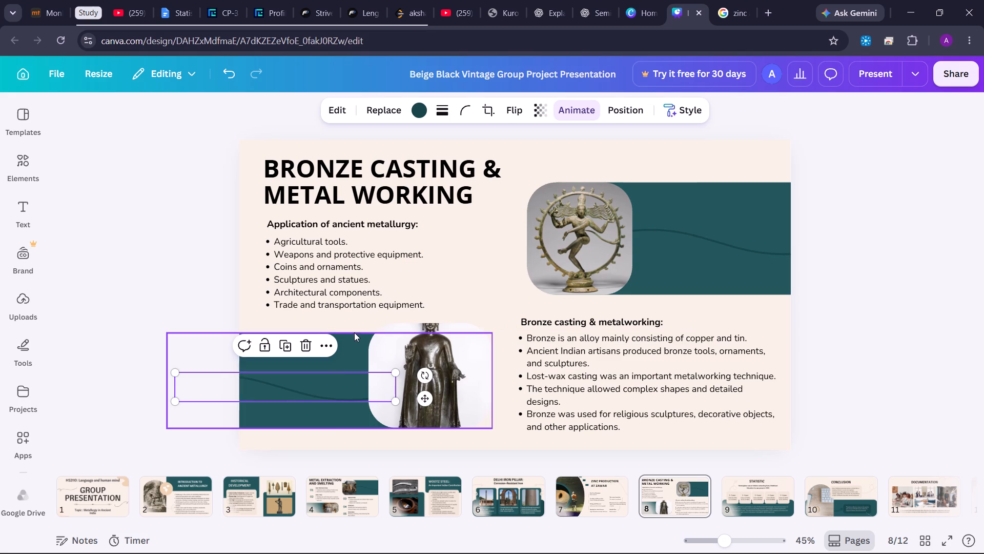
{"action": "left_click", "coordinate": [352, 341]}
{"action": "left_click_drag", "start_coordinate": [357, 332], "coordinate": [358, 327]}
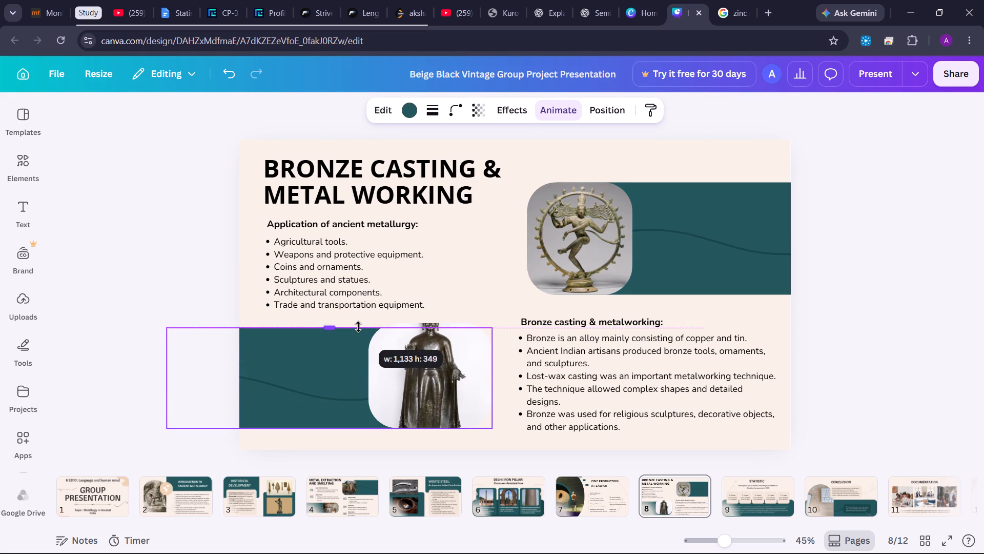
{"action": "left_click_drag", "start_coordinate": [358, 327], "coordinate": [360, 323]}
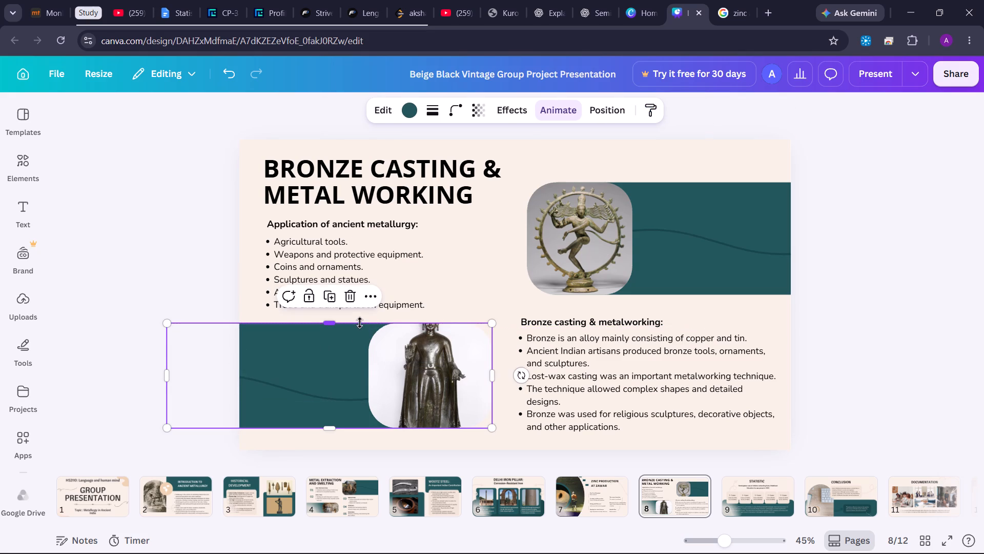
{"action": "left_click", "coordinate": [493, 306]}
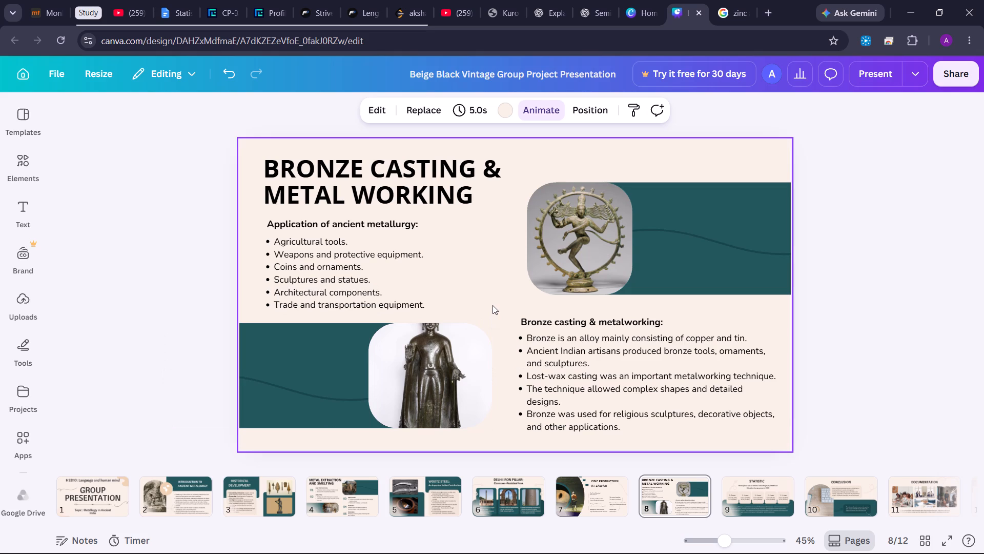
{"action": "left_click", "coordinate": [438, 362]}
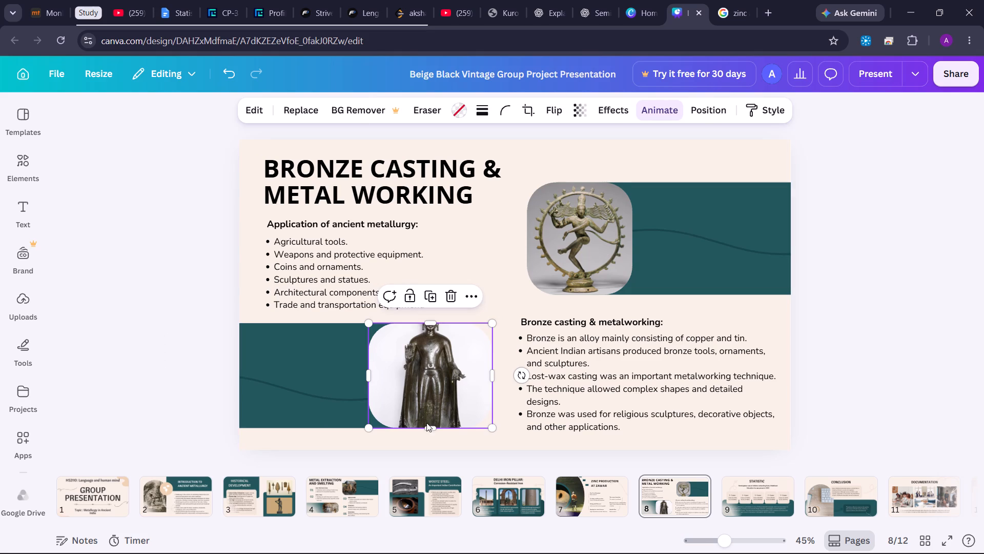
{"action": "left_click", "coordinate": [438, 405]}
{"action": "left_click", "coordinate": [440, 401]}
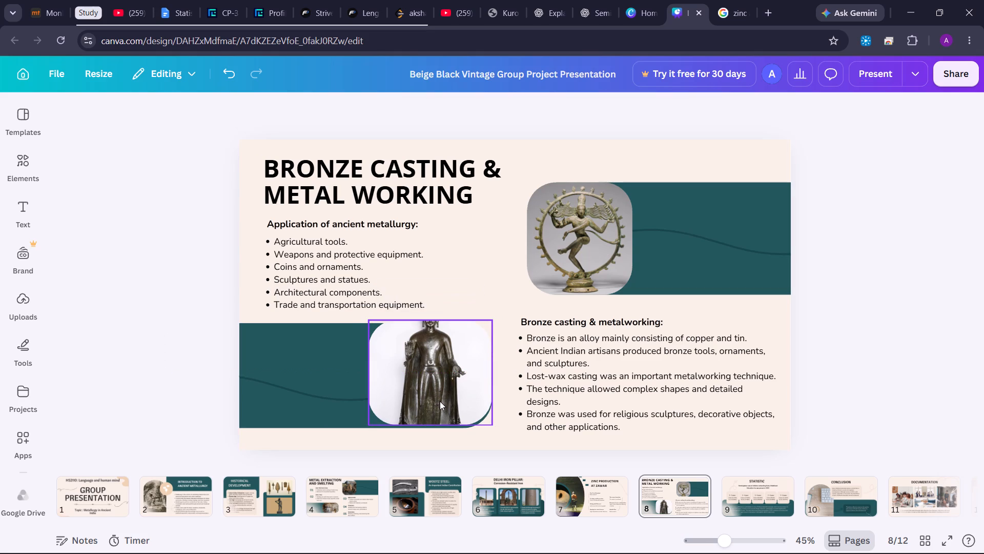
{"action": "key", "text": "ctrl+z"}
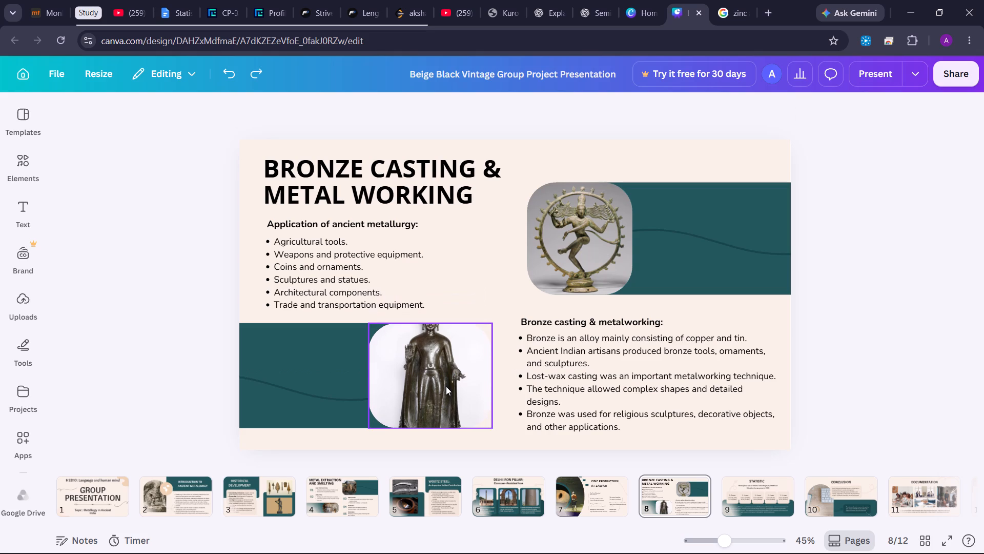
Detach the Buddha image from its frame, crop off its lower part, and place it back in the frame to include the head.
{"action": "right_click", "coordinate": [446, 386]}
{"action": "left_click", "coordinate": [501, 468]}
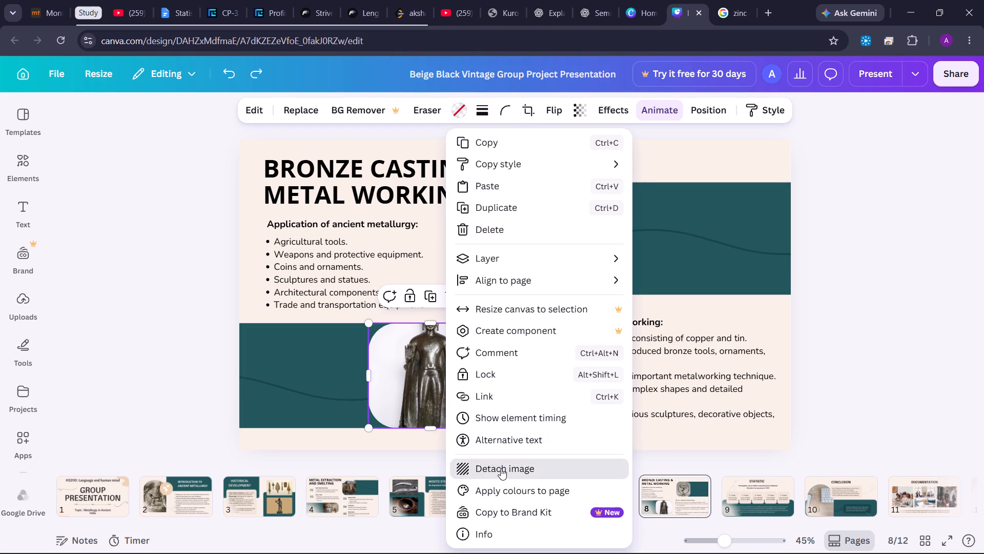
{"action": "left_click_drag", "start_coordinate": [526, 419], "coordinate": [529, 389]}
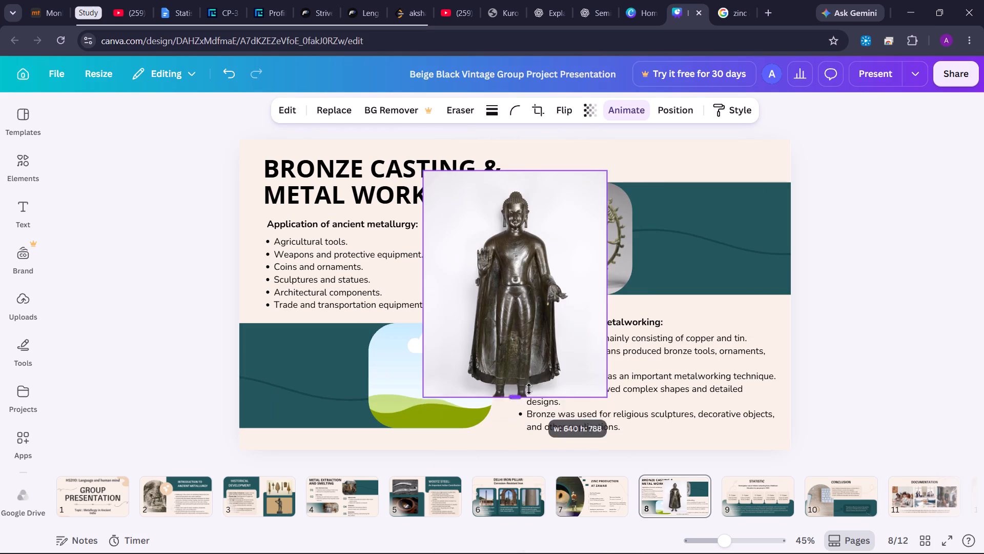
{"action": "left_click_drag", "start_coordinate": [529, 389], "coordinate": [530, 354]}
{"action": "left_click_drag", "start_coordinate": [541, 308], "coordinate": [468, 397]}
{"action": "left_click", "coordinate": [503, 315]}
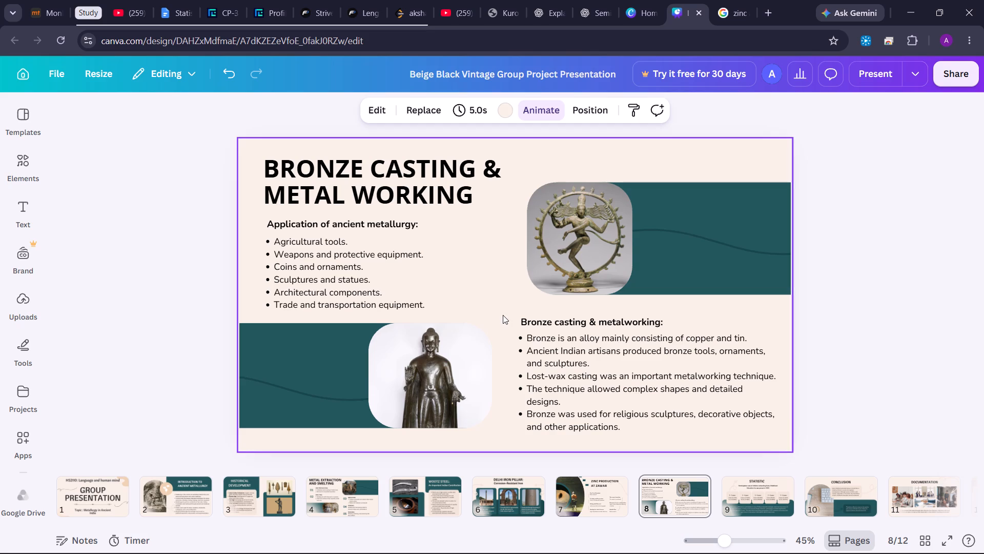
{"action": "left_click", "coordinate": [858, 225]}
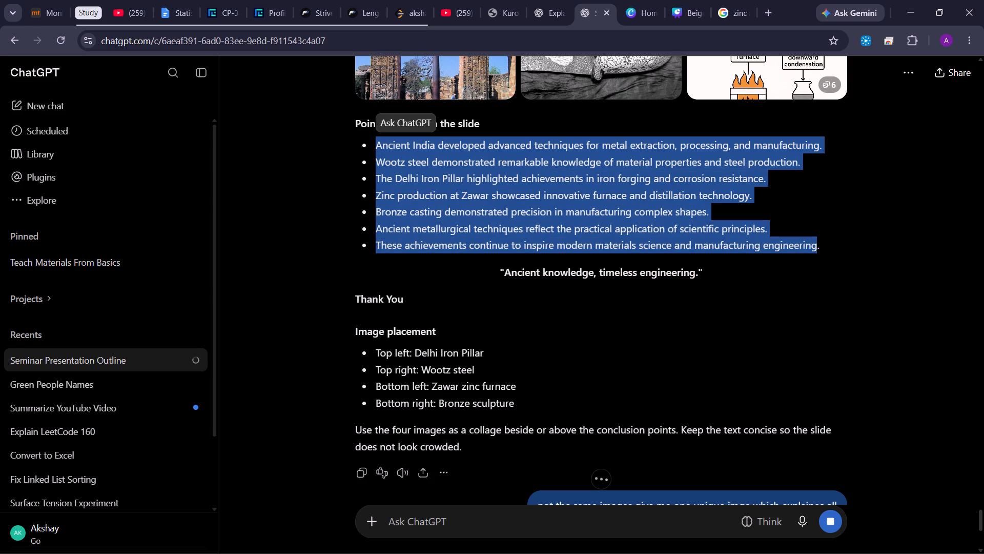
{"action": "key", "text": "ctrl+c"}
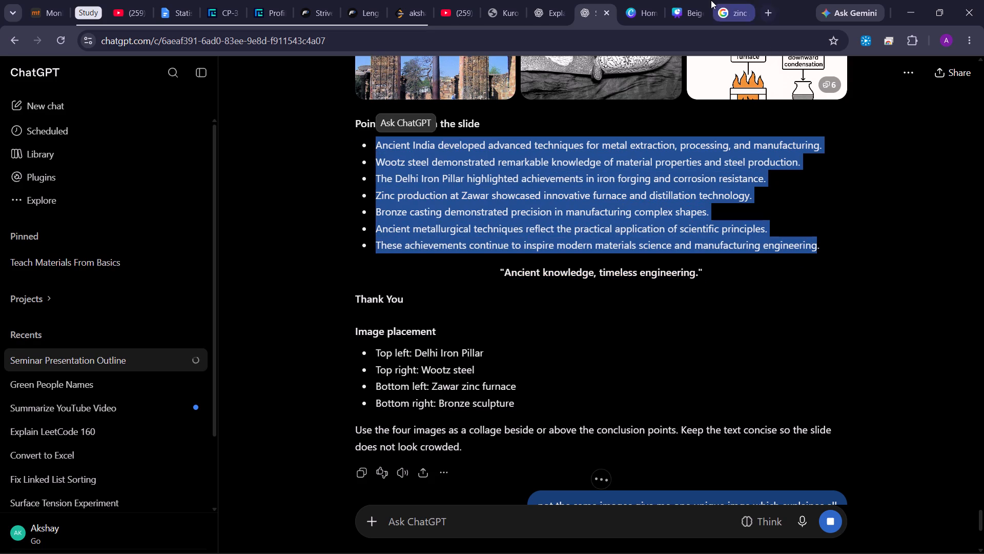
Switch to the Canva presentation and delete the Documentation and Statistic slides.
{"action": "left_click", "coordinate": [690, 0]}
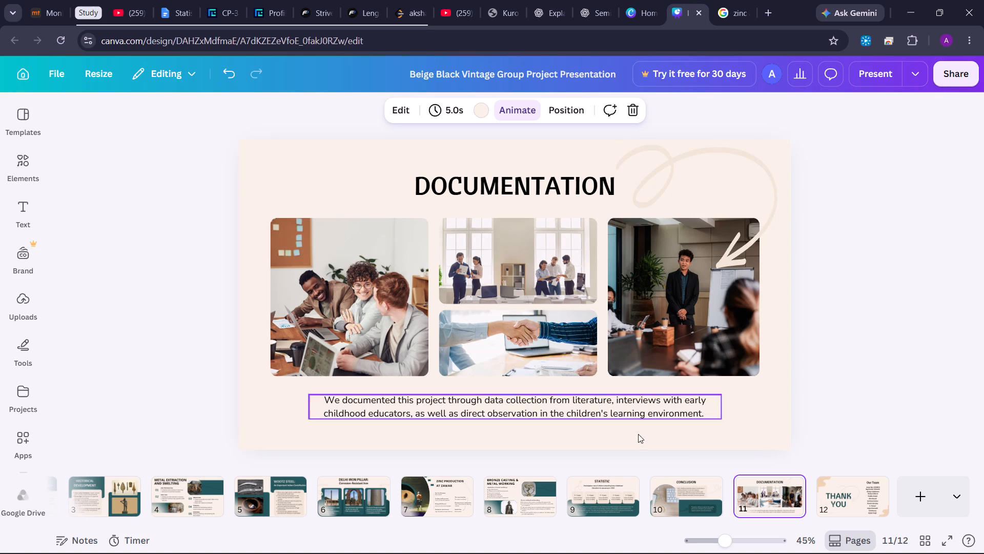
{"action": "key", "text": "BackSpace"}
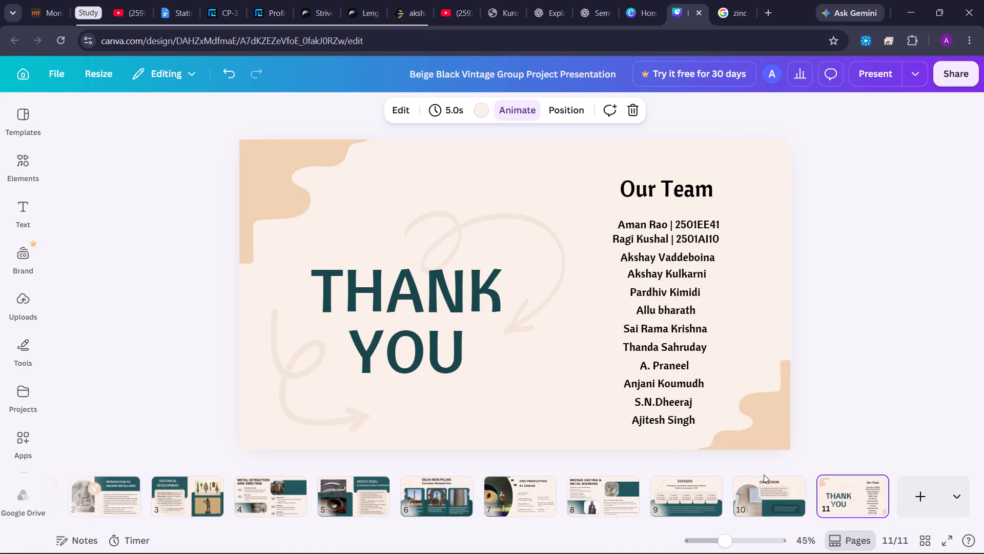
{"action": "left_click", "coordinate": [761, 484]}
{"action": "left_click", "coordinate": [713, 502]}
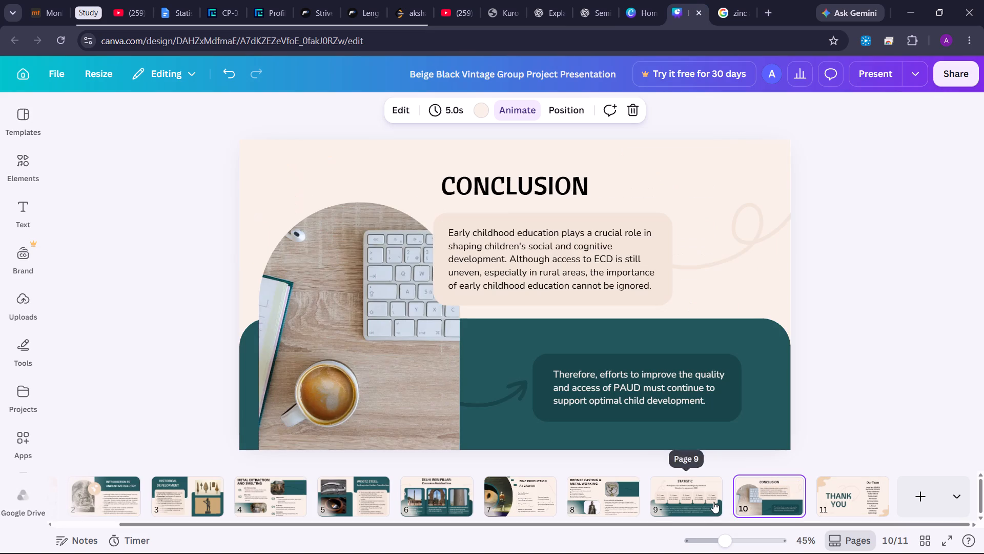
{"action": "key", "text": "BackSpace"}
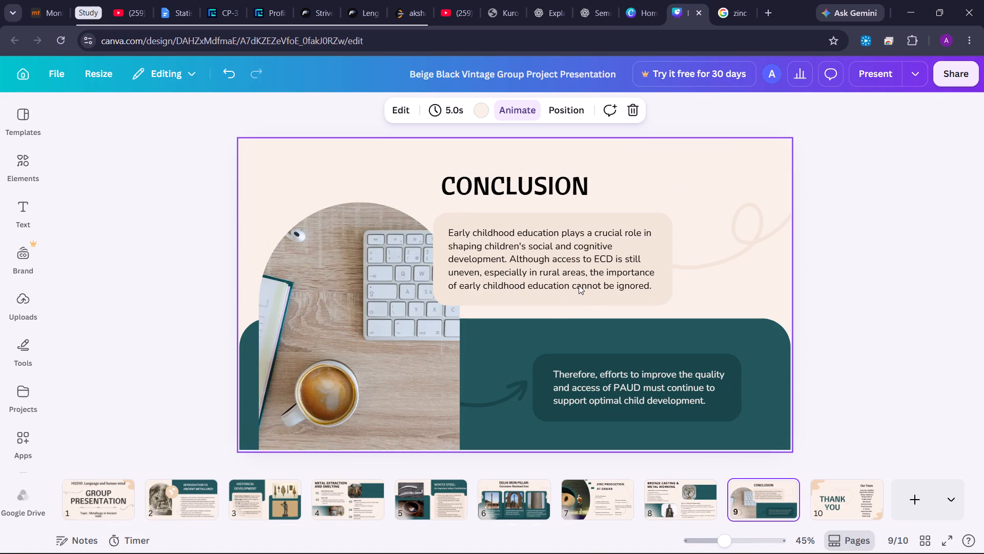
Replace the early childhood education paragraph on the Conclusion slide with the copied metallurgy points.
{"action": "left_click", "coordinate": [579, 285]}
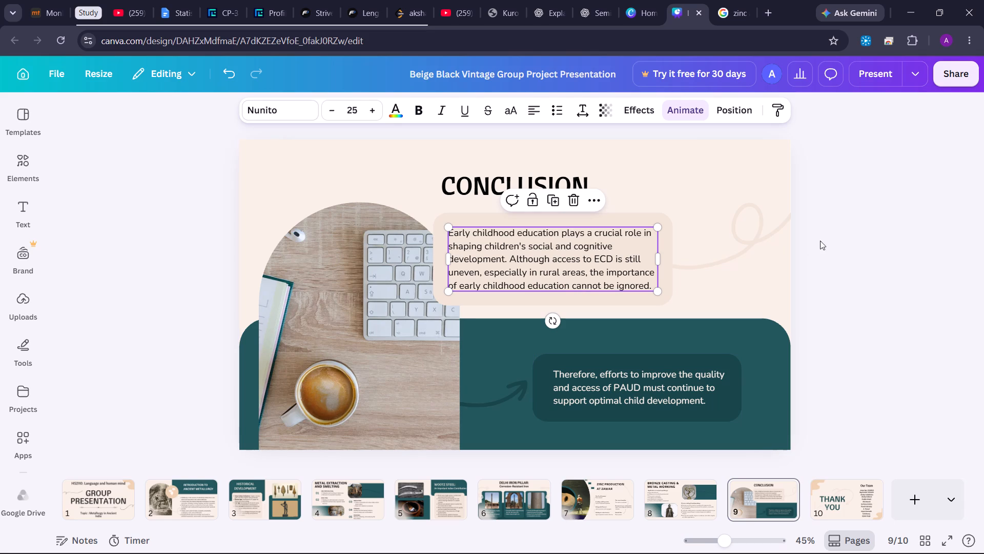
{"action": "left_click", "coordinate": [829, 240]}
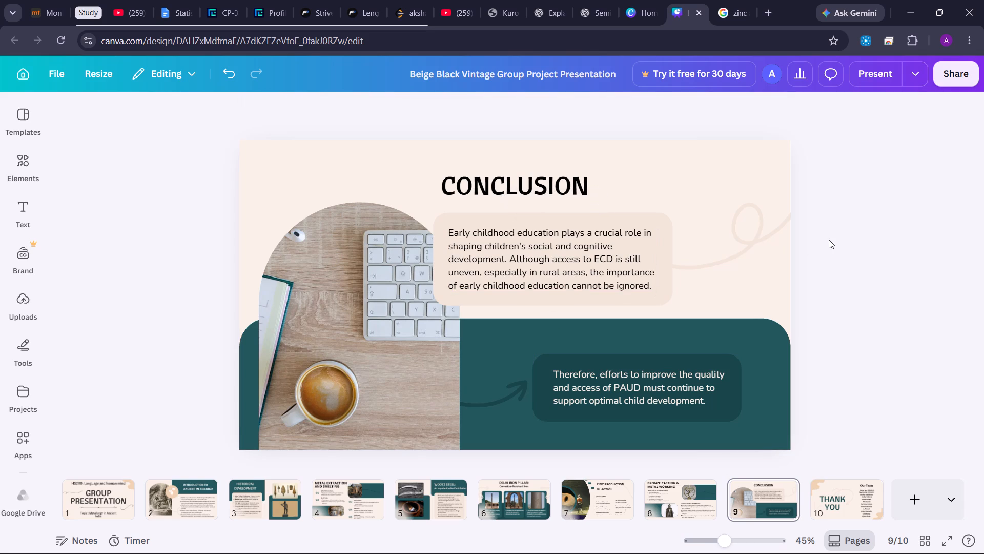
{"action": "double_click", "coordinate": [608, 256]}
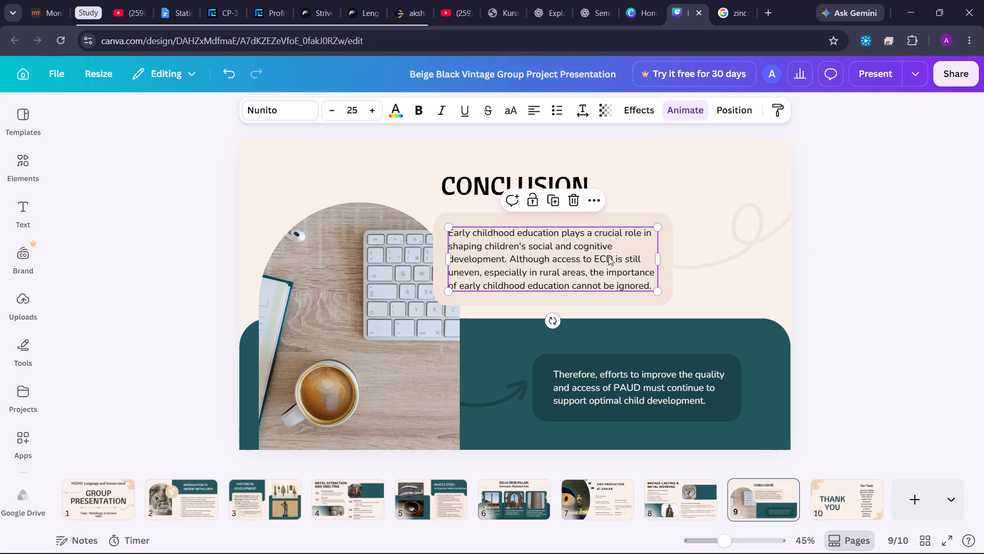
{"action": "key", "text": "BackSpace"}
{"action": "key", "text": "ctrl+v"}
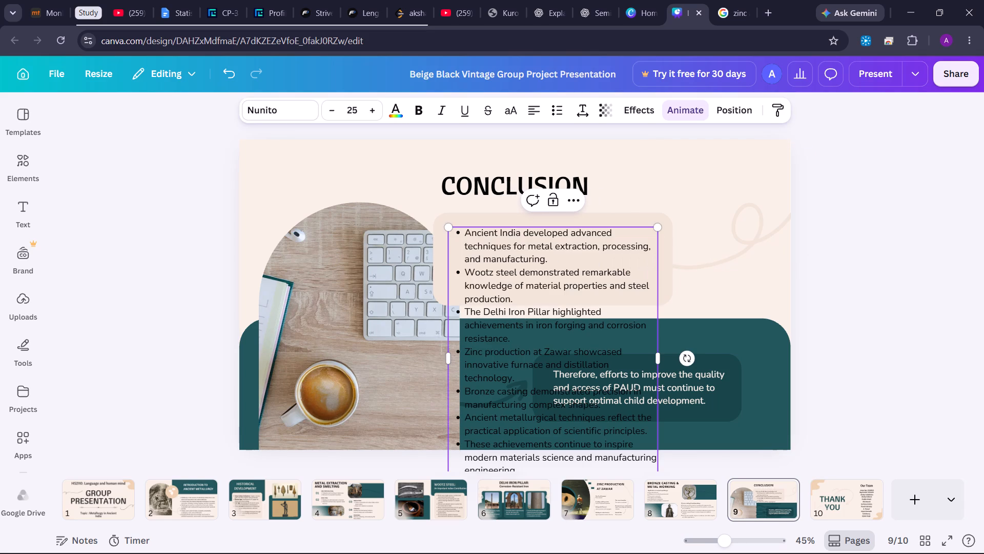
Widen the bulleted text box on the Conclusion slide and move it up, clear of the lower paragraph.
{"action": "left_click_drag", "start_coordinate": [661, 309], "coordinate": [725, 301]}
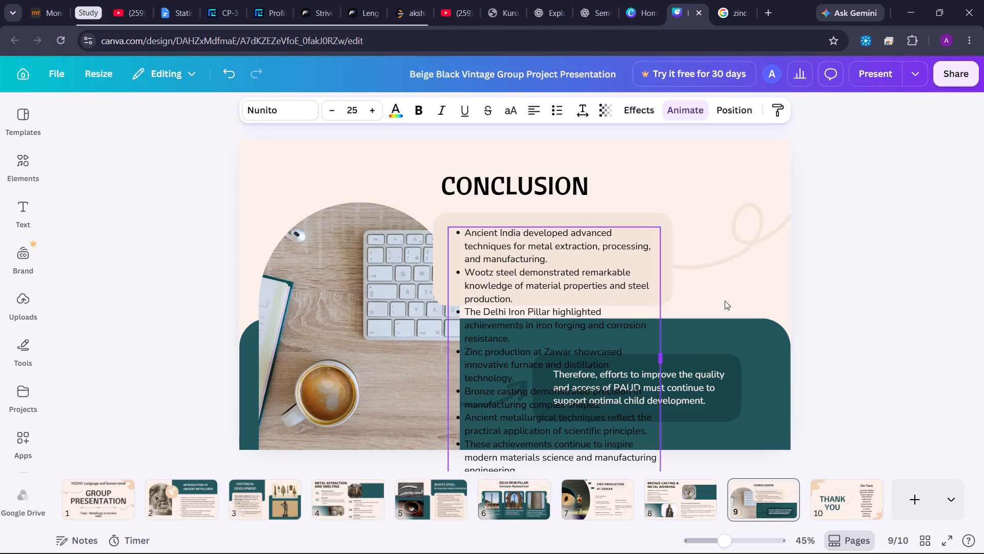
{"action": "left_click_drag", "start_coordinate": [725, 301], "coordinate": [789, 289]}
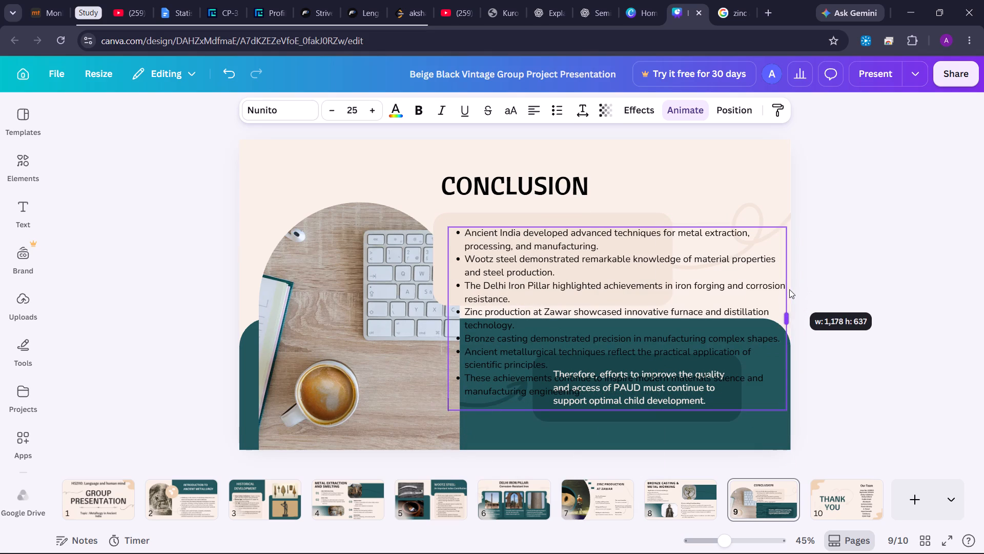
{"action": "left_click_drag", "start_coordinate": [789, 289], "coordinate": [771, 289]}
{"action": "left_click", "coordinate": [822, 272]}
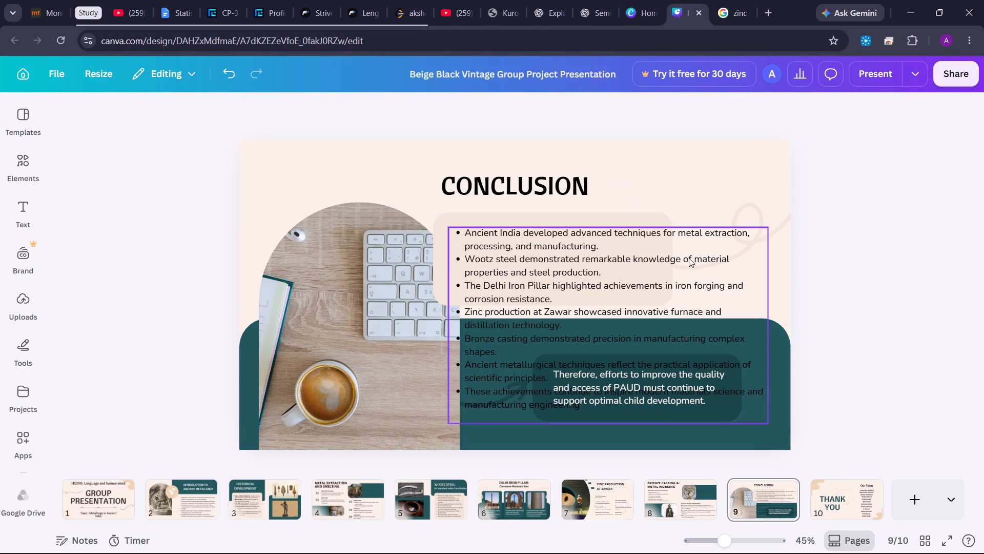
{"action": "left_click_drag", "start_coordinate": [683, 258], "coordinate": [702, 255]}
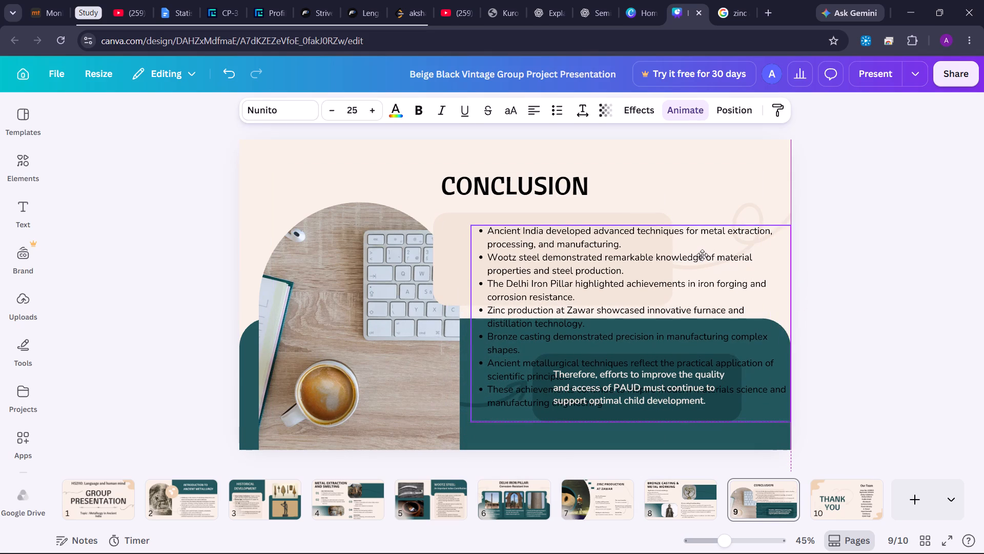
{"action": "left_click_drag", "start_coordinate": [702, 255], "coordinate": [699, 257]}
{"action": "left_click", "coordinate": [812, 260]}
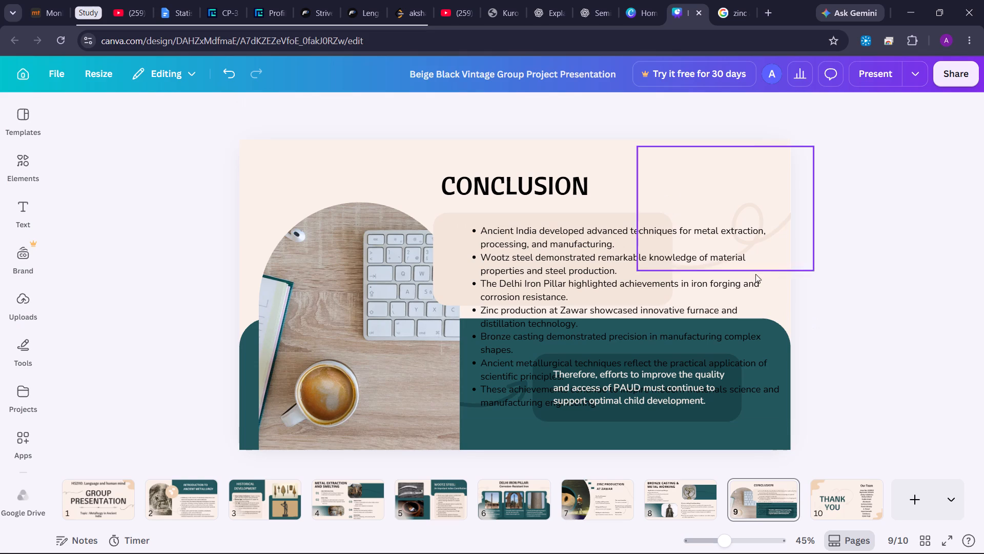
{"action": "left_click_drag", "start_coordinate": [632, 285], "coordinate": [646, 222]}
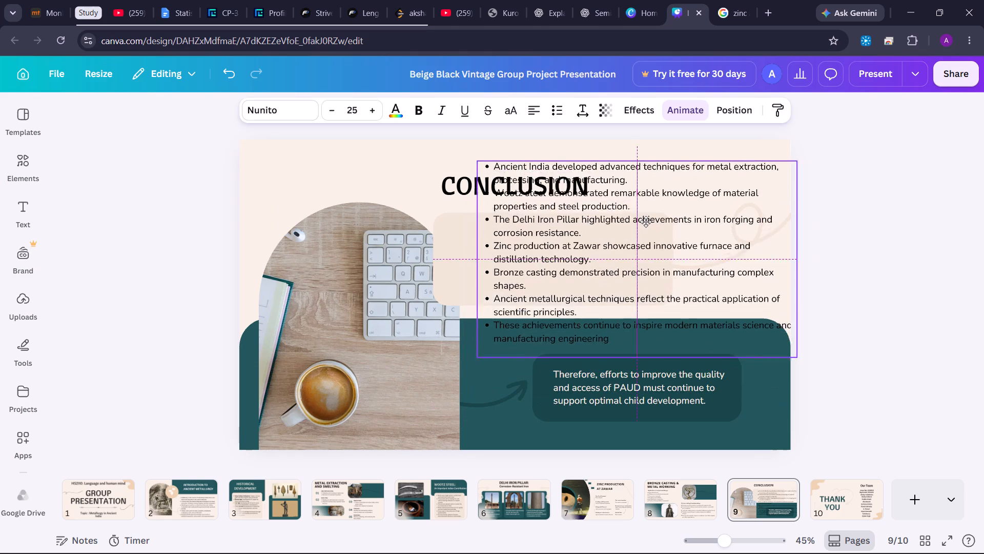
{"action": "left_click_drag", "start_coordinate": [646, 222], "coordinate": [658, 190]}
Delete the "Therefore, efforts to improve" paragraph and its dark rounded box.
{"action": "left_click", "coordinate": [599, 381]}
{"action": "key", "text": "BackSpace"}
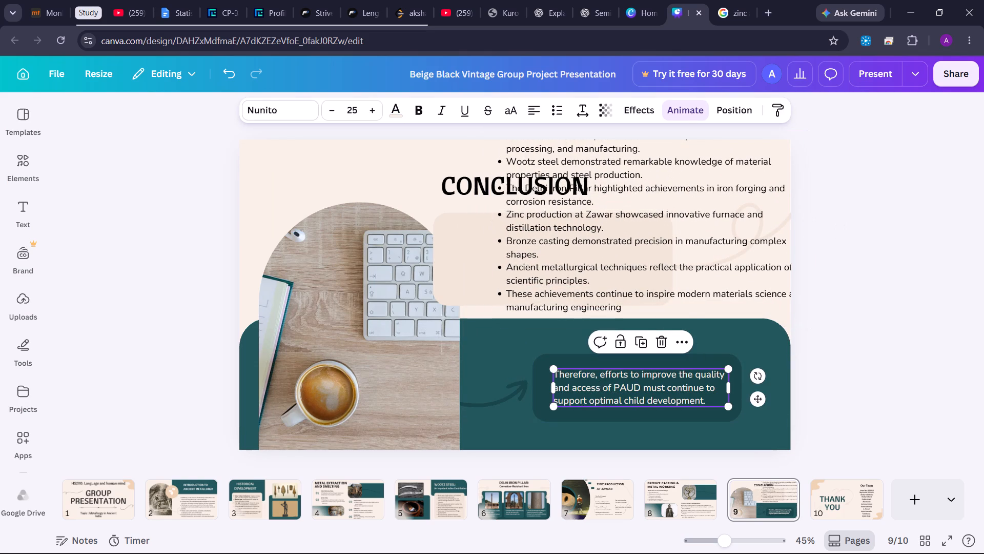
{"action": "left_click", "coordinate": [599, 381]}
{"action": "key", "text": "BackSpace"}
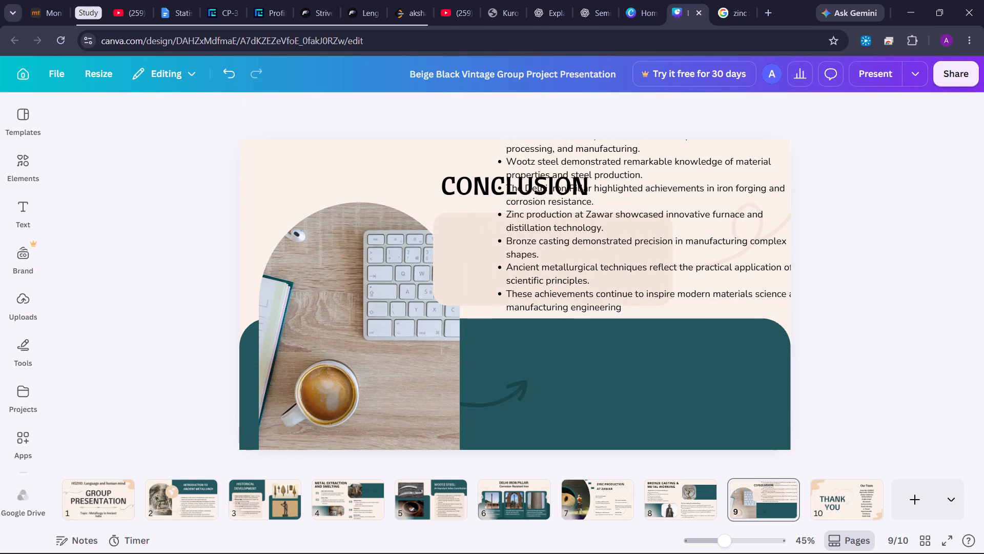
Widen the beige rounded box behind the bullet points to about 1,045.
{"action": "left_click", "coordinate": [473, 273]}
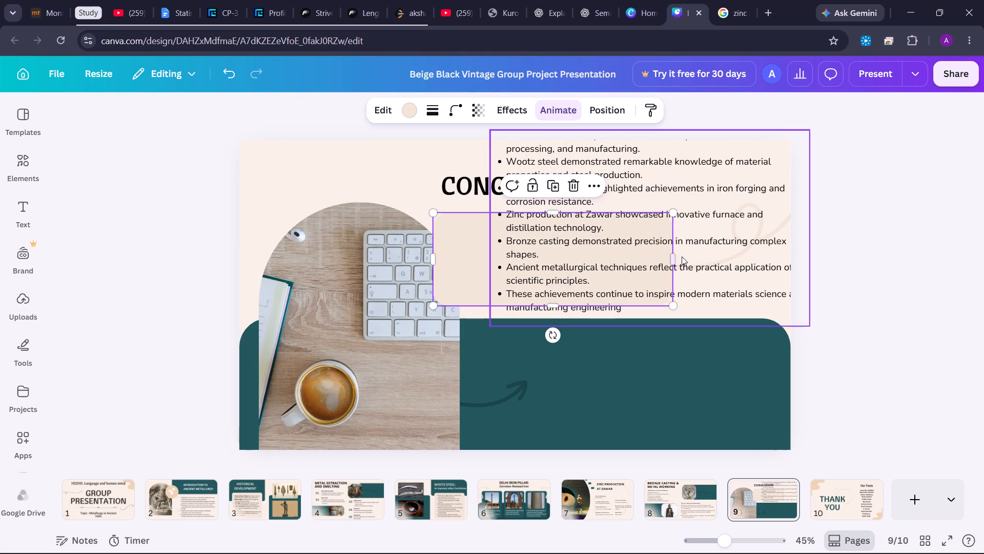
{"action": "left_click_drag", "start_coordinate": [672, 256], "coordinate": [732, 259]}
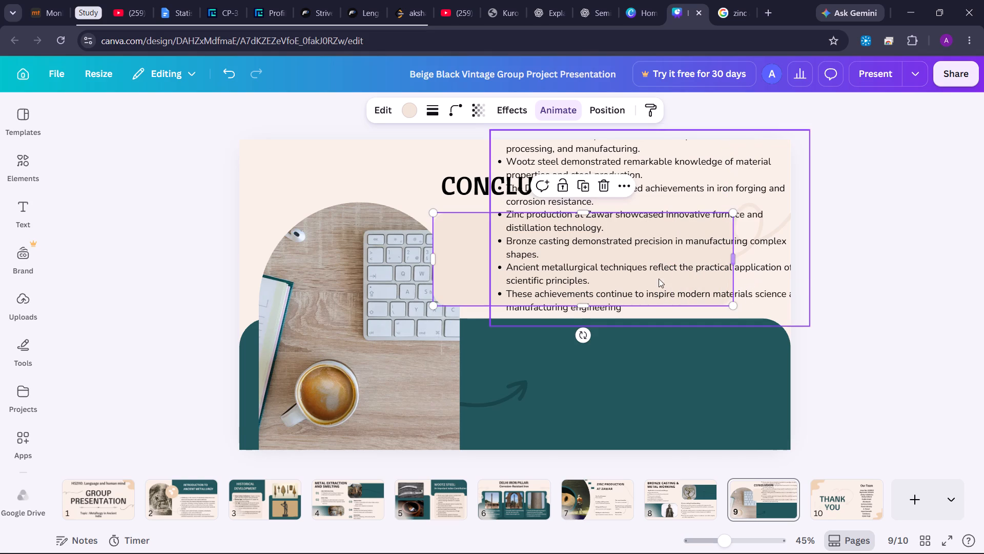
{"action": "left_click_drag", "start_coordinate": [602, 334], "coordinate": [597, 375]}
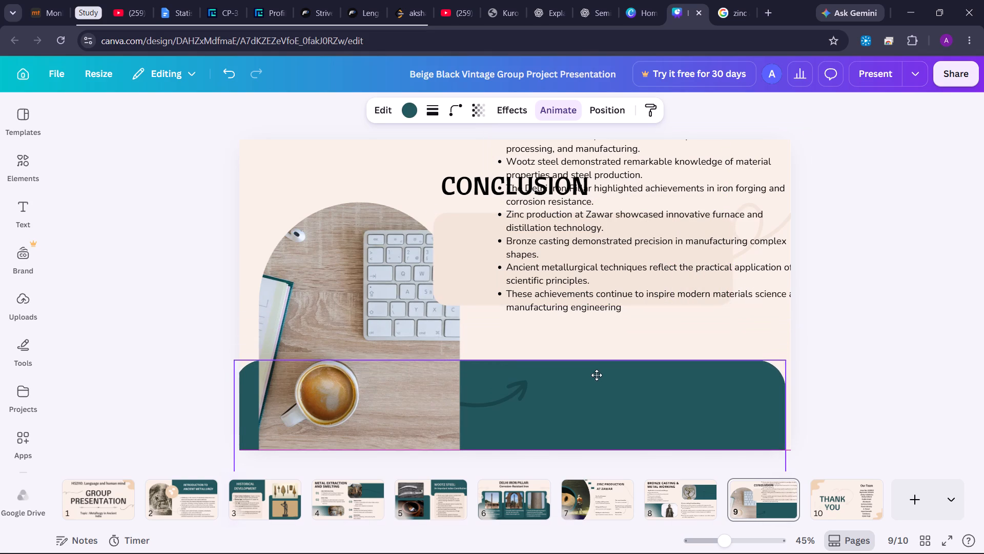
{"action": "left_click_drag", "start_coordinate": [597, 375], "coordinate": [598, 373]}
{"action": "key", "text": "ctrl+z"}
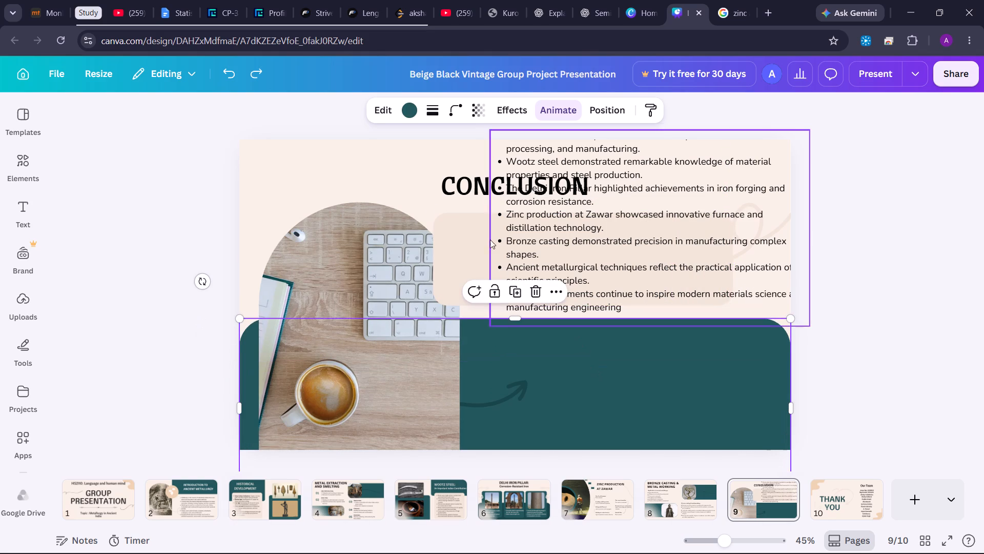
Stretch the beige box downward to a height of about 735 and move it right, clear of the photo.
{"action": "left_click", "coordinate": [454, 235]}
{"action": "left_click_drag", "start_coordinate": [573, 307], "coordinate": [579, 426]}
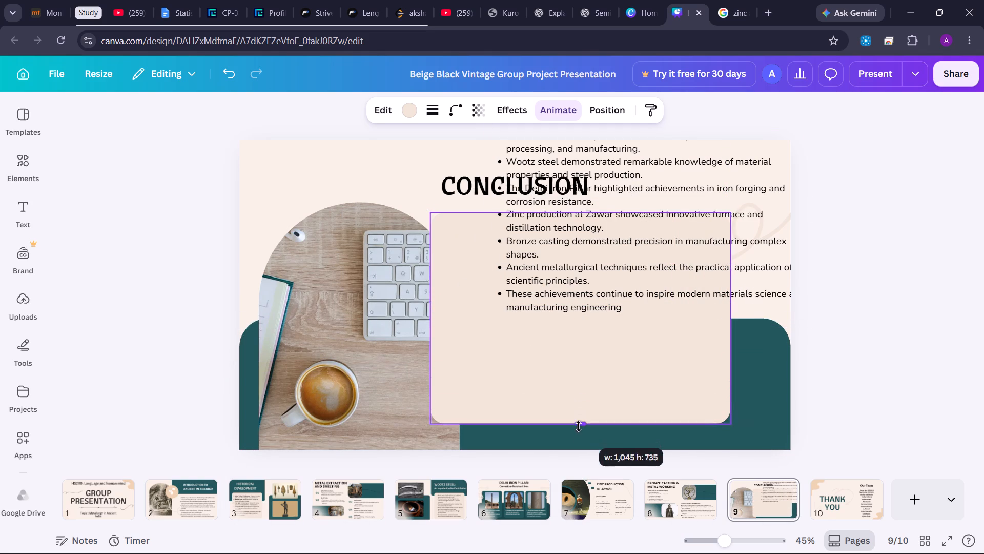
{"action": "left_click_drag", "start_coordinate": [579, 426], "coordinate": [579, 427]}
{"action": "left_click_drag", "start_coordinate": [611, 365], "coordinate": [654, 367]}
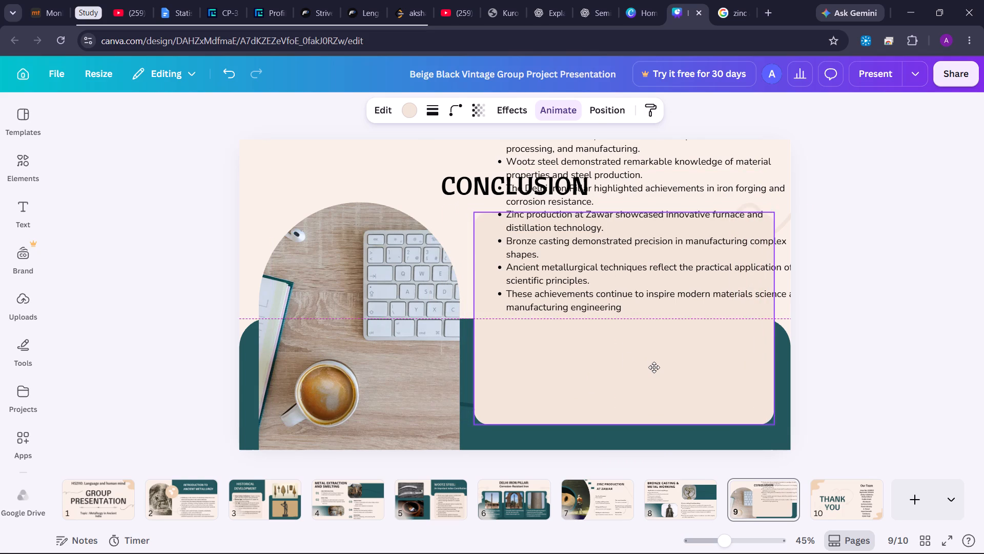
{"action": "left_click_drag", "start_coordinate": [654, 367], "coordinate": [653, 373]}
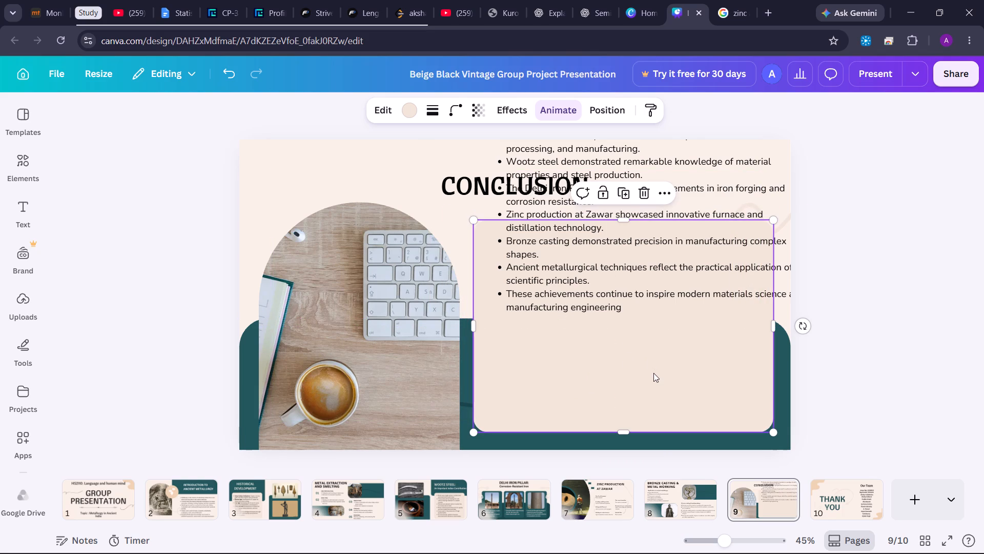
Shift the dark curved arrow slightly up and to the right, and bring it forward in front of the photo.
{"action": "left_click", "coordinate": [464, 403]}
{"action": "left_click_drag", "start_coordinate": [465, 395], "coordinate": [474, 387]}
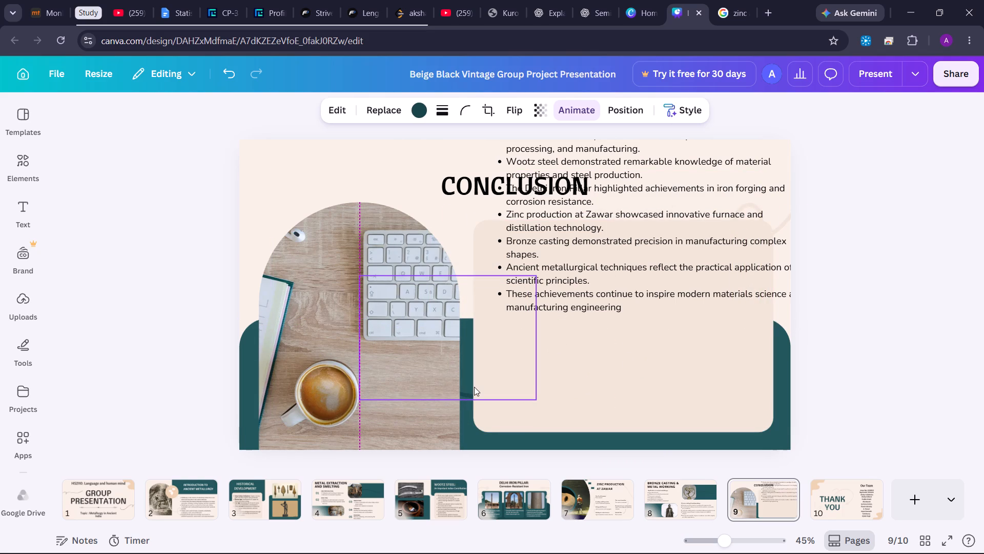
{"action": "type", "text": "[]]]["}
{"action": "right_click", "coordinate": [474, 387]}
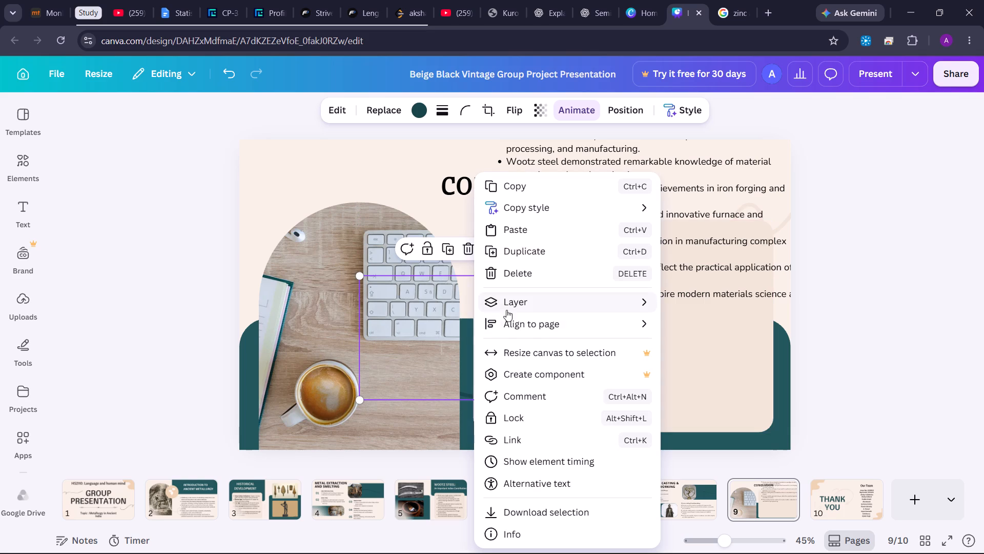
{"action": "left_click", "coordinate": [509, 307]}
{"action": "left_click", "coordinate": [691, 332]}
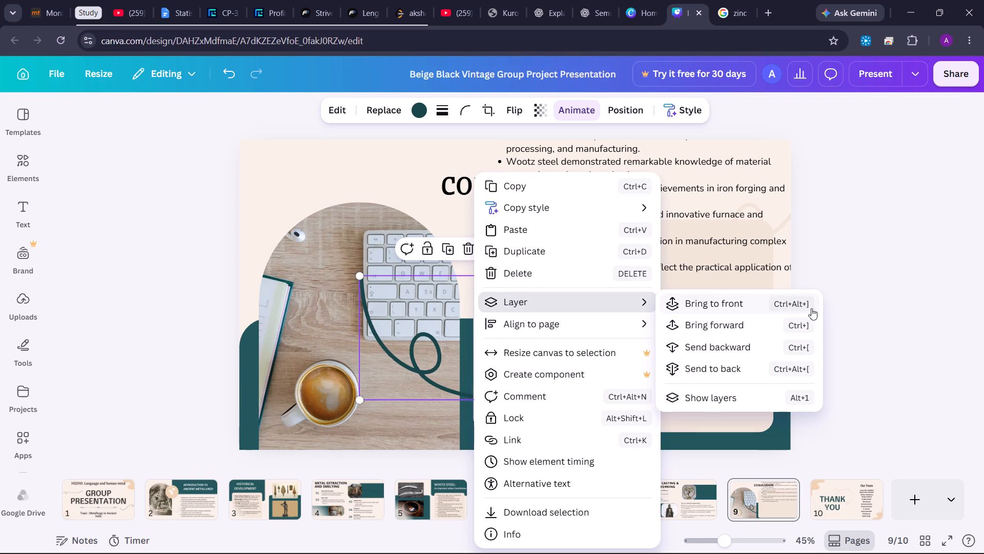
{"action": "left_click", "coordinate": [850, 298]}
{"action": "type", "text": "}{{"}
{"action": "left_click", "coordinate": [359, 251]}
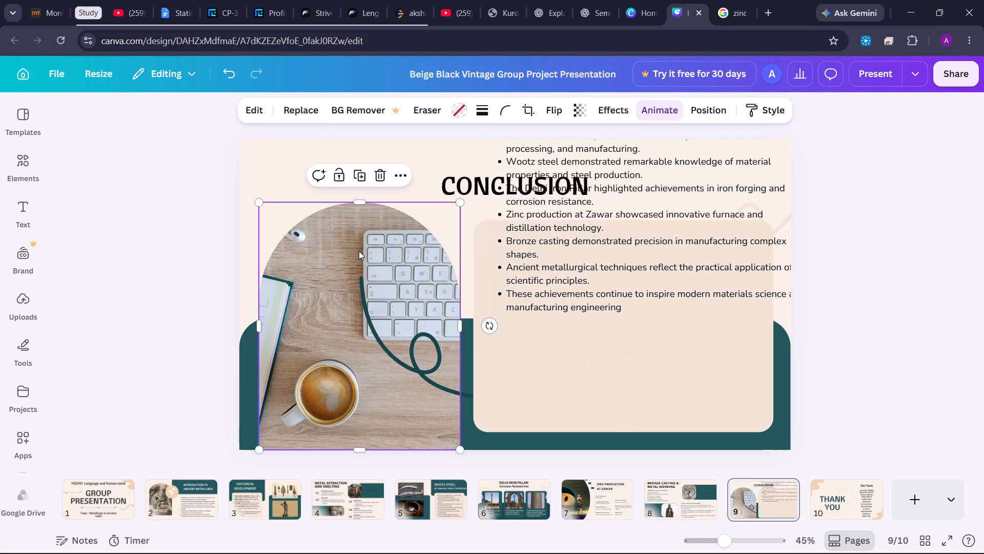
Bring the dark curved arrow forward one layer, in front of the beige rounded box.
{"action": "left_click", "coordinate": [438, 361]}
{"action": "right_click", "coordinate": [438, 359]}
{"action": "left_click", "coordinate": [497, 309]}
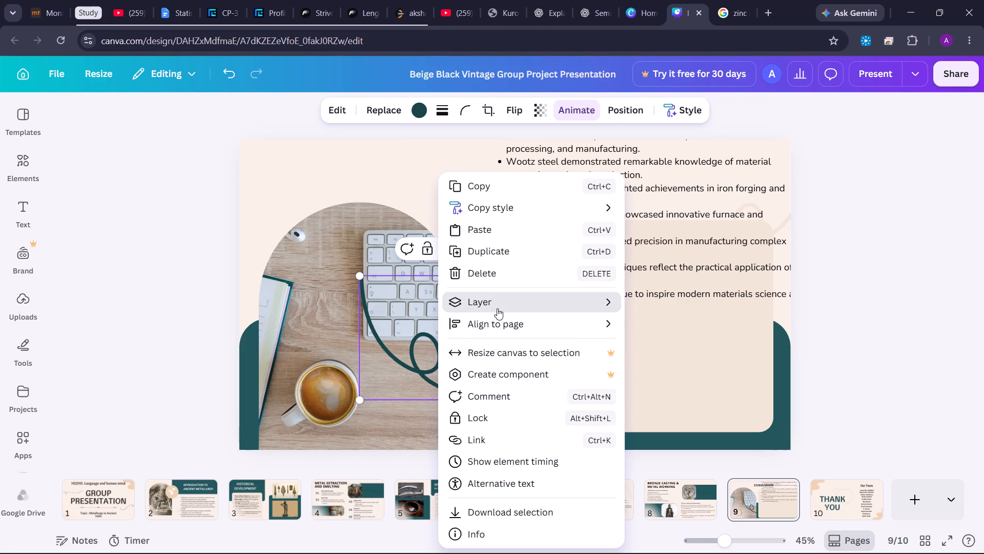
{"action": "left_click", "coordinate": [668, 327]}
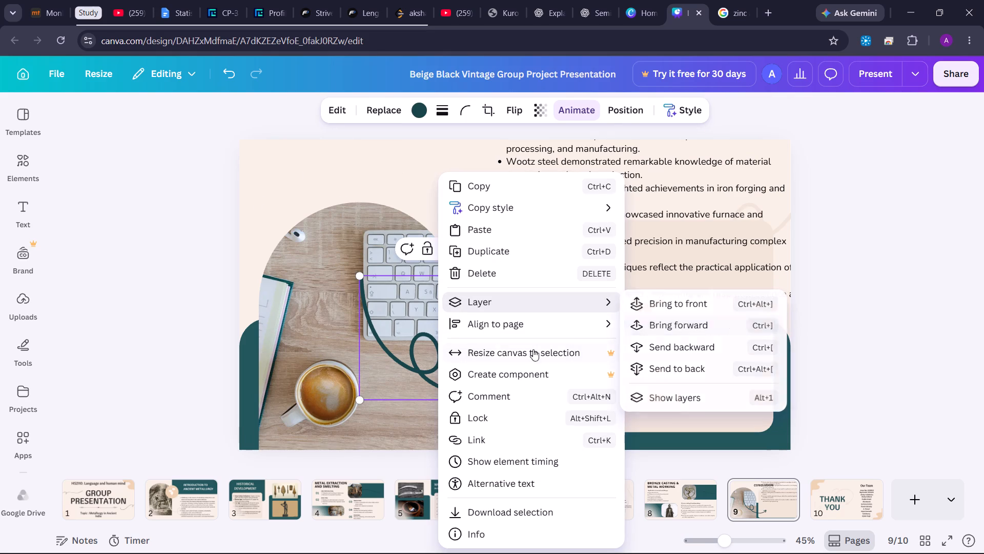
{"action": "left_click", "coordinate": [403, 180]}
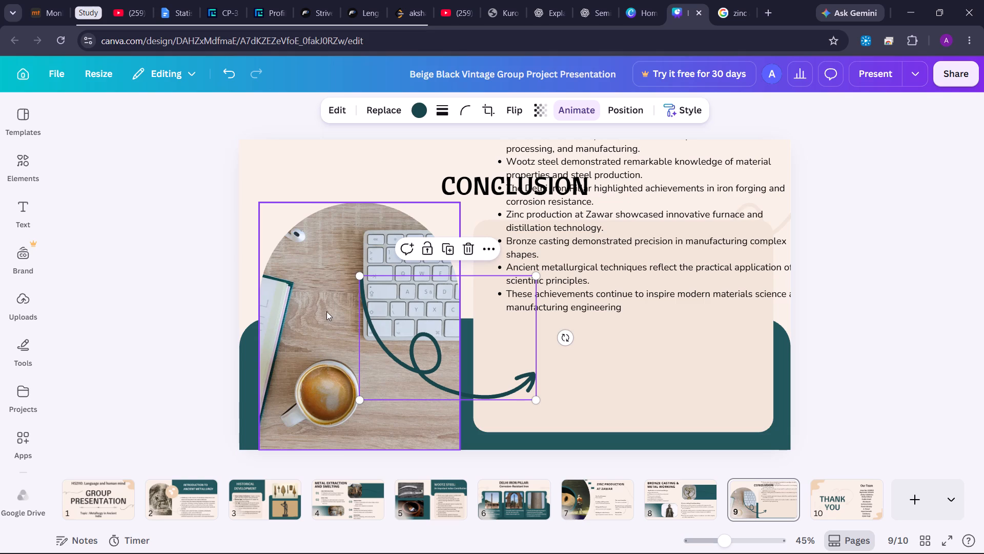
Bring the arched desk photo forward one layer so it covers the part of the curved arrow overlapping it.
{"action": "left_click", "coordinate": [329, 305]}
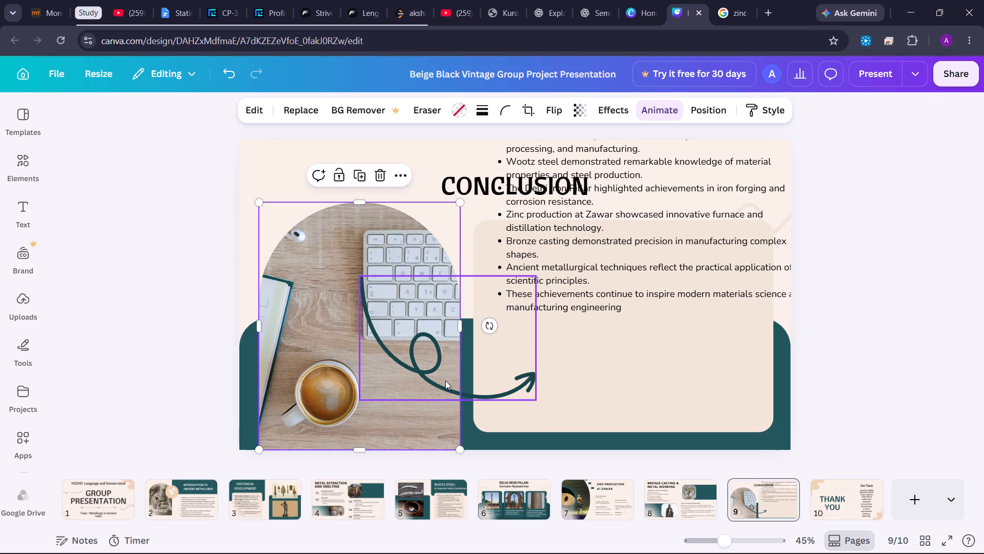
{"action": "right_click", "coordinate": [394, 402]}
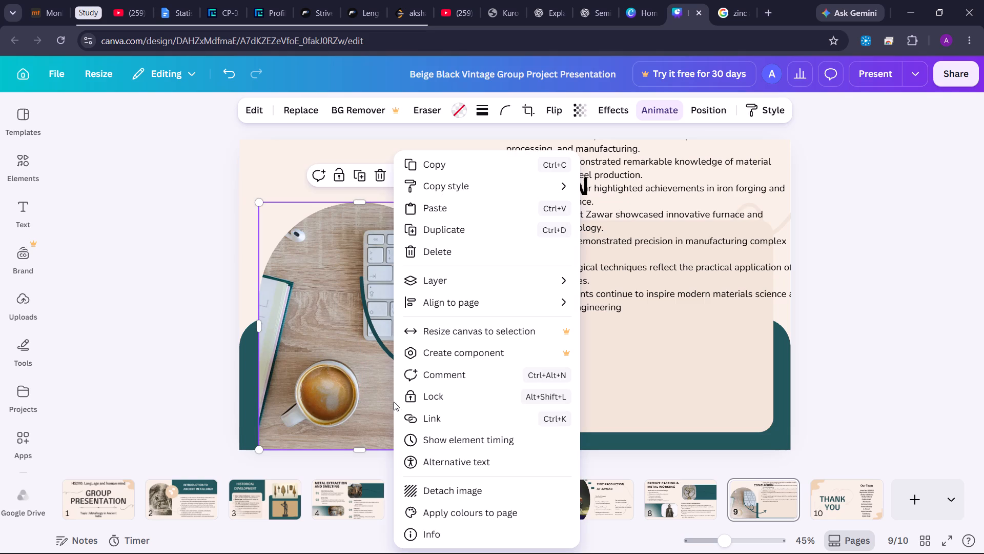
{"action": "left_click", "coordinate": [470, 284]}
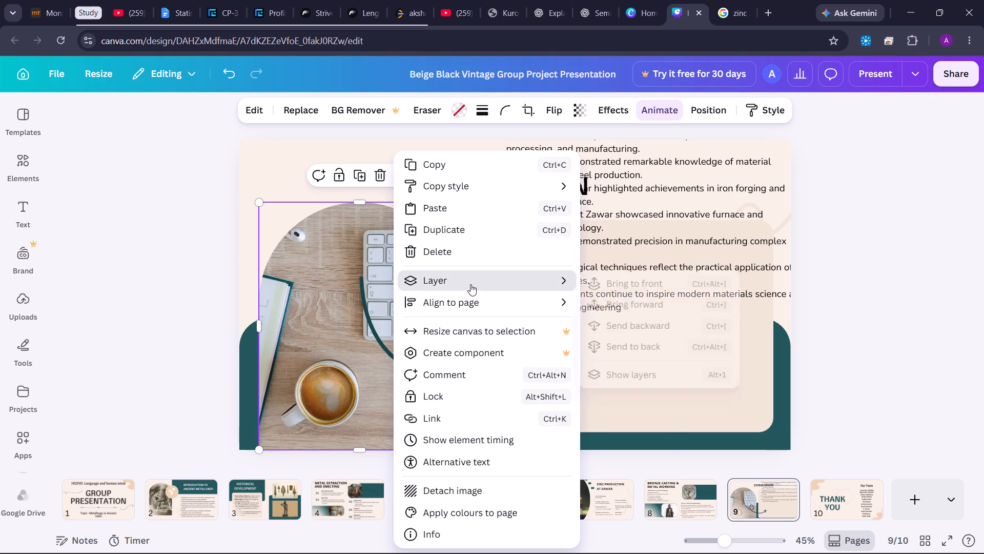
{"action": "left_click", "coordinate": [622, 304]}
{"action": "left_click", "coordinate": [103, 362]}
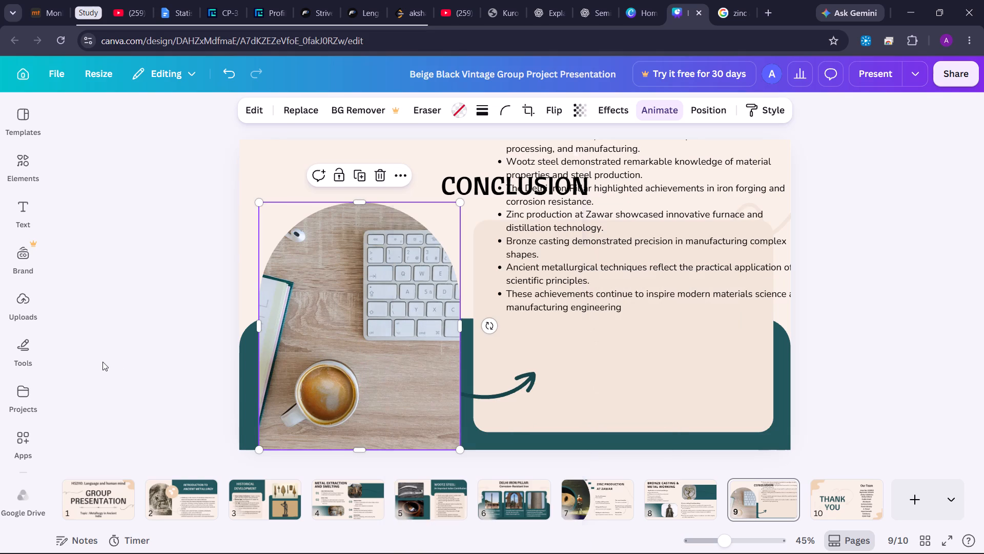
{"action": "left_click", "coordinate": [512, 381]}
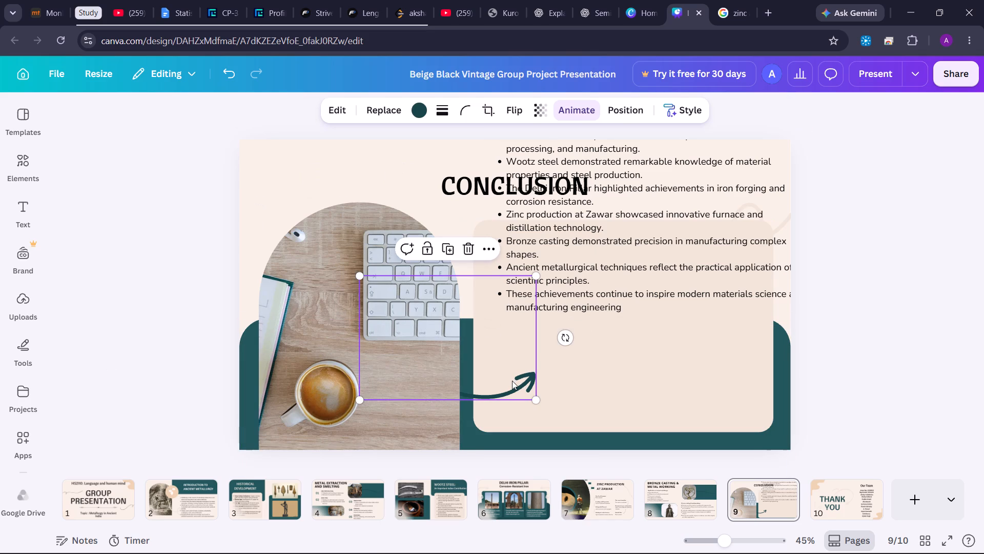
Move the conclusion bullet text down onto the beige rounded box, just below the CONCLUSION heading.
{"action": "left_click", "coordinate": [579, 272]}
{"action": "left_click_drag", "start_coordinate": [606, 237], "coordinate": [597, 350]}
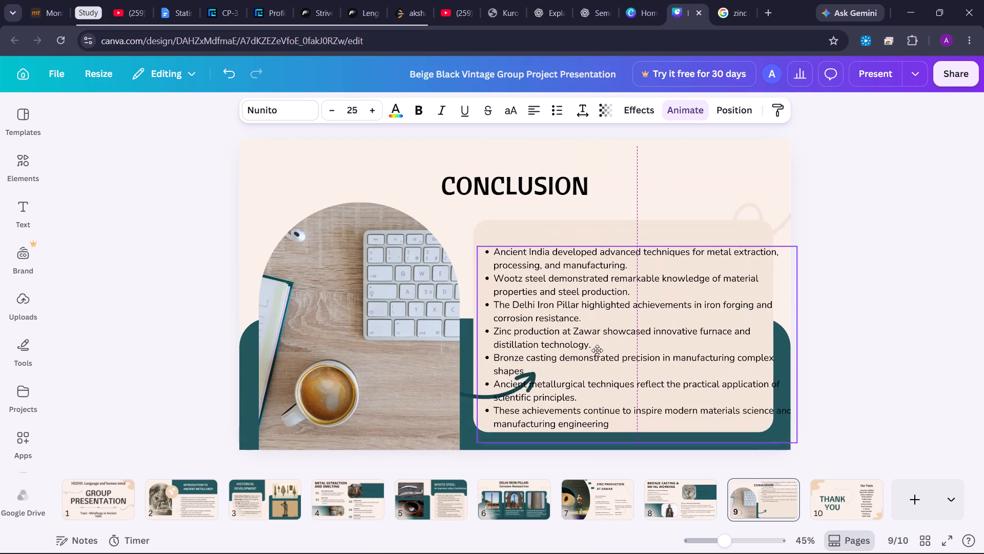
{"action": "left_click_drag", "start_coordinate": [597, 350], "coordinate": [601, 341]}
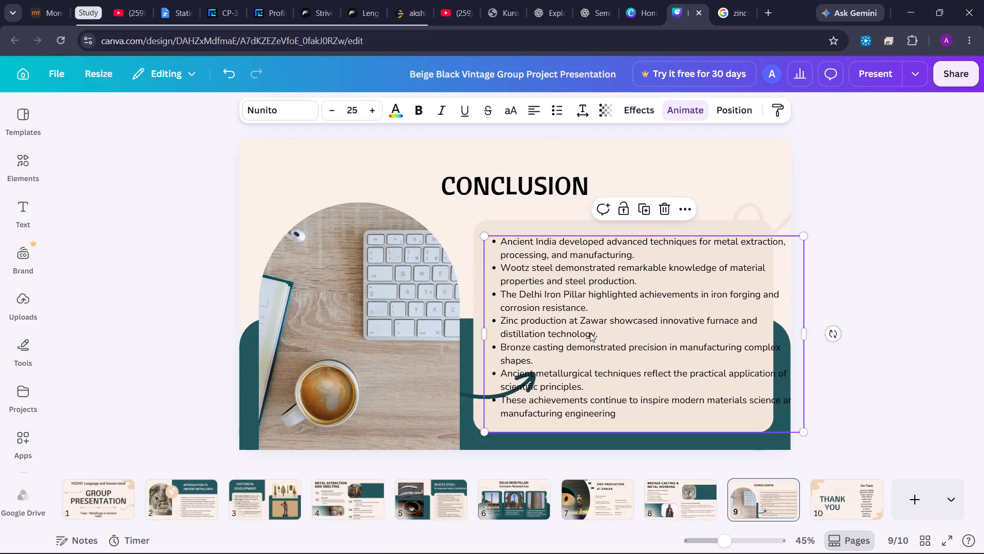
{"action": "left_click_drag", "start_coordinate": [592, 333], "coordinate": [585, 328]}
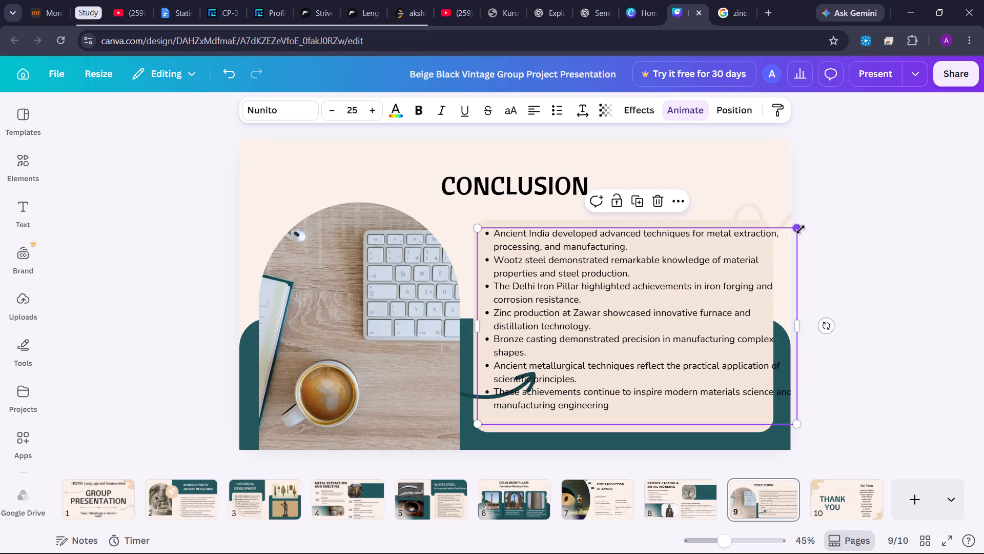
Scale the bullet text to size 25.1 and narrow its text box to fit within the beige box's width.
{"action": "left_click_drag", "start_coordinate": [800, 228], "coordinate": [797, 220]}
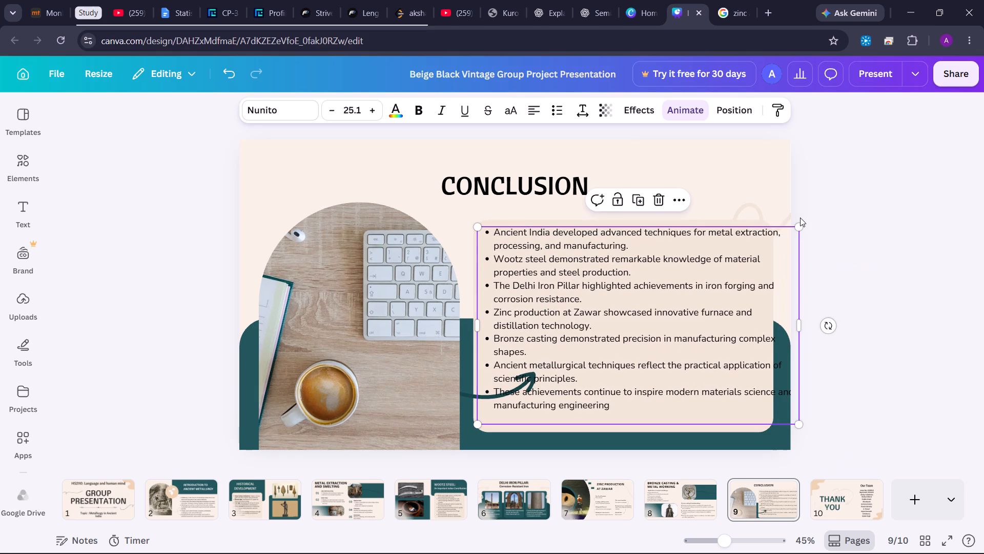
{"action": "left_click", "coordinate": [800, 217]}
{"action": "left_click", "coordinate": [762, 321]}
{"action": "left_click_drag", "start_coordinate": [804, 320], "coordinate": [776, 320]}
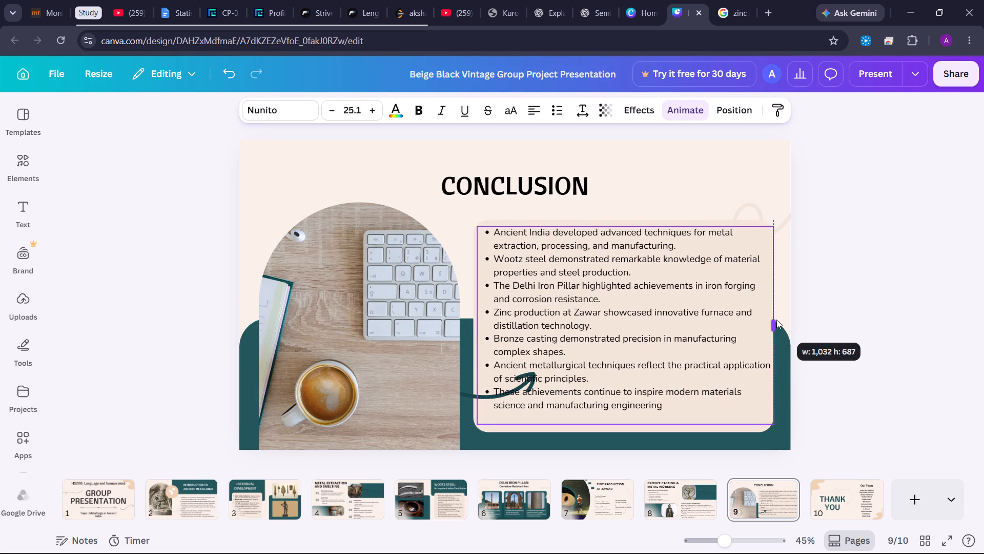
{"action": "left_click_drag", "start_coordinate": [776, 320], "coordinate": [766, 323]}
{"action": "left_click", "coordinate": [858, 287]}
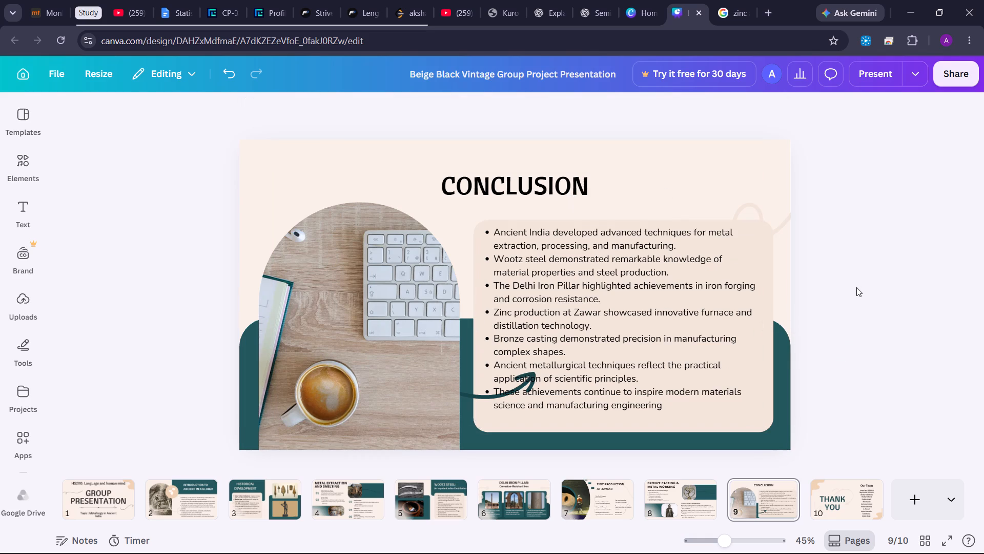
Shift the bullet text slightly right and down to centre it within the beige rounded box.
{"action": "left_click_drag", "start_coordinate": [717, 284], "coordinate": [720, 287]}
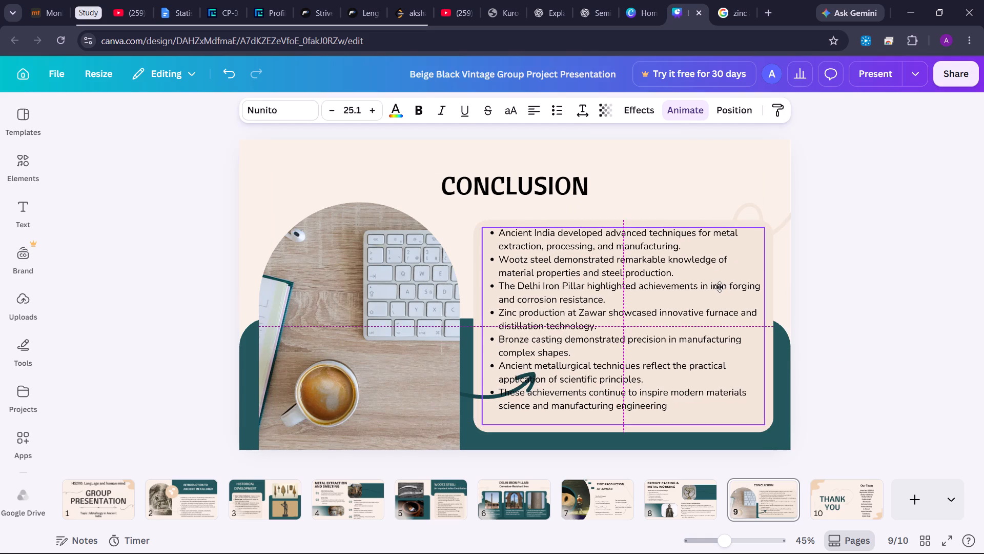
{"action": "left_click_drag", "start_coordinate": [720, 287], "coordinate": [719, 289]}
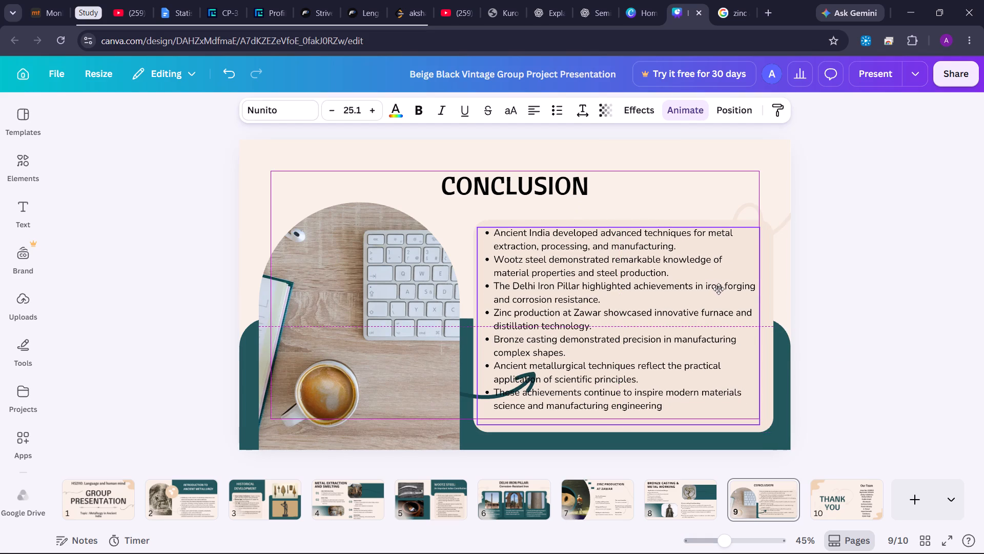
{"action": "left_click_drag", "start_coordinate": [719, 289], "coordinate": [720, 290]}
{"action": "left_click", "coordinate": [823, 246]}
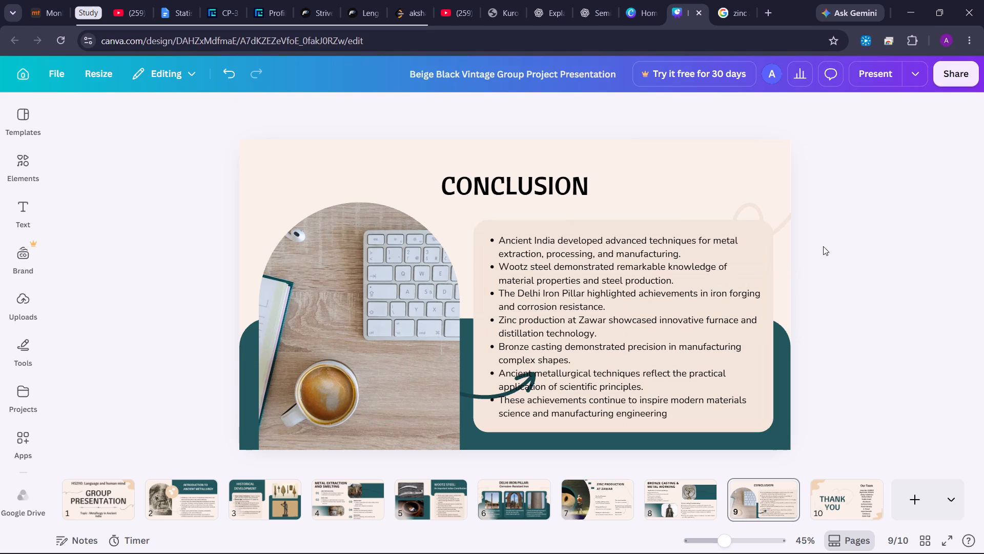
Move the dark curved arrow slightly down and to the left, across the gap between photo and beige box.
{"action": "left_click", "coordinate": [521, 385]}
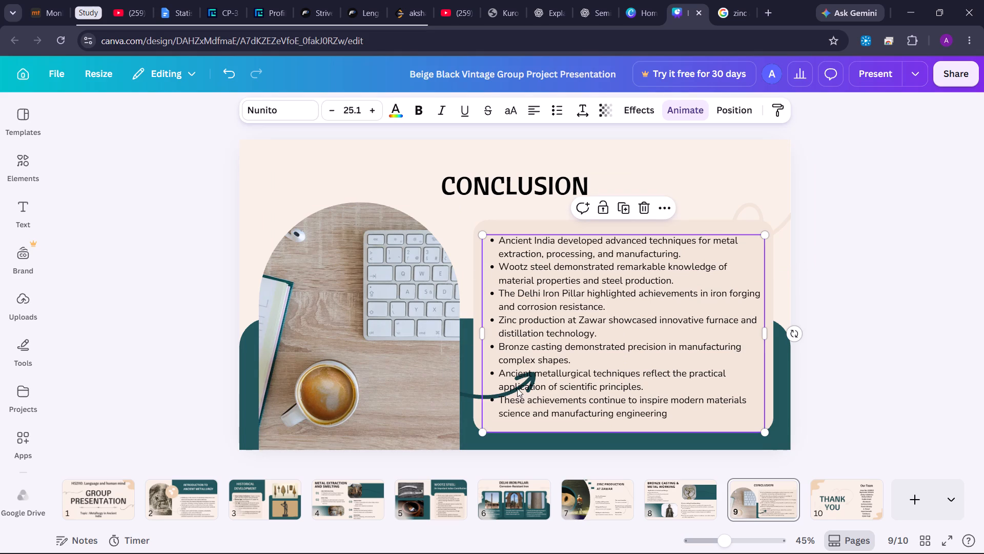
{"action": "left_click", "coordinate": [517, 388]}
{"action": "left_click", "coordinate": [466, 388]}
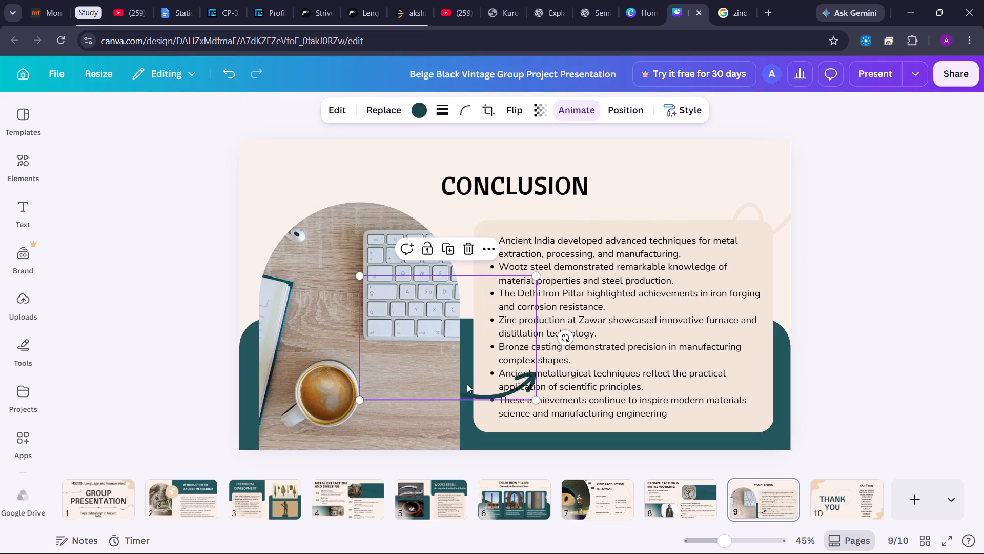
{"action": "left_click_drag", "start_coordinate": [467, 383], "coordinate": [389, 410]}
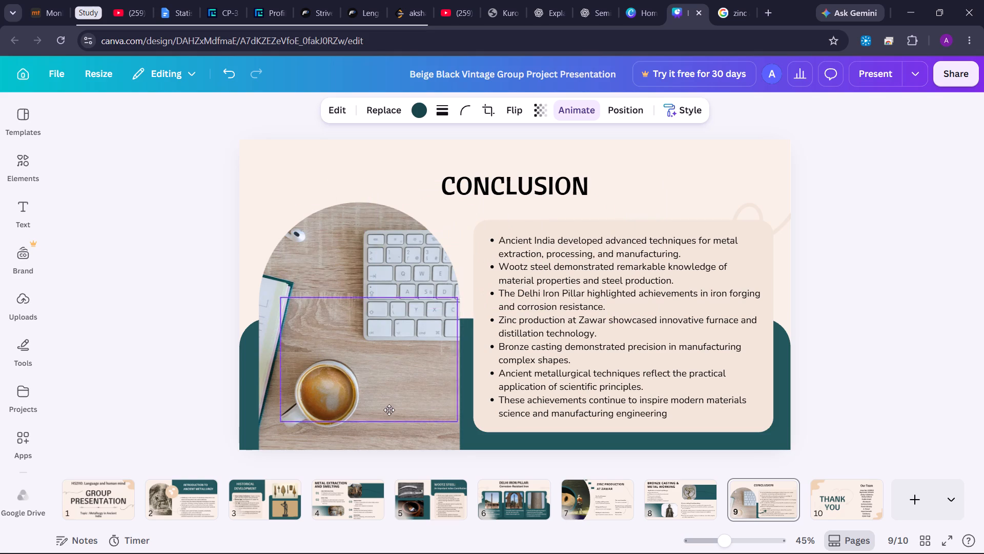
{"action": "left_click_drag", "start_coordinate": [389, 410], "coordinate": [453, 431]}
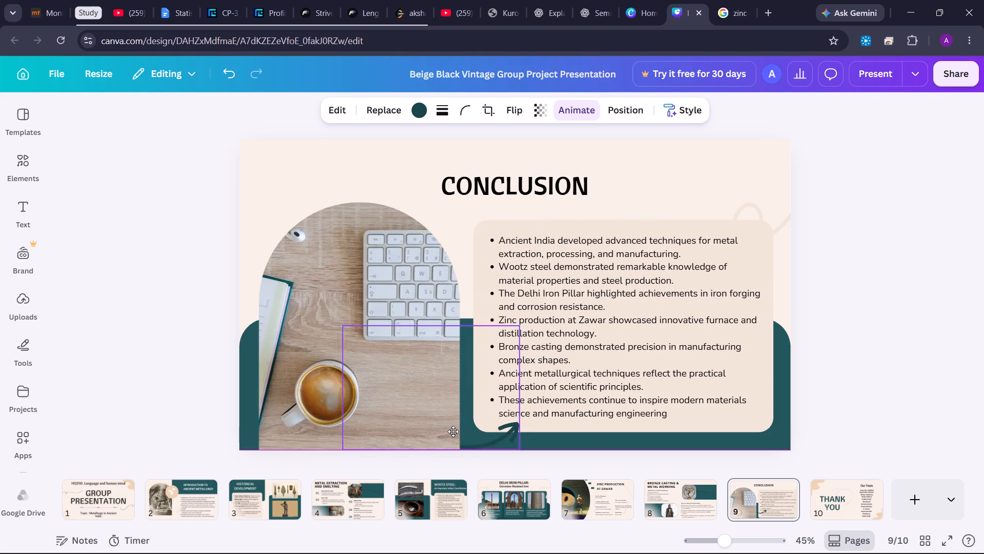
{"action": "left_click_drag", "start_coordinate": [453, 431], "coordinate": [413, 395]}
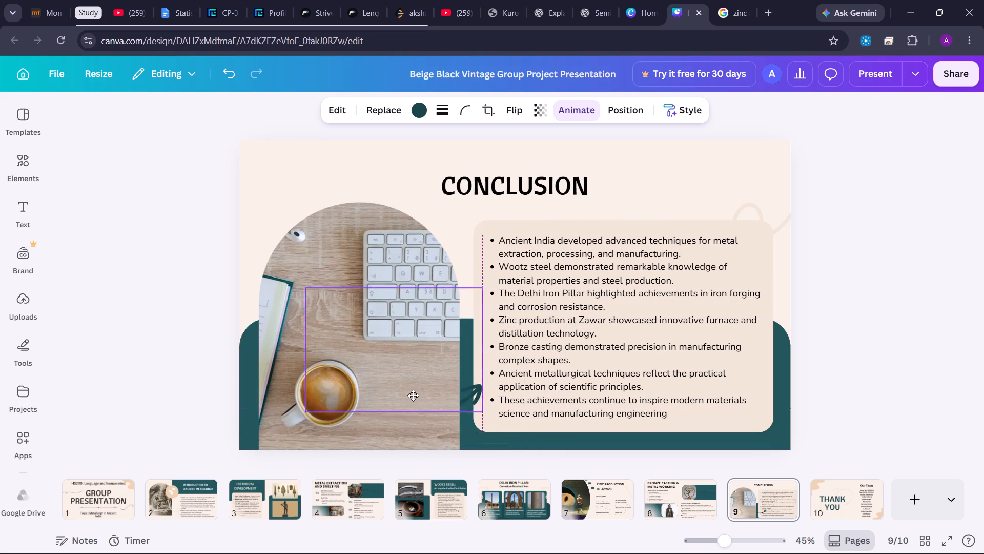
{"action": "left_click_drag", "start_coordinate": [413, 395], "coordinate": [406, 426]}
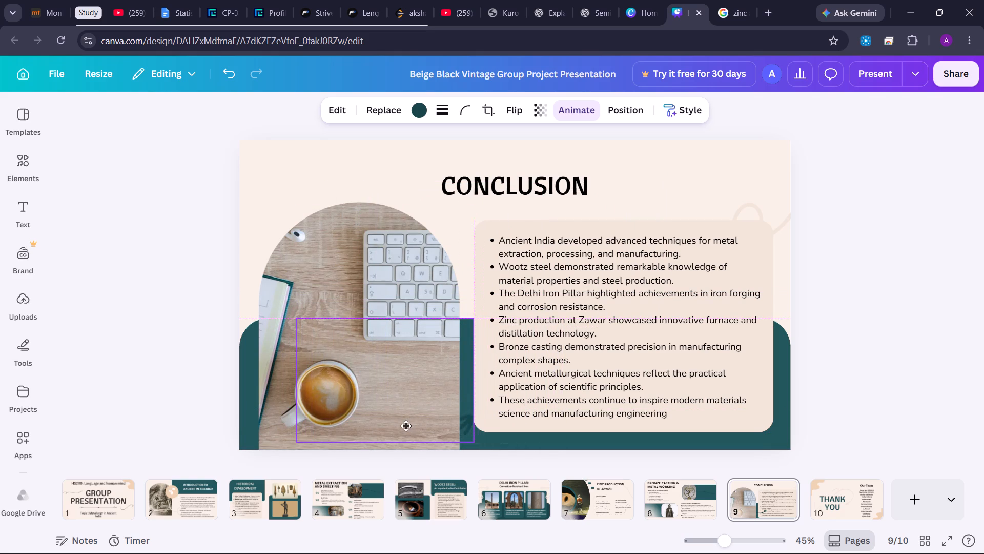
{"action": "left_click_drag", "start_coordinate": [406, 426], "coordinate": [449, 400]}
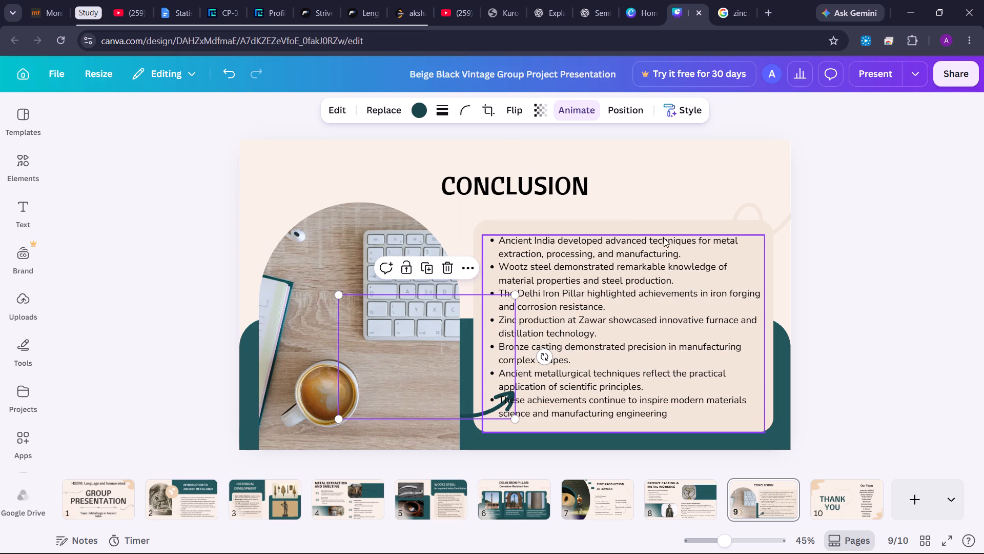
{"action": "left_click", "coordinate": [496, 227]}
{"action": "right_click", "coordinate": [496, 227]}
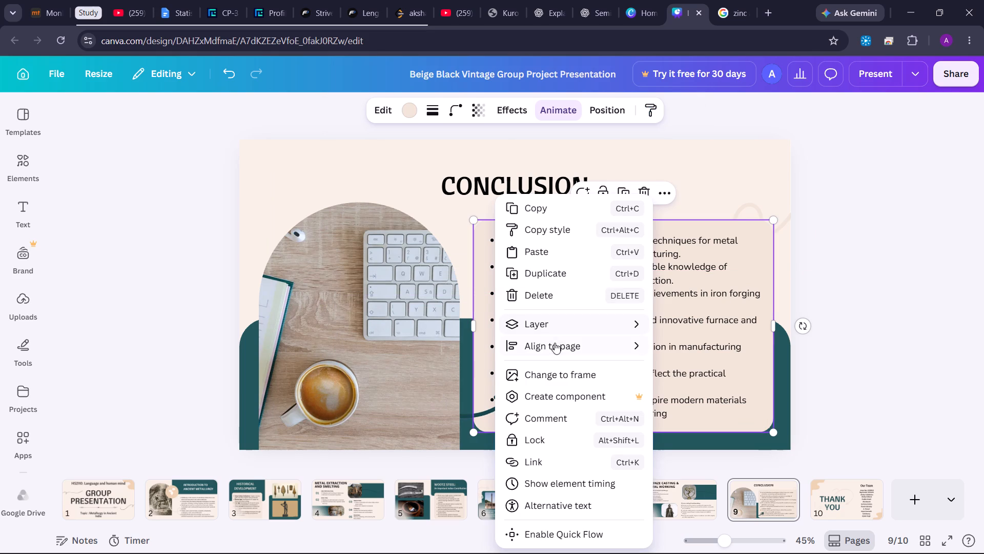
{"action": "left_click", "coordinate": [559, 331]}
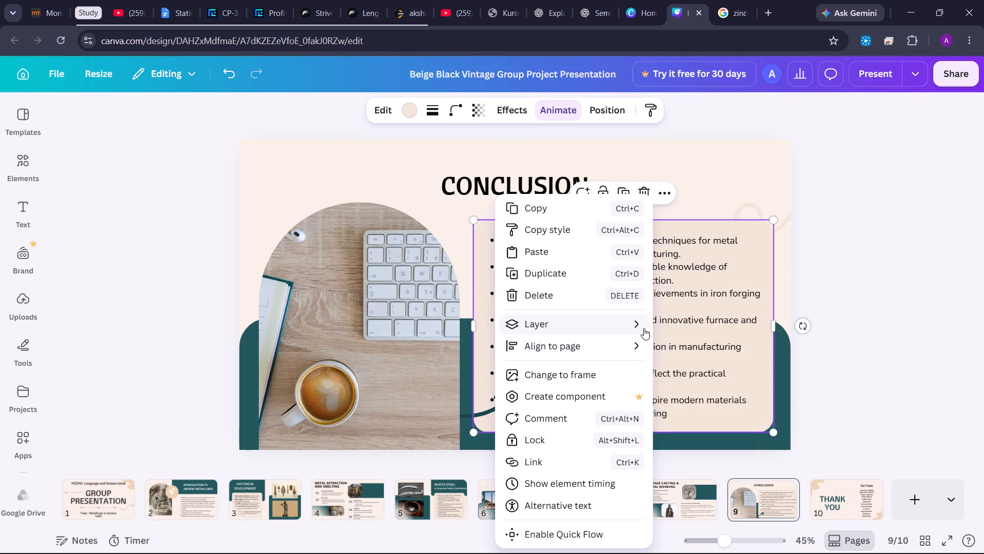
{"action": "left_click", "coordinate": [642, 328]}
{"action": "left_click", "coordinate": [694, 350]}
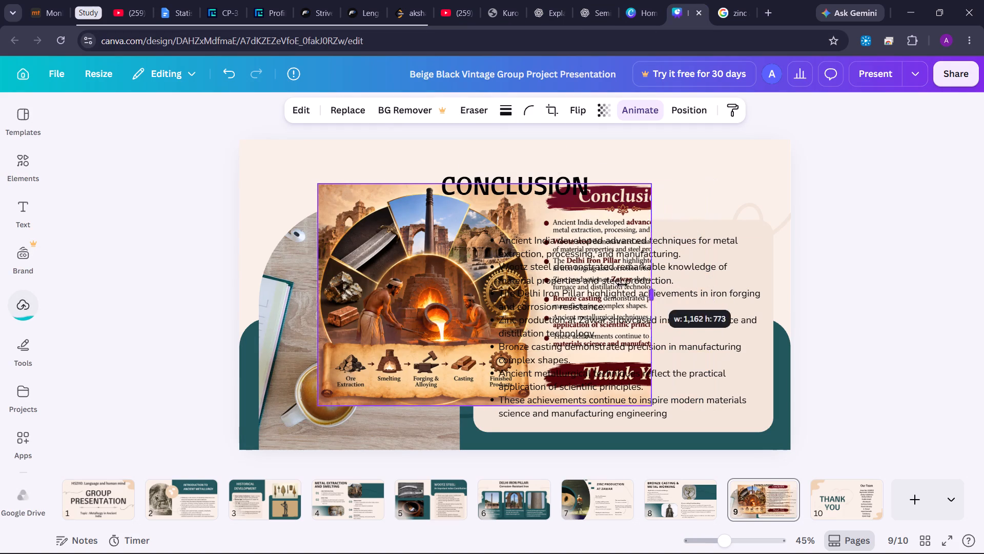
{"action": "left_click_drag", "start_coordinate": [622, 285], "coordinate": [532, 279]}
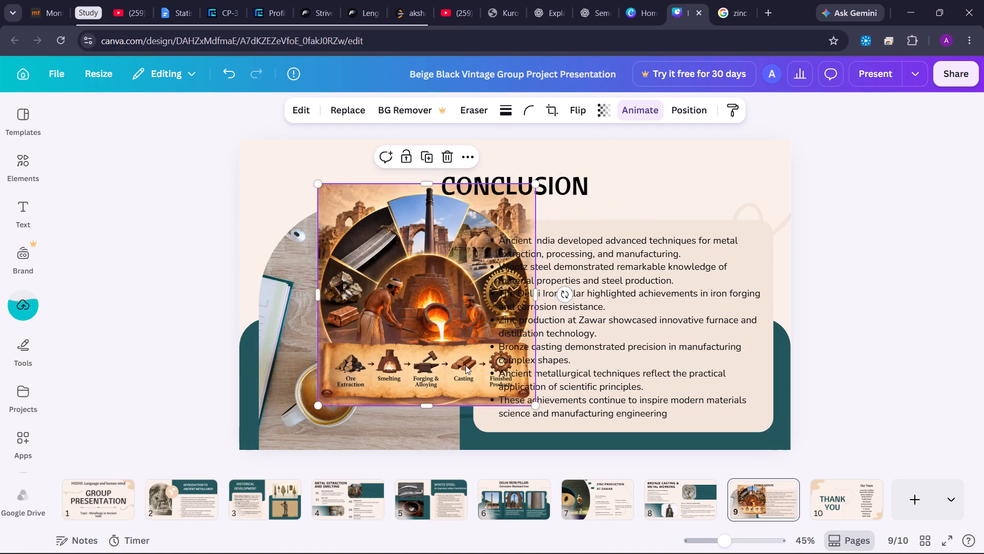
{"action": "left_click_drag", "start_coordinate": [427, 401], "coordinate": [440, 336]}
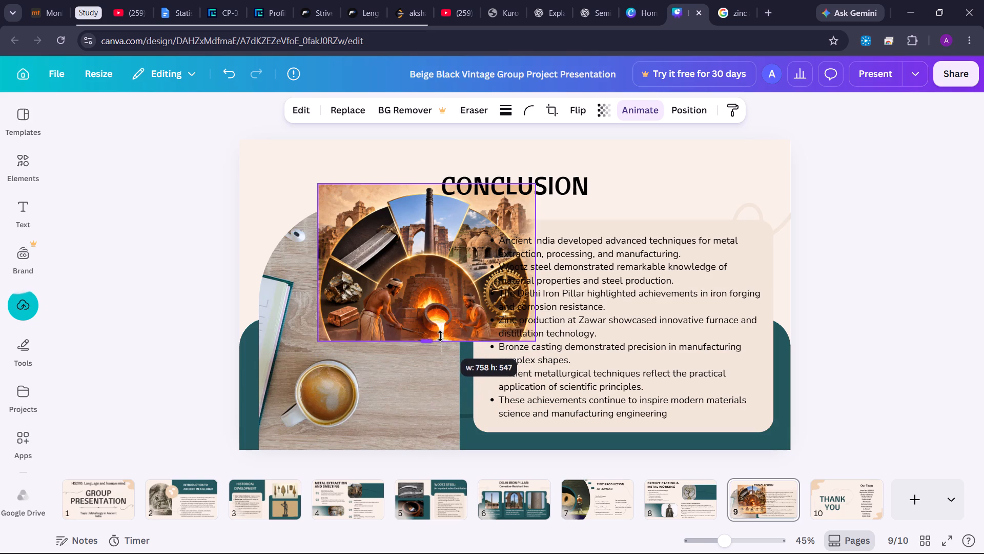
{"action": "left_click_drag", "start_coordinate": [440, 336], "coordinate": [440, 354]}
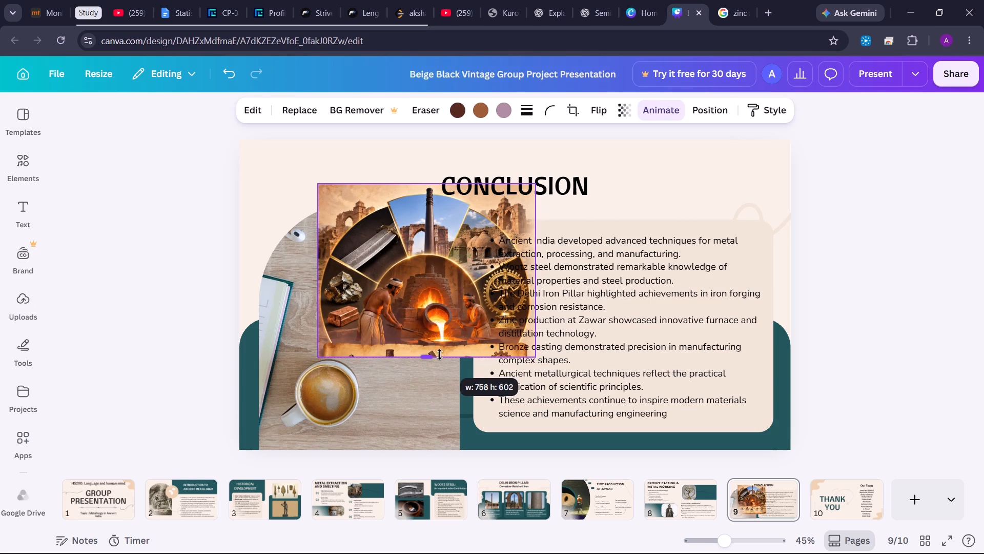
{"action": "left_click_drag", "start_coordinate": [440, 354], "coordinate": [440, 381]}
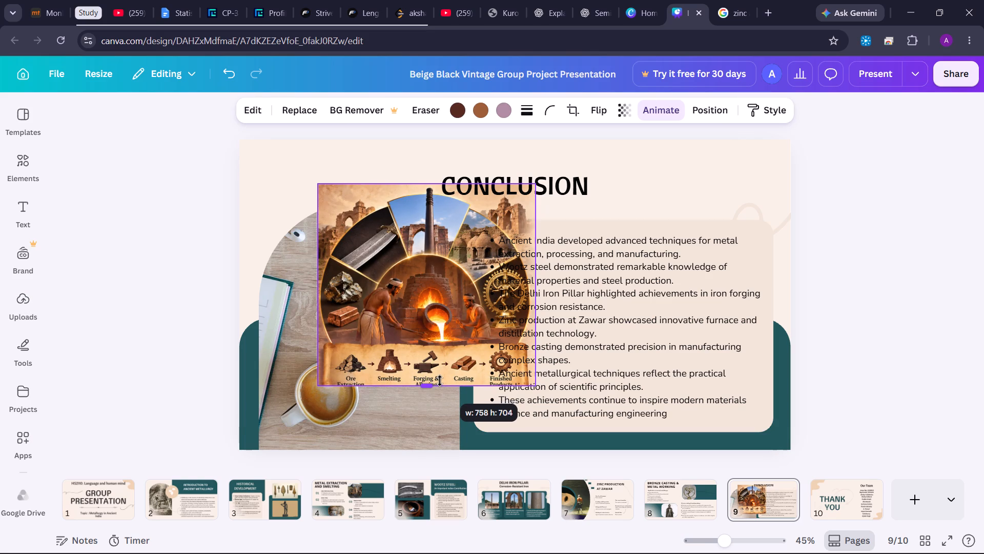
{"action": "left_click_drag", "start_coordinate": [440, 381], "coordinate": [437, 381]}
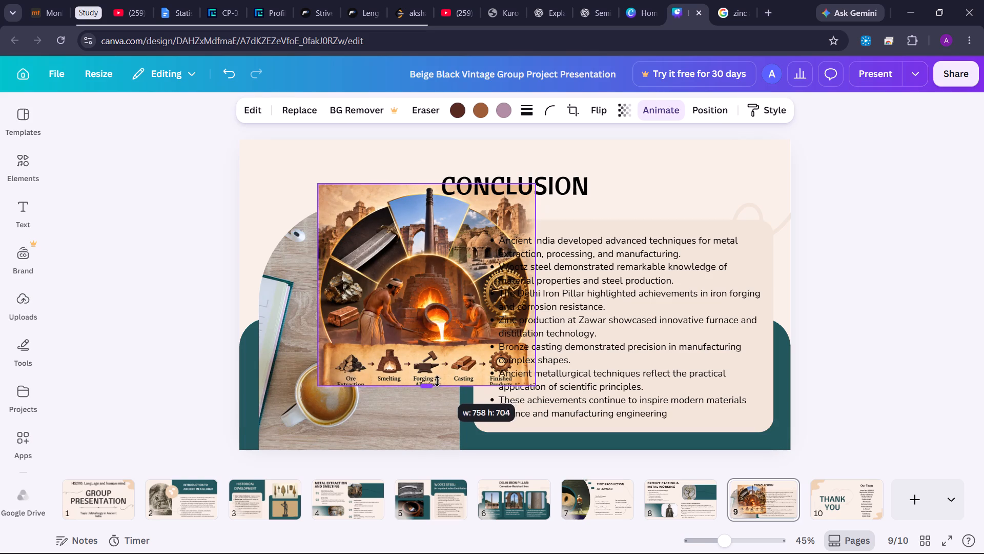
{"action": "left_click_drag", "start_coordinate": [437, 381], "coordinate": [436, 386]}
Place the cropped collage in the arched photo frame on the Conclusion slide, replacing the keyboard and coffee photo.
{"action": "left_click_drag", "start_coordinate": [435, 311], "coordinate": [391, 365]}
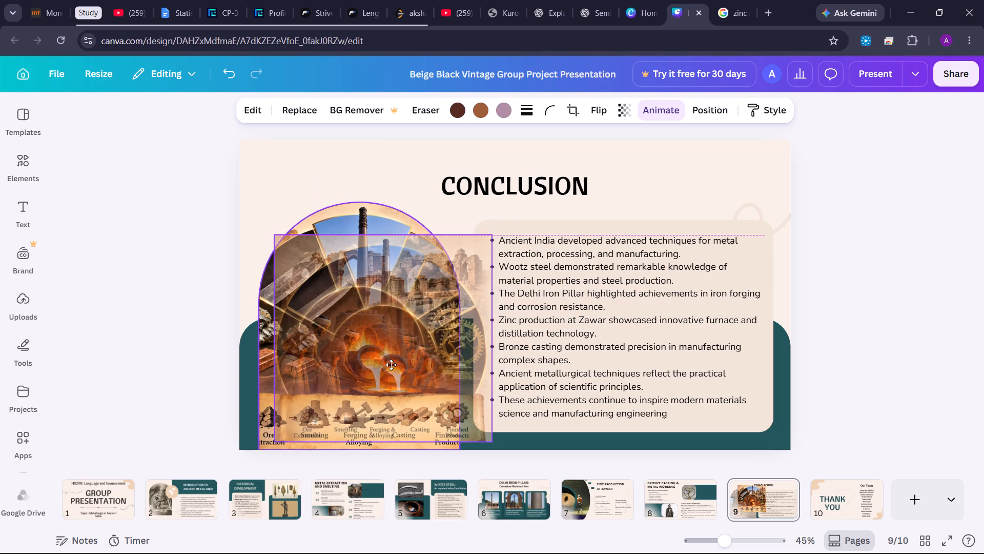
{"action": "left_click_drag", "start_coordinate": [391, 365], "coordinate": [445, 310]}
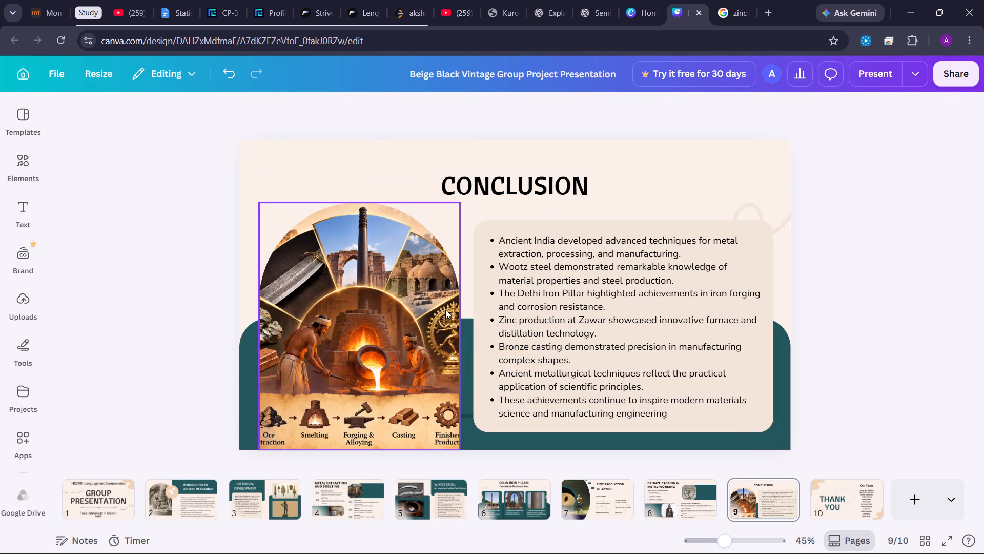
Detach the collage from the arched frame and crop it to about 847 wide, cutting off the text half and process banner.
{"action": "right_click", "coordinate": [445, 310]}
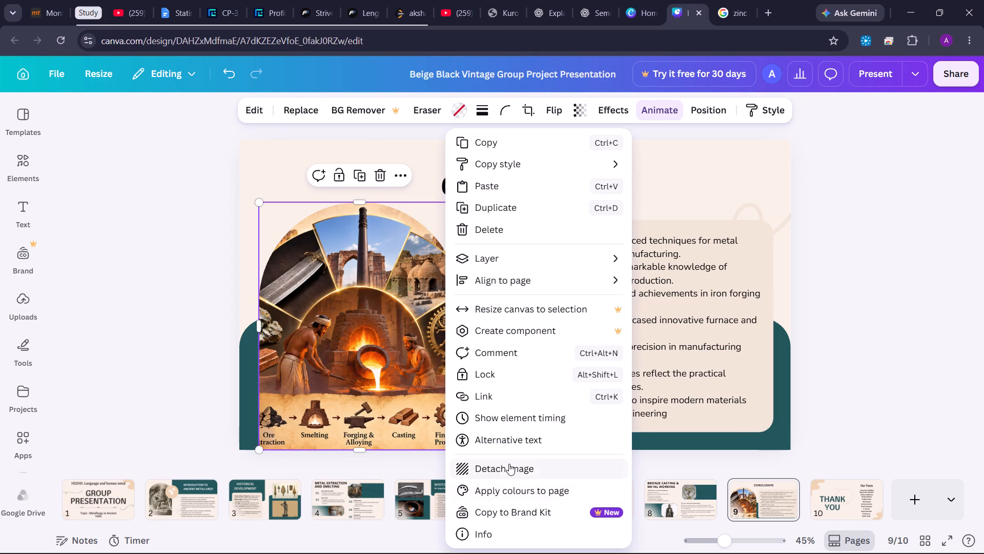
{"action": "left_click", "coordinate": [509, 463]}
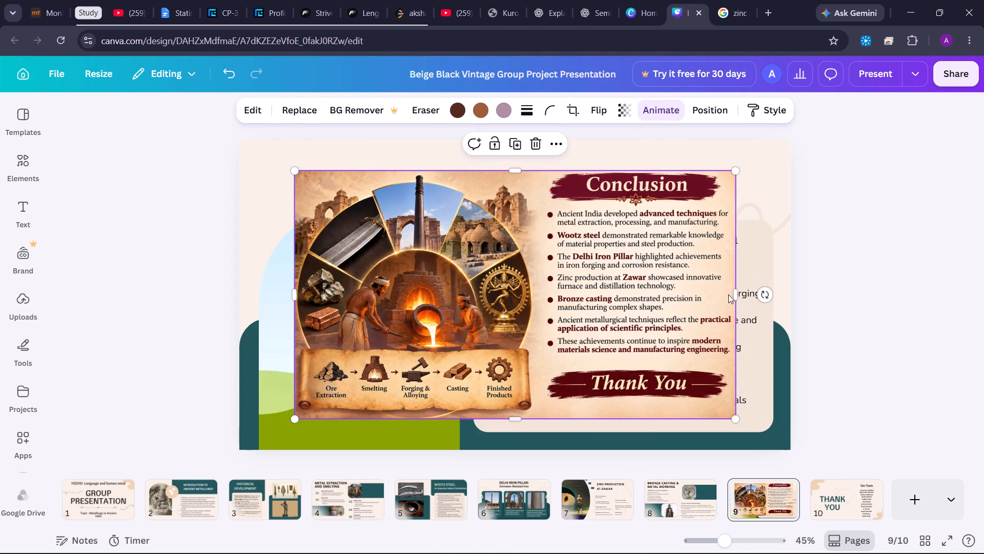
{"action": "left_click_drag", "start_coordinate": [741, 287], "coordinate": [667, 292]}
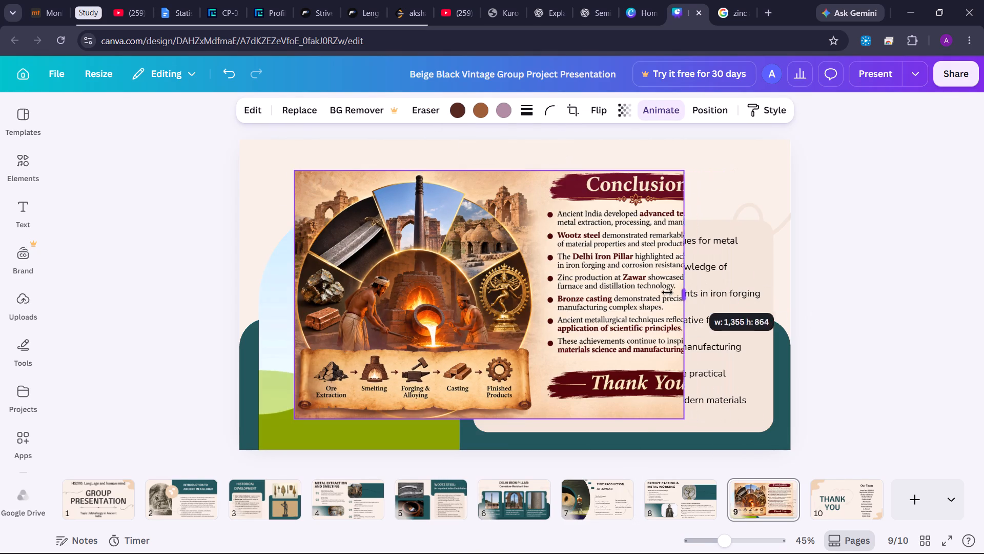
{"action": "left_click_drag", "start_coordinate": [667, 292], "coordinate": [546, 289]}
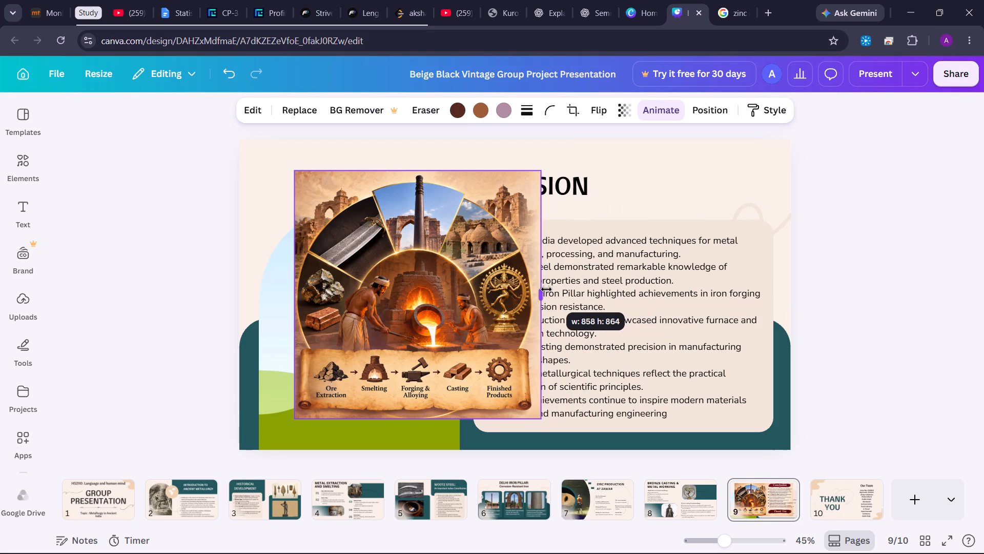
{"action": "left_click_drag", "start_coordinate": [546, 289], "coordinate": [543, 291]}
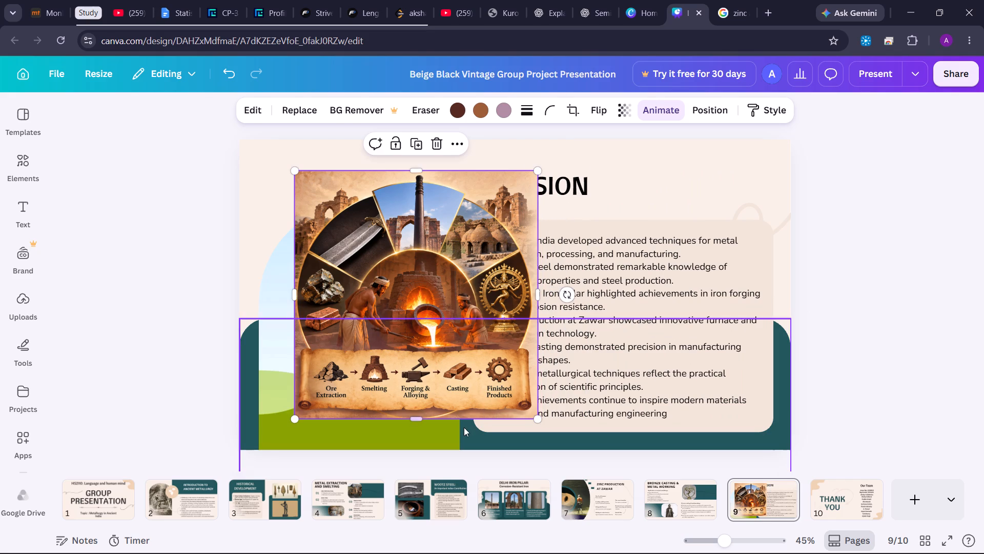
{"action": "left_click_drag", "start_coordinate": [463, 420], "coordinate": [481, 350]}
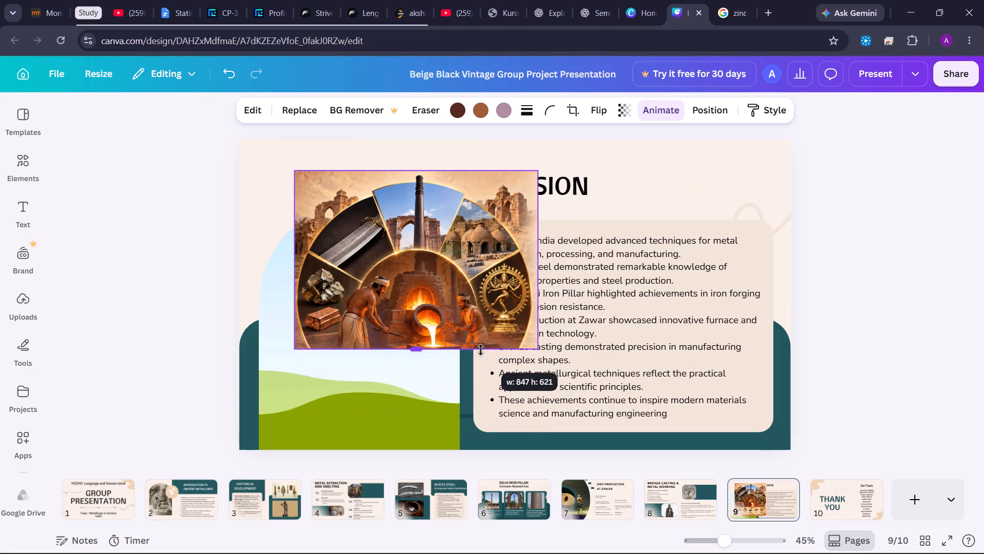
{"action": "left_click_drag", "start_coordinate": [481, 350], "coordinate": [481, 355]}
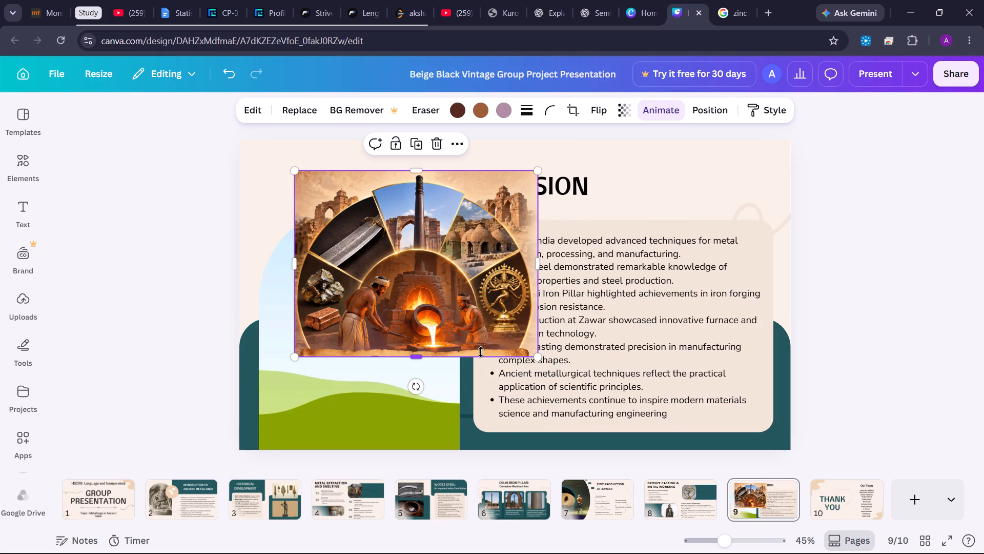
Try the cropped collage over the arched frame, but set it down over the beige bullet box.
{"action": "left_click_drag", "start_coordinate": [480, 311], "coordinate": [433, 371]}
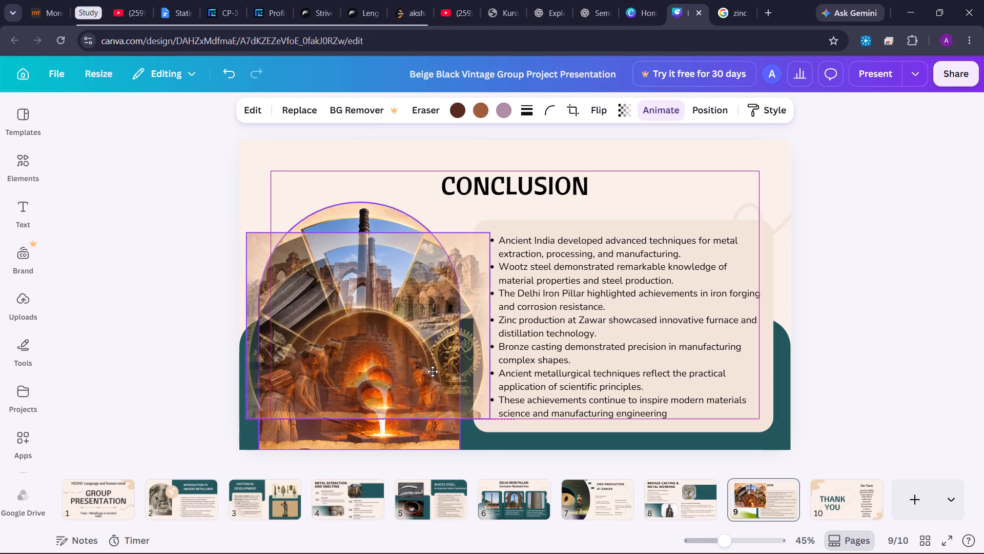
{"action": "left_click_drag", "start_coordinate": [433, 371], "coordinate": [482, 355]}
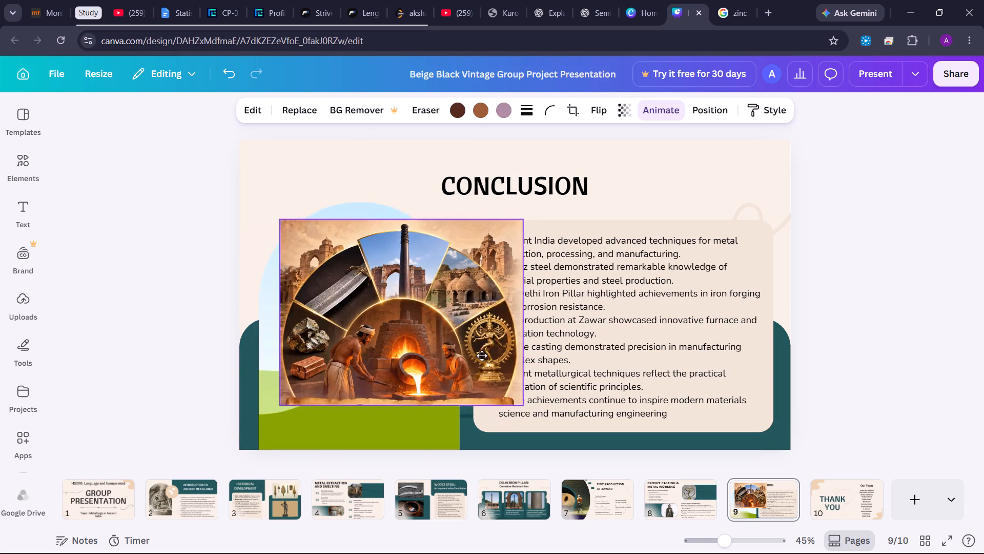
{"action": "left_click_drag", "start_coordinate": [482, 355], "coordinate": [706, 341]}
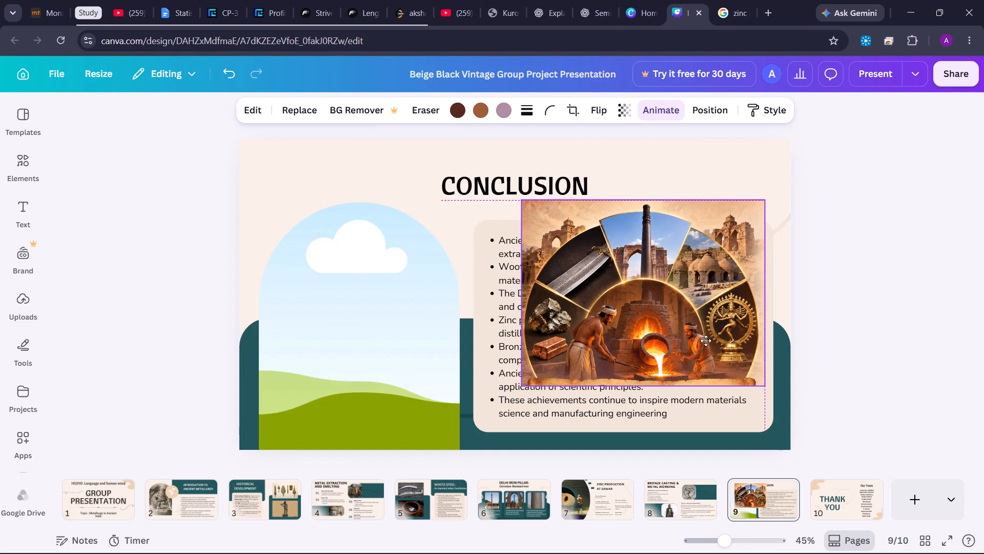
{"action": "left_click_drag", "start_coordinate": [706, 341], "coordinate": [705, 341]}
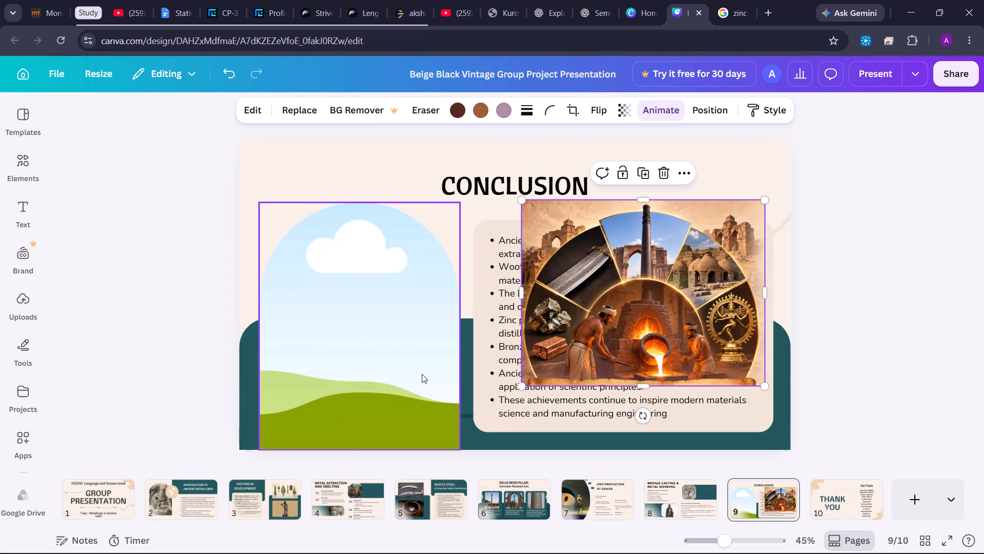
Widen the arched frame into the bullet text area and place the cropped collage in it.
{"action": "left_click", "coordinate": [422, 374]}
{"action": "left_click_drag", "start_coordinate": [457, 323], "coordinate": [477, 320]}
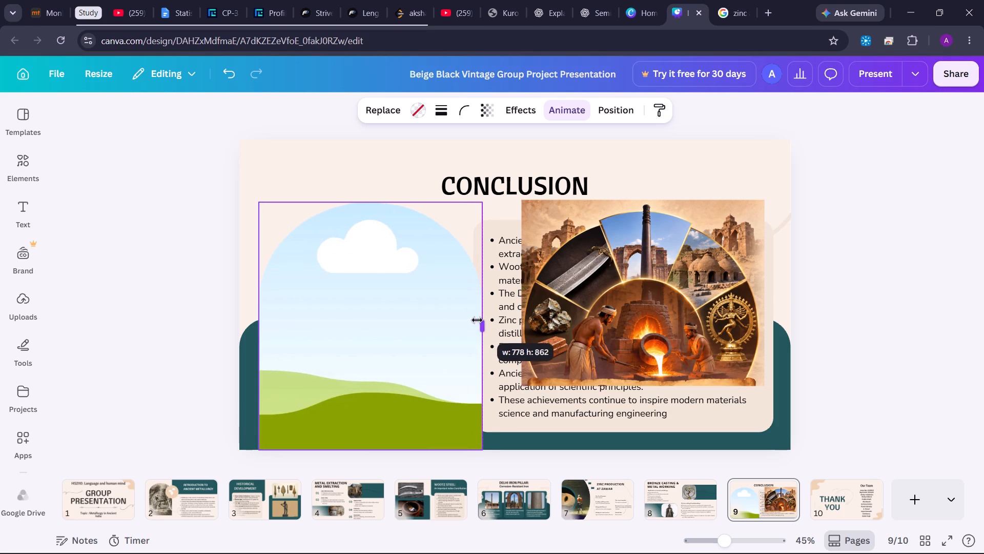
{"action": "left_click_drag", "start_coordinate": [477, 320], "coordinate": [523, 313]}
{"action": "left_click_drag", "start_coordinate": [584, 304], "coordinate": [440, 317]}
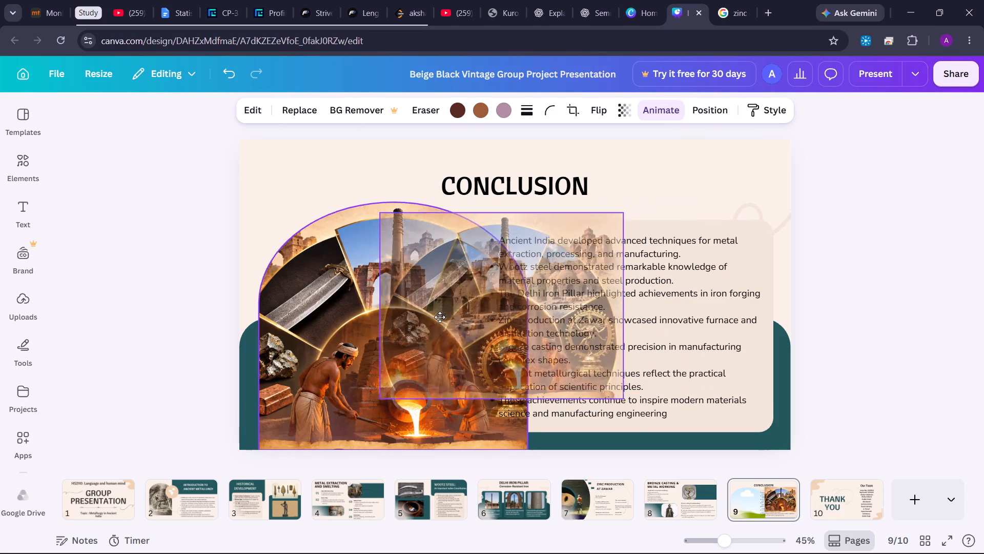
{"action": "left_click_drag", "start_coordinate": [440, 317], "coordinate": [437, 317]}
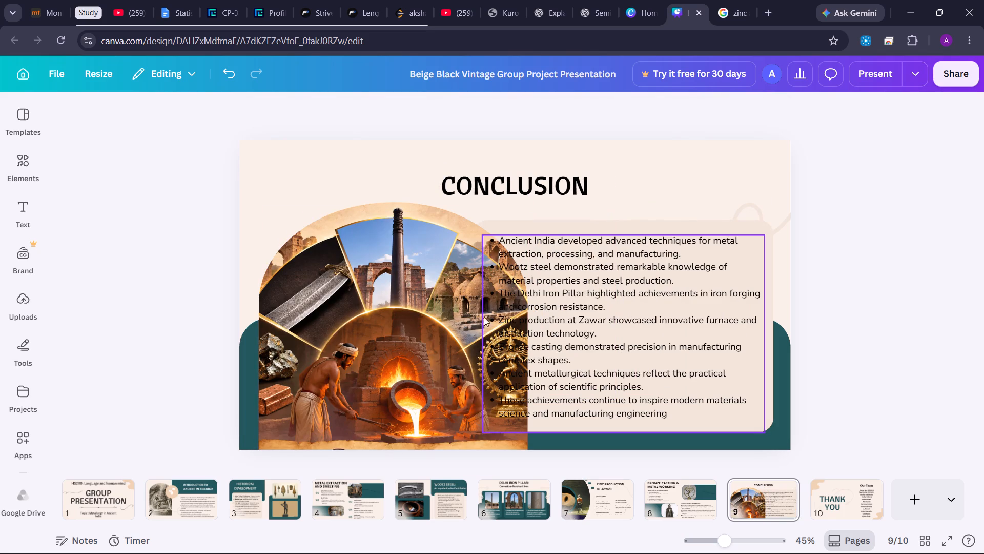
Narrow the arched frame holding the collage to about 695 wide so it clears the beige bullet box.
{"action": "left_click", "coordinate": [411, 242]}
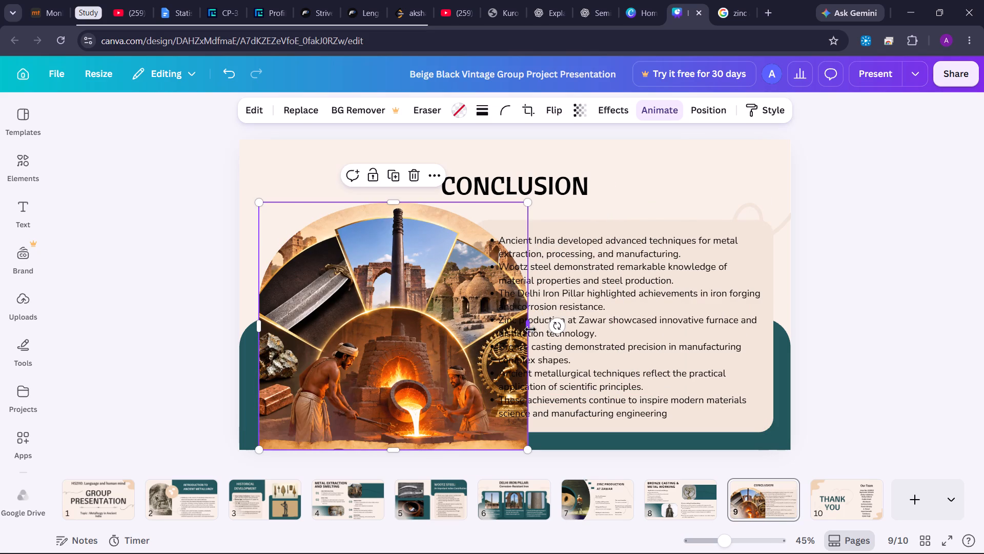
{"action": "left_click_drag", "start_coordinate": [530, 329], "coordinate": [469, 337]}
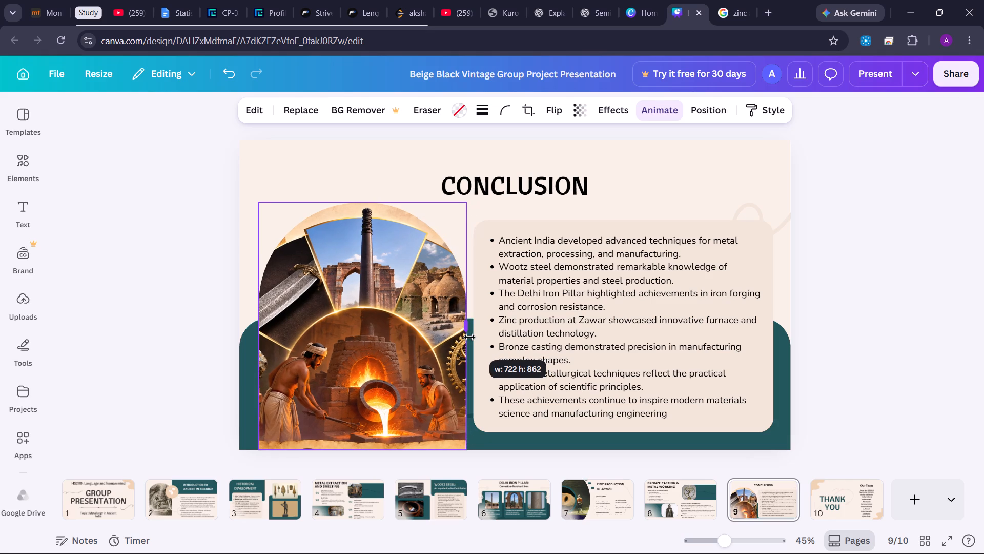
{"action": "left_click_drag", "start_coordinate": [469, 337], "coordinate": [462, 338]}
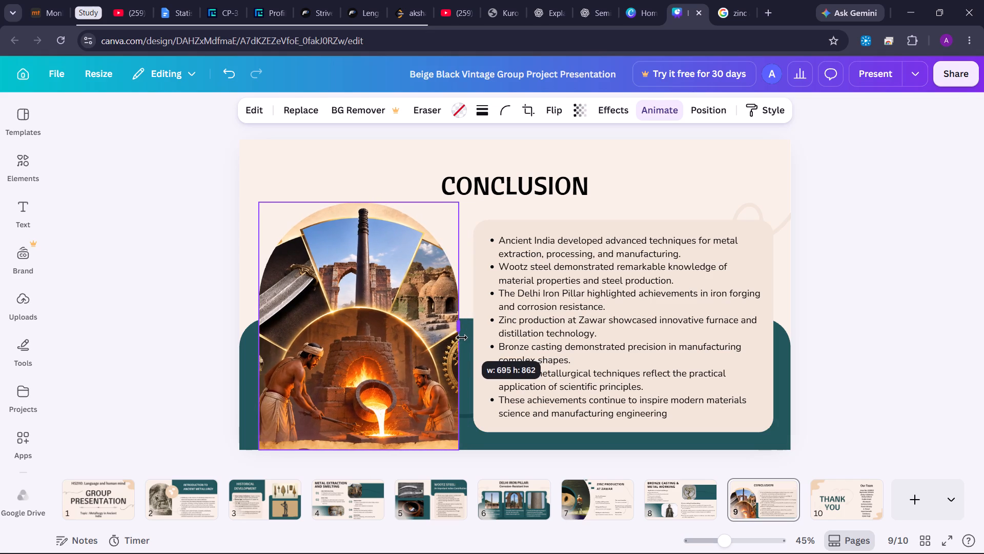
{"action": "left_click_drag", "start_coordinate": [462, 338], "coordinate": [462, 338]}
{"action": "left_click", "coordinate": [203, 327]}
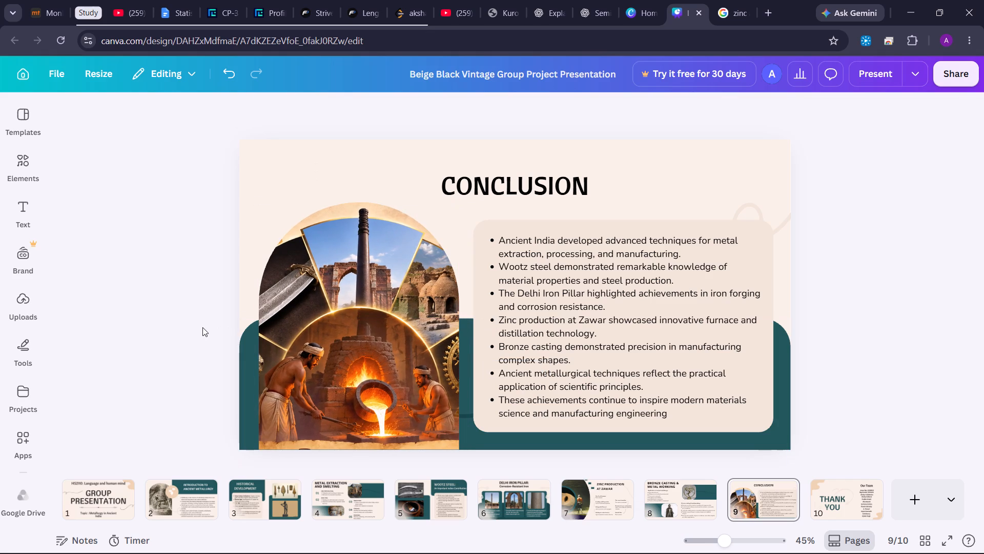
{"action": "left_click", "coordinate": [317, 301]}
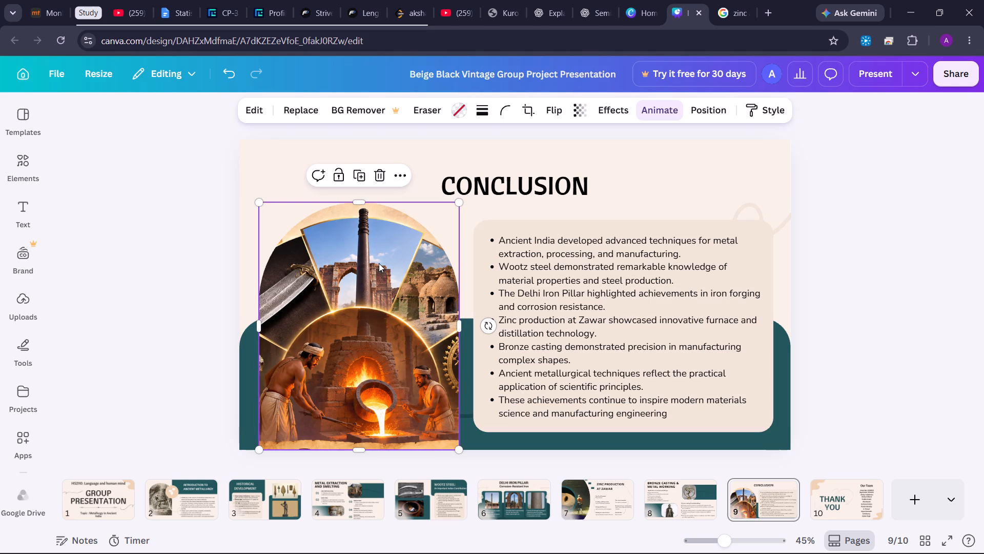
{"action": "right_click", "coordinate": [355, 262]}
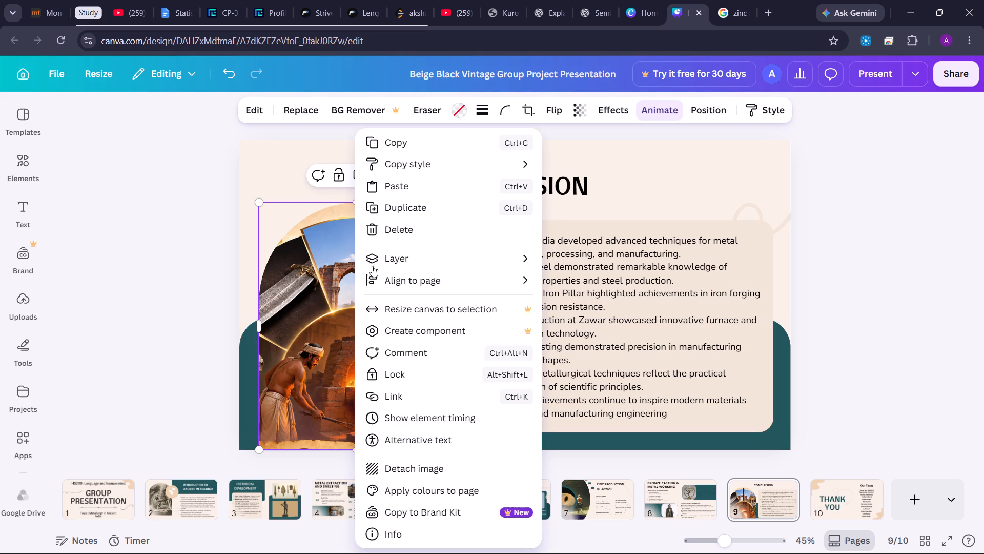
{"action": "left_click", "coordinate": [418, 463]}
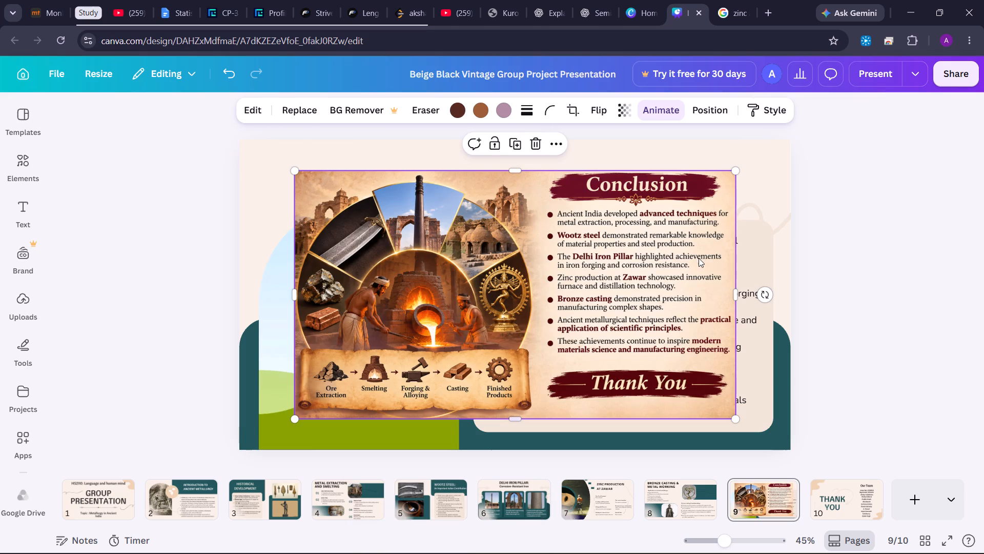
{"action": "left_click_drag", "start_coordinate": [642, 292], "coordinate": [596, 348]}
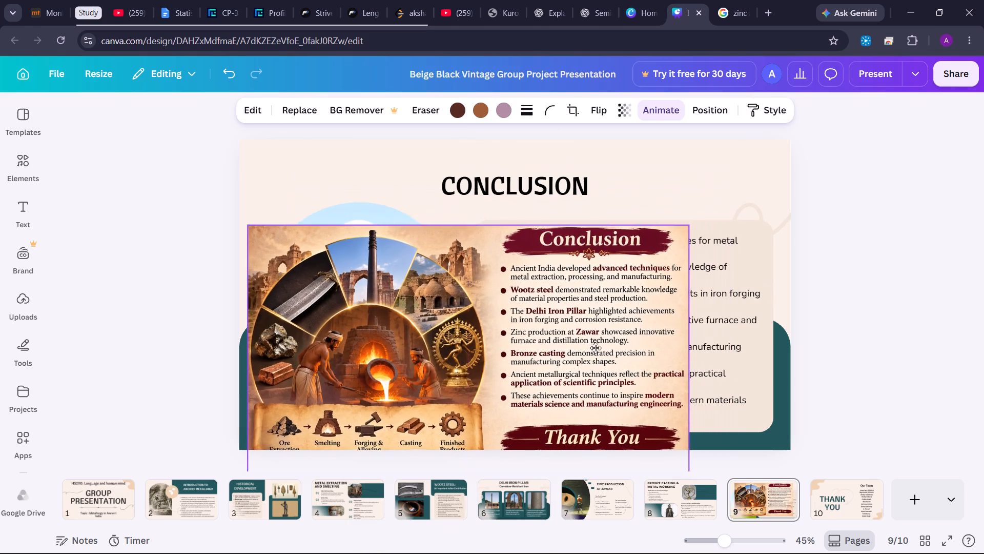
{"action": "left_click_drag", "start_coordinate": [596, 348], "coordinate": [462, 306]}
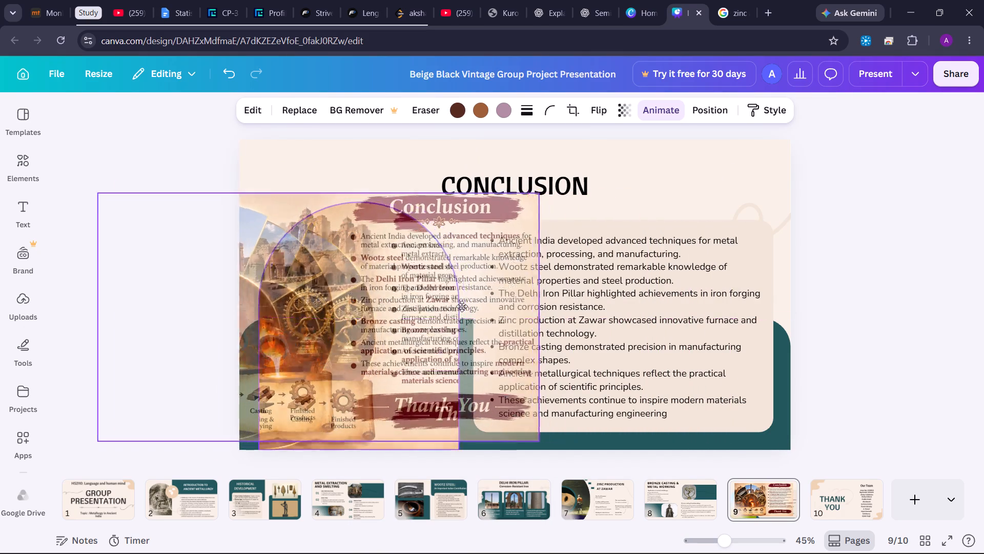
{"action": "left_click_drag", "start_coordinate": [462, 306], "coordinate": [752, 306]}
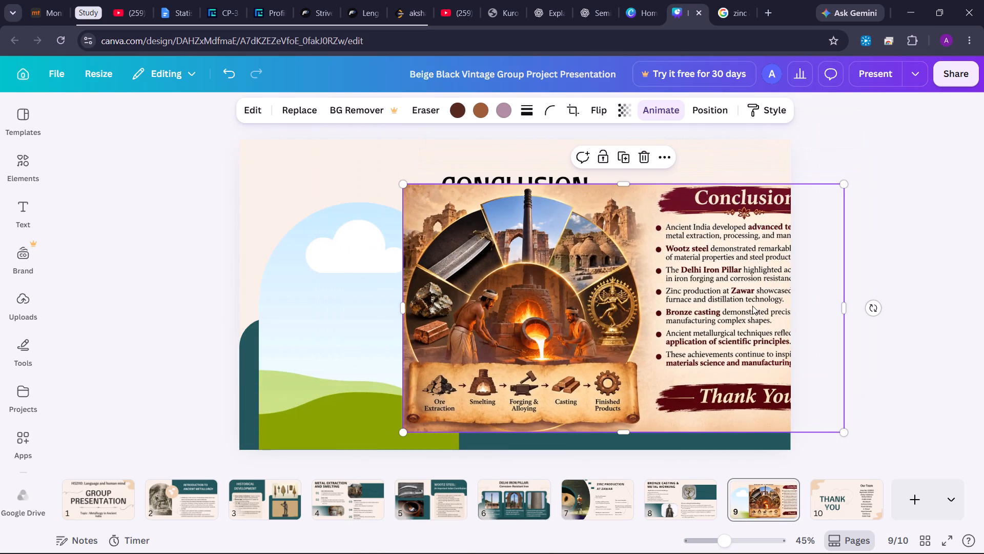
{"action": "left_click", "coordinate": [752, 306]}
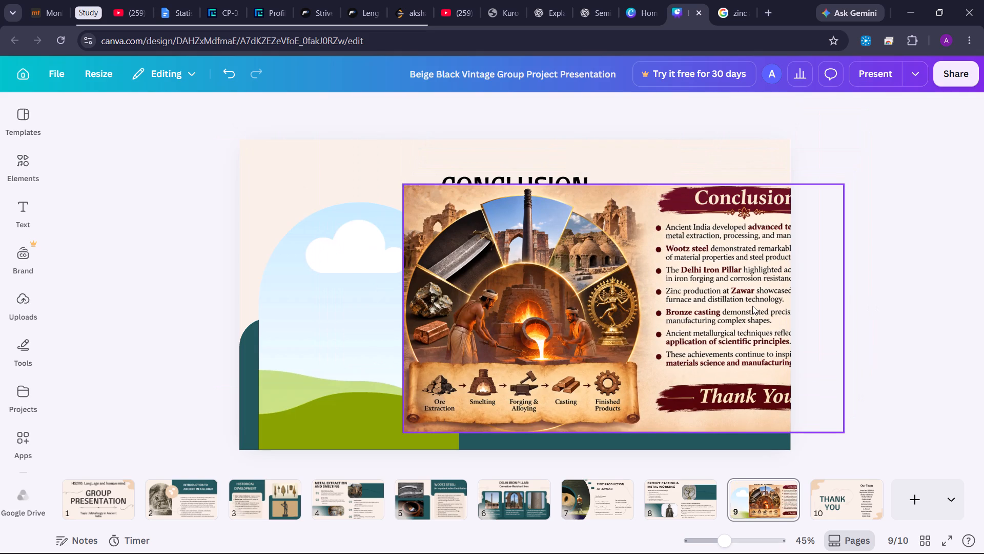
{"action": "left_click", "coordinate": [707, 269]}
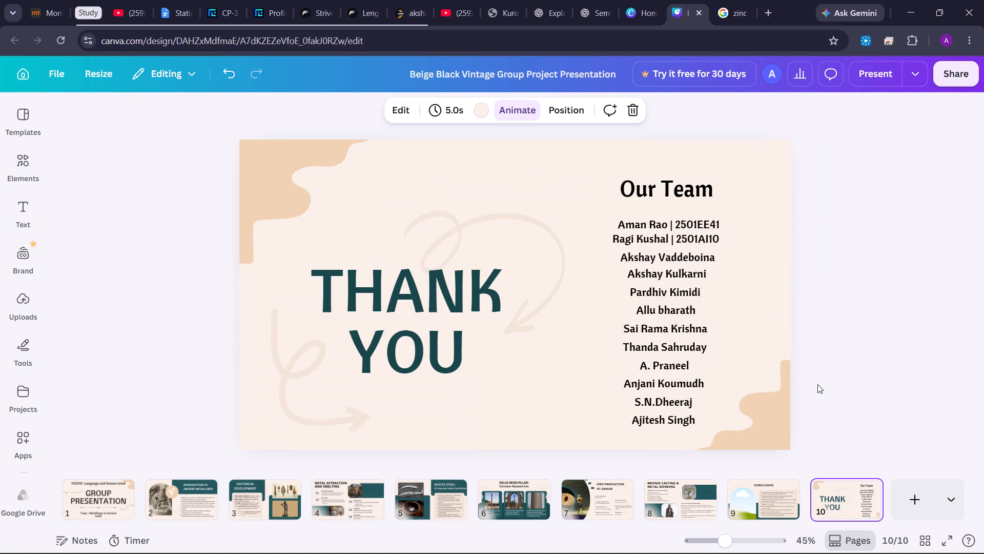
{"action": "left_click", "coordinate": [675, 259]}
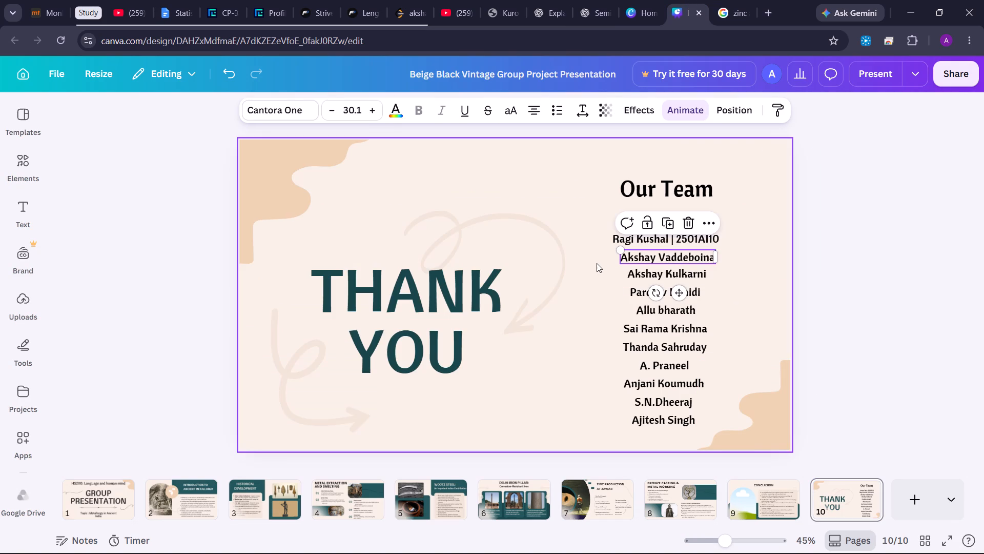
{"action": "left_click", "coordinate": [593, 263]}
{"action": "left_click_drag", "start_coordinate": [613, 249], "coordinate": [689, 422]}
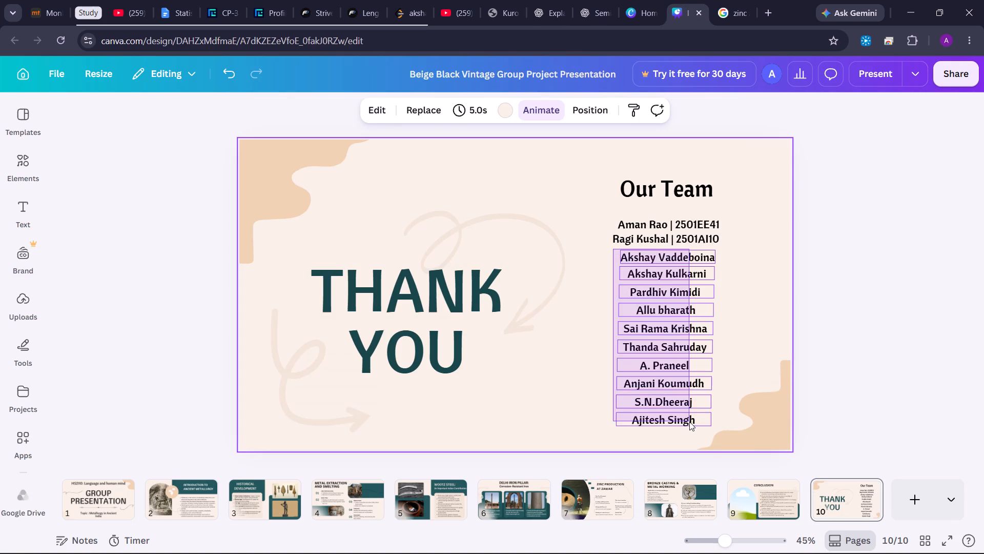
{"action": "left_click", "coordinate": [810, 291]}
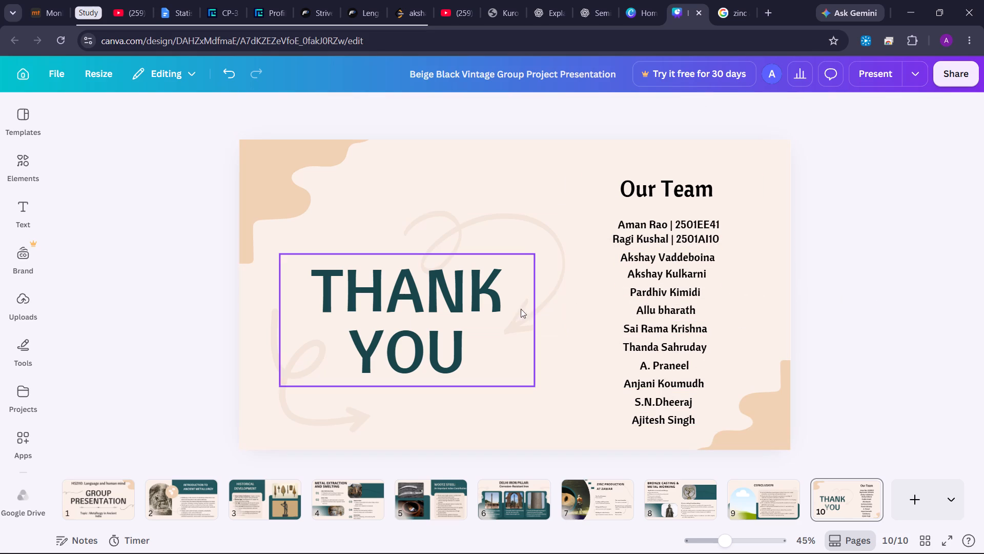
Move the upper curled arrow decoration up and right on the slide, further from the THANK YOU text.
{"action": "left_click", "coordinate": [480, 313]}
{"action": "left_click", "coordinate": [484, 211]}
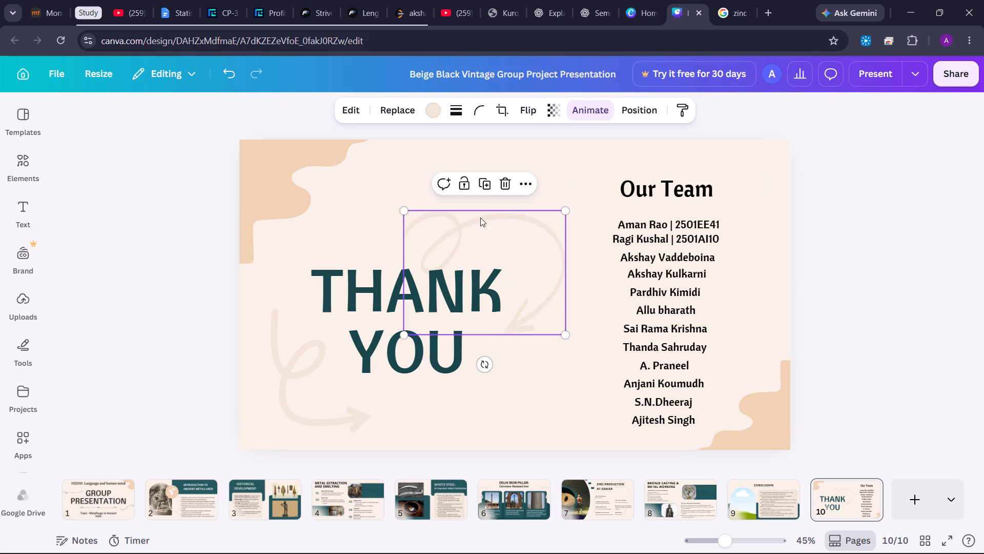
{"action": "left_click_drag", "start_coordinate": [479, 220], "coordinate": [491, 207]}
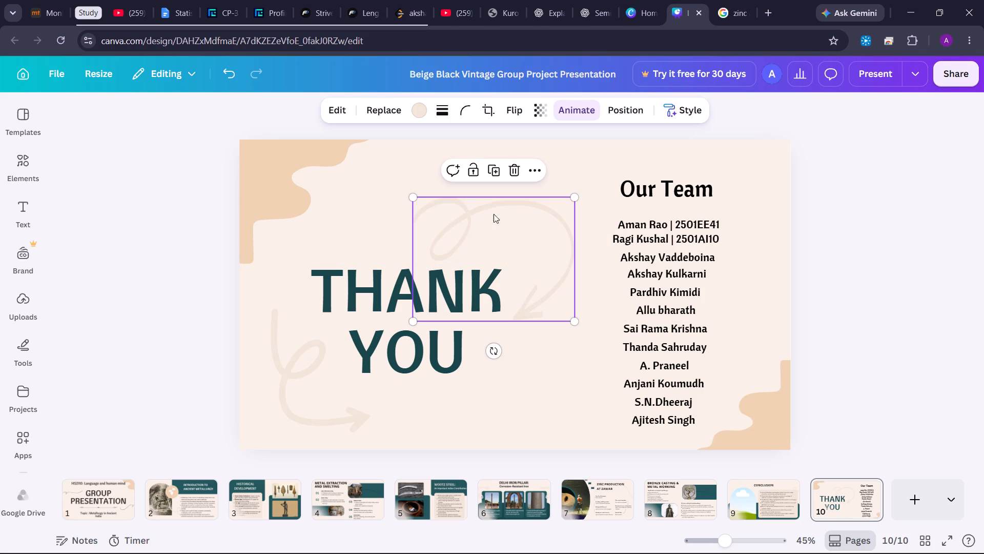
{"action": "left_click_drag", "start_coordinate": [509, 253], "coordinate": [530, 244]}
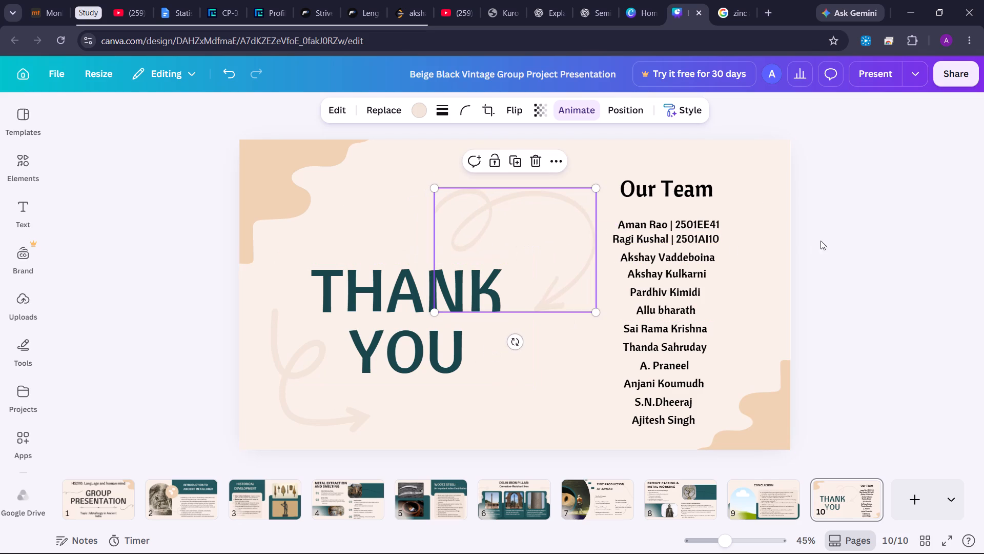
{"action": "left_click", "coordinate": [830, 241]}
{"action": "left_click", "coordinate": [553, 215]}
{"action": "left_click_drag", "start_coordinate": [551, 215], "coordinate": [552, 219]}
{"action": "left_click_drag", "start_coordinate": [552, 219], "coordinate": [552, 221]}
{"action": "left_click", "coordinate": [874, 240]}
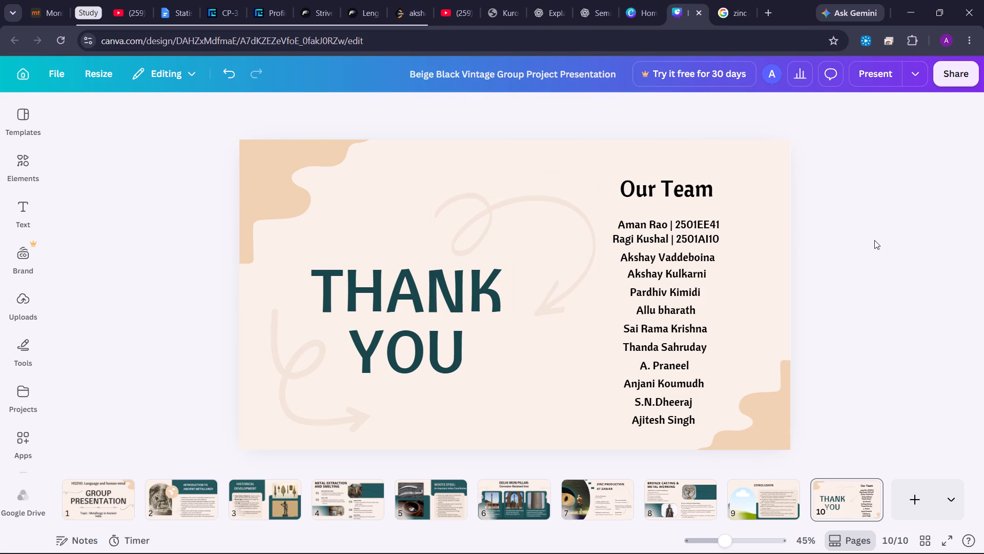
{"action": "left_click", "coordinate": [874, 240]}
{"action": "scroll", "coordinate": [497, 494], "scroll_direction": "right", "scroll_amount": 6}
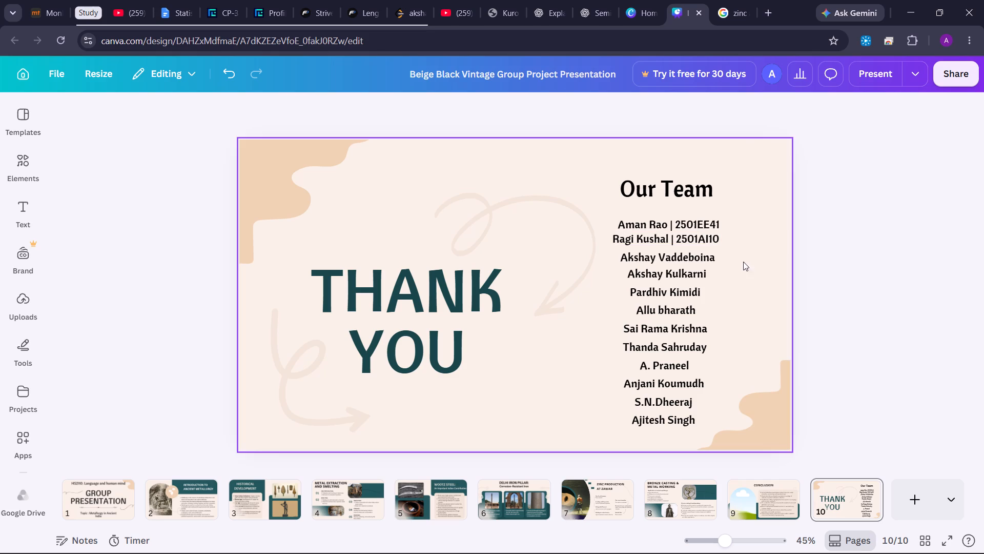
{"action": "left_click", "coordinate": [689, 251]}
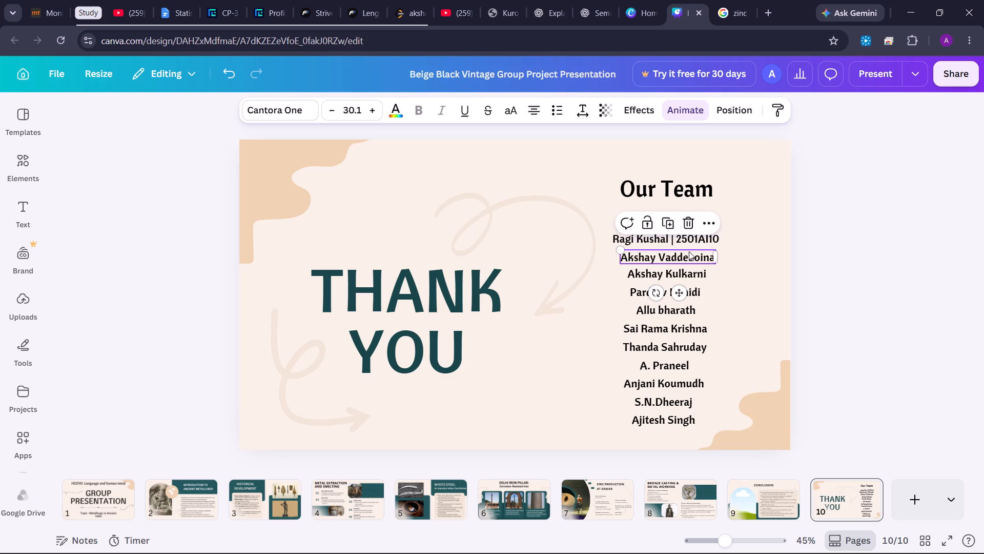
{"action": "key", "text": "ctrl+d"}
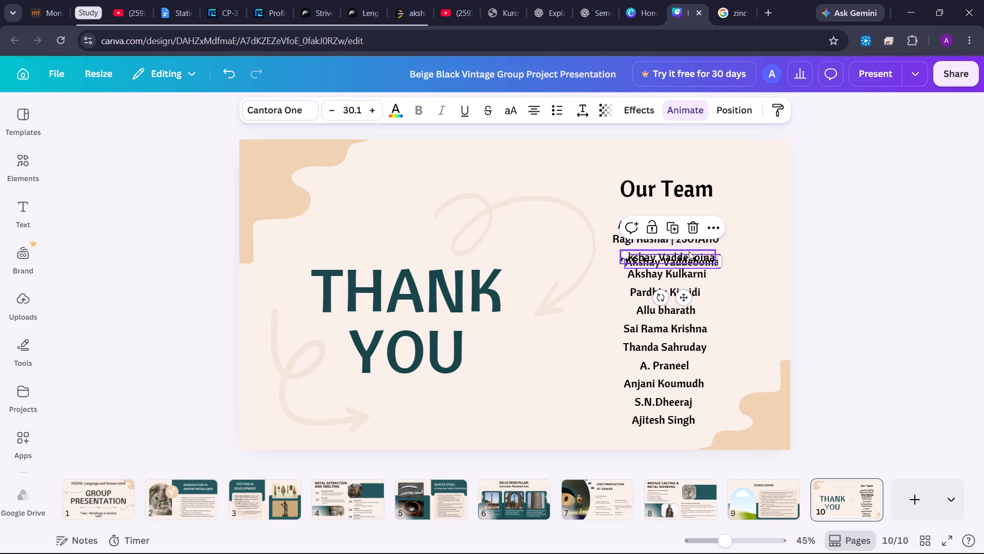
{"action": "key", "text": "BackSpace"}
Duplicate the second team member's line and place the copy to the right of the third member's name.
{"action": "left_click", "coordinate": [690, 243]}
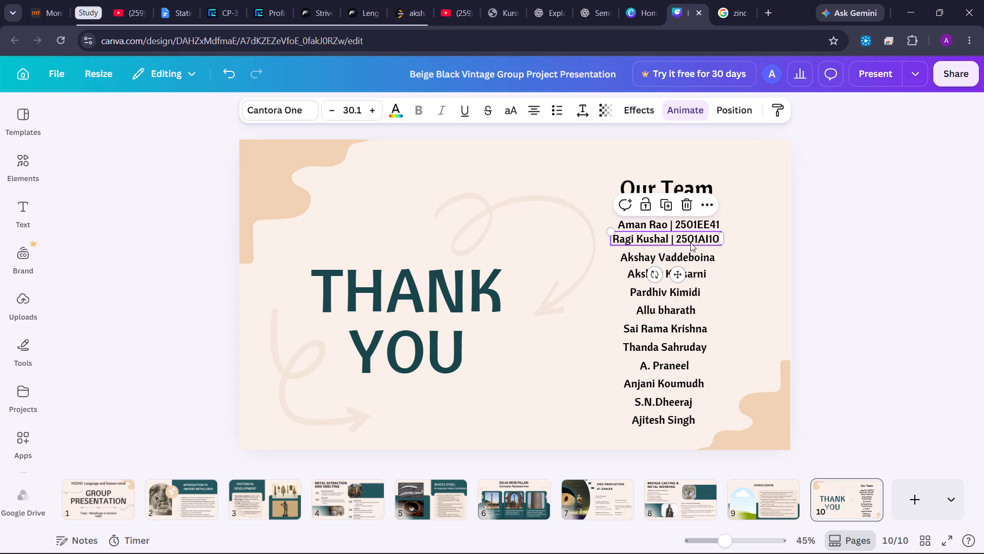
{"action": "key", "text": "ctrl+d"}
{"action": "left_click_drag", "start_coordinate": [690, 243], "coordinate": [753, 260]}
{"action": "left_click_drag", "start_coordinate": [756, 260], "coordinate": [781, 253]}
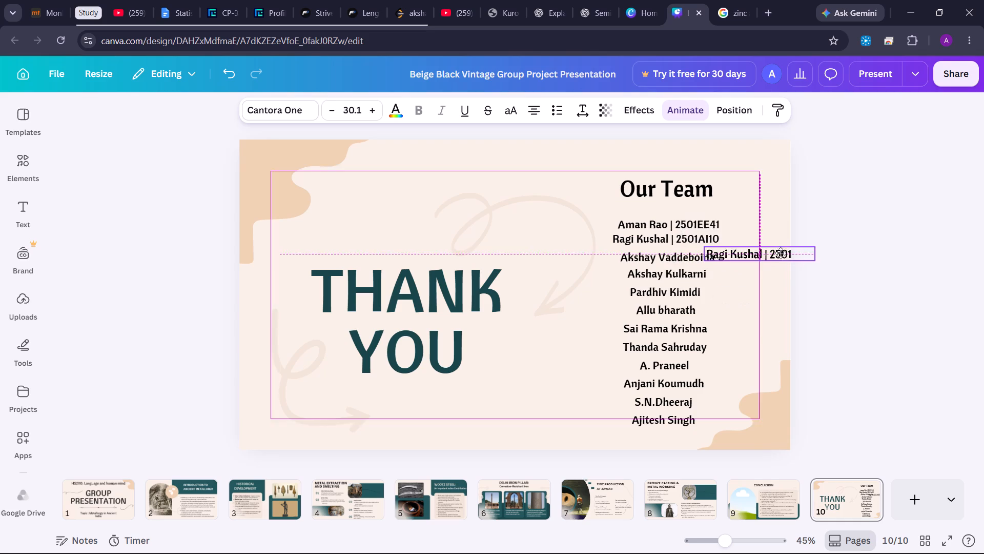
{"action": "left_click_drag", "start_coordinate": [781, 253], "coordinate": [781, 253]}
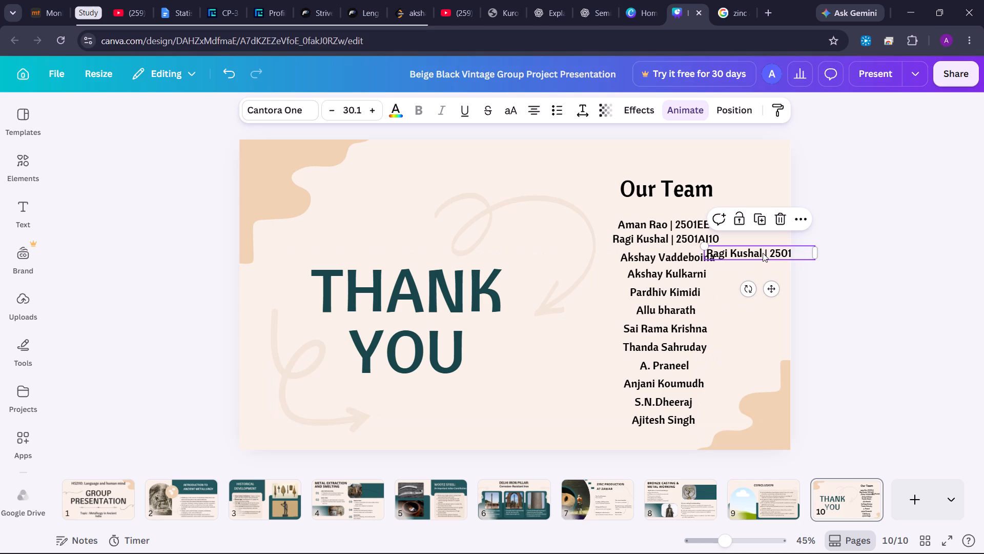
Remove the member's name from the duplicated line, keeping only the vertical bar and roll number.
{"action": "double_click", "coordinate": [763, 253]}
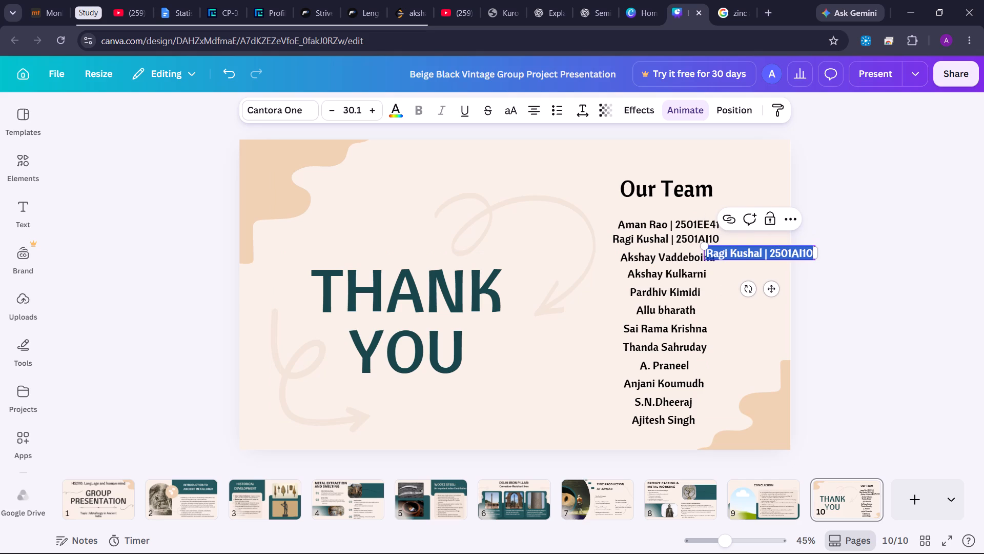
{"action": "left_click", "coordinate": [763, 253]}
{"action": "left_click", "coordinate": [763, 253]}
{"action": "key", "text": "BackSpace"}
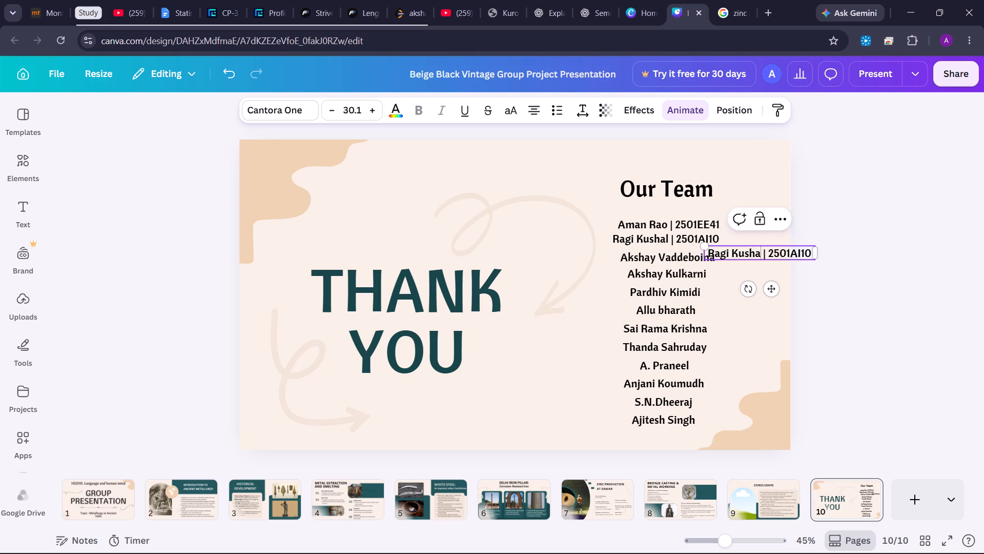
{"action": "key", "text": "BackSpace"}
{"action": "key", "text": "BackSpace"}
{"action": "key", "text": "BackSpace"}
{"action": "key", "text": "BackSpace"}
{"action": "key", "text": "BackSpace"}
{"action": "key", "text": "BackSpace"}
{"action": "key", "text": "BackSpace"}
{"action": "key", "text": "BackSpace"}
{"action": "key", "text": "BackSpace"}
{"action": "key", "text": "BackSpace"}
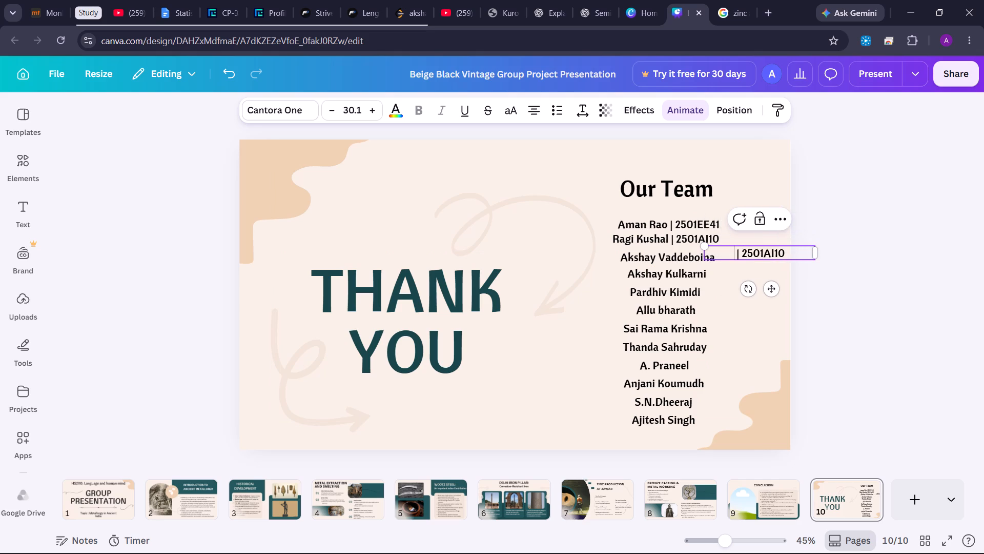
{"action": "key", "text": "BackSpace"}
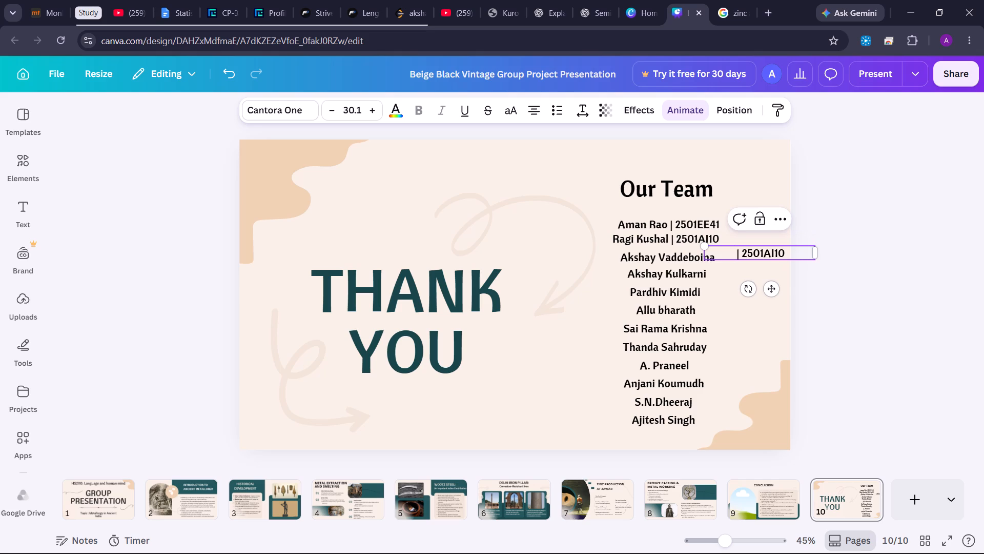
{"action": "left_click", "coordinate": [823, 201]}
Left-align the copied roll-number text and line it up directly after the third team member's name.
{"action": "left_click", "coordinate": [754, 250]}
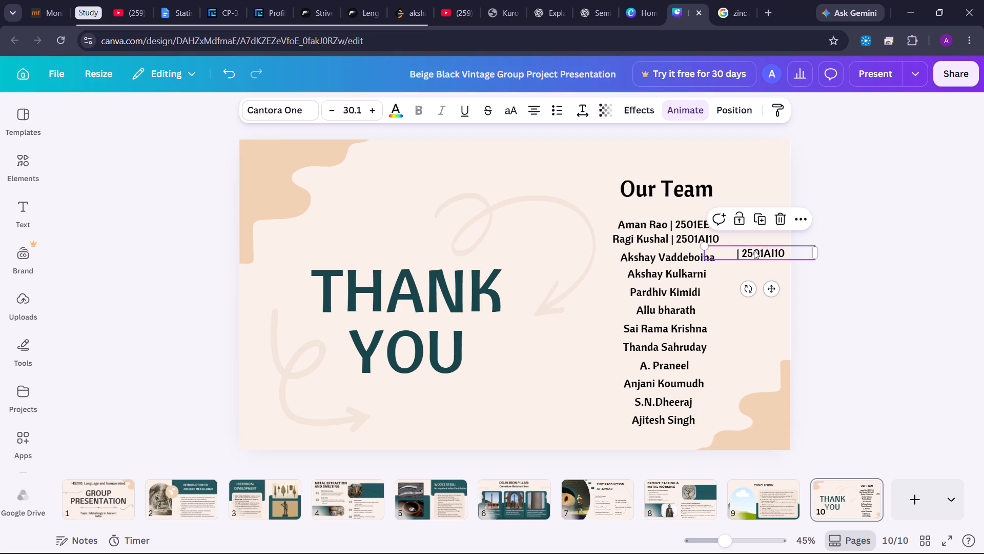
{"action": "left_click", "coordinate": [531, 104]}
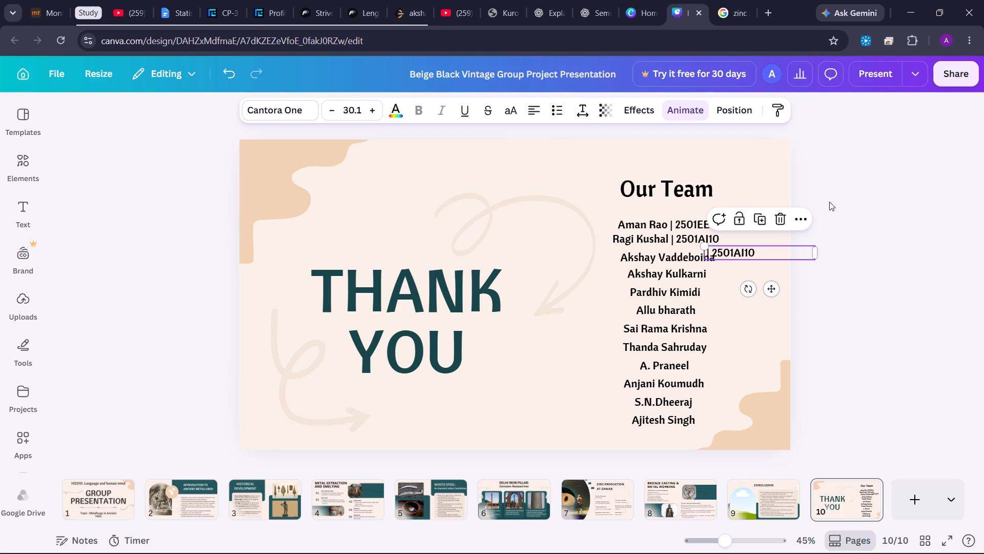
{"action": "left_click", "coordinate": [839, 199]}
{"action": "left_click", "coordinate": [747, 249]}
{"action": "left_click_drag", "start_coordinate": [746, 250], "coordinate": [755, 250]}
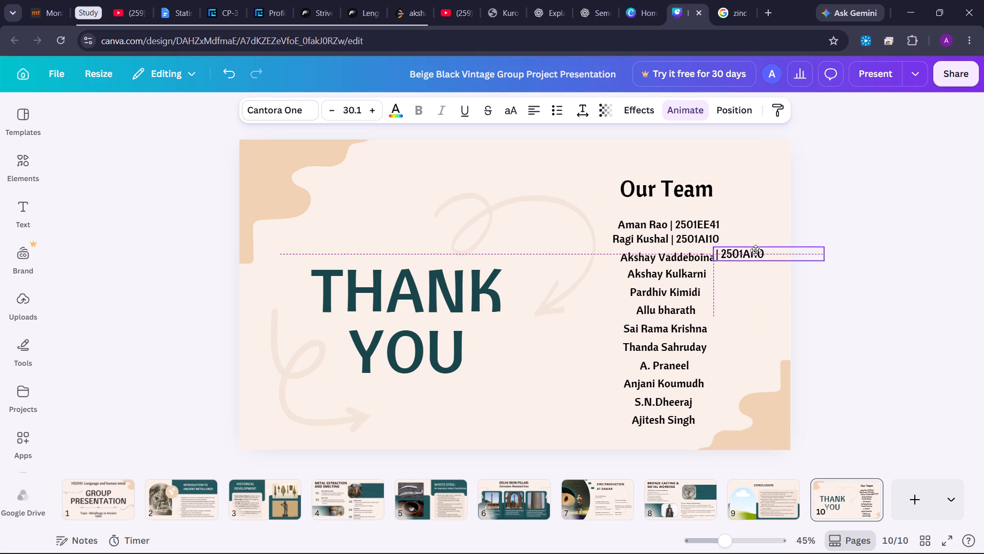
{"action": "left_click_drag", "start_coordinate": [755, 250], "coordinate": [756, 253]}
{"action": "left_click", "coordinate": [756, 254]}
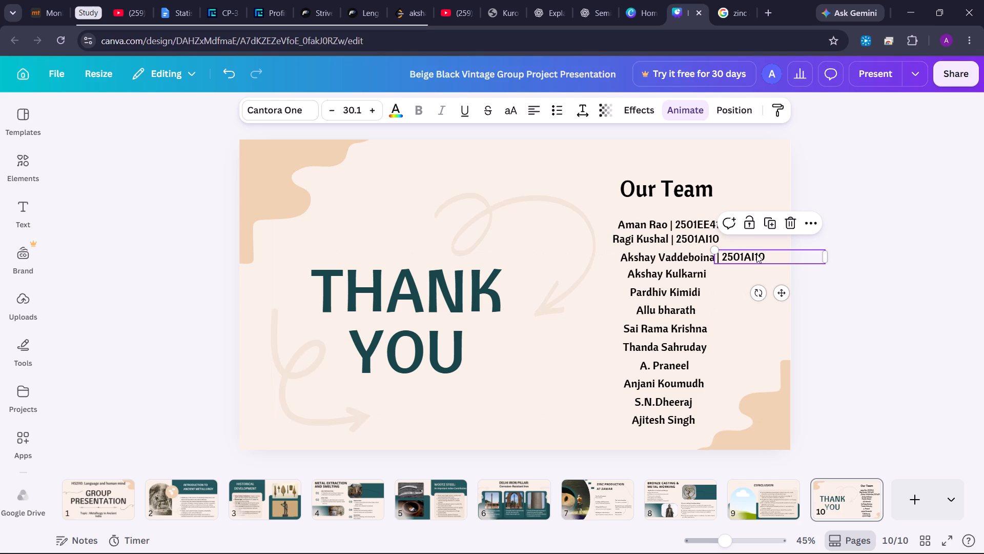
{"action": "left_click", "coordinate": [850, 223]}
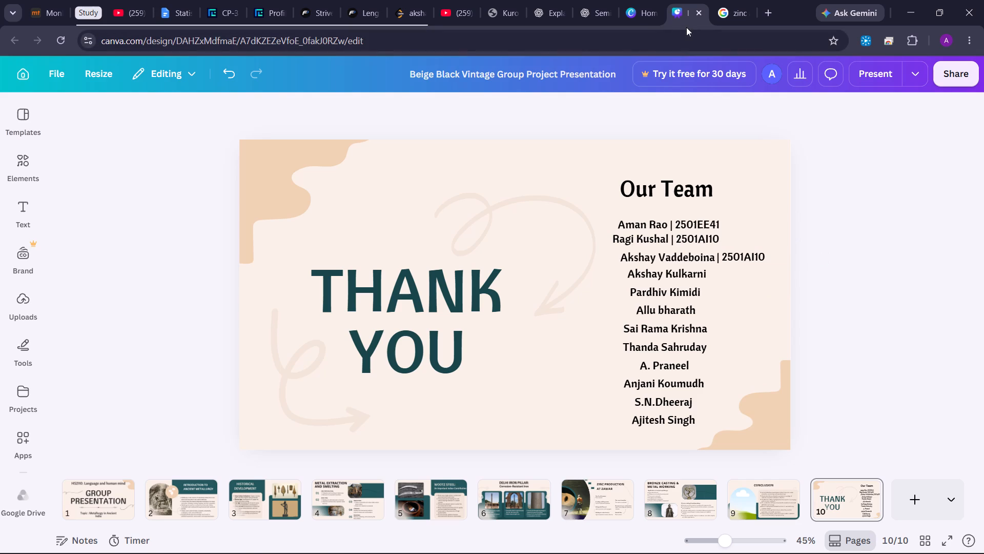
{"action": "left_click", "coordinate": [647, 18]}
{"action": "left_click", "coordinate": [730, 5]}
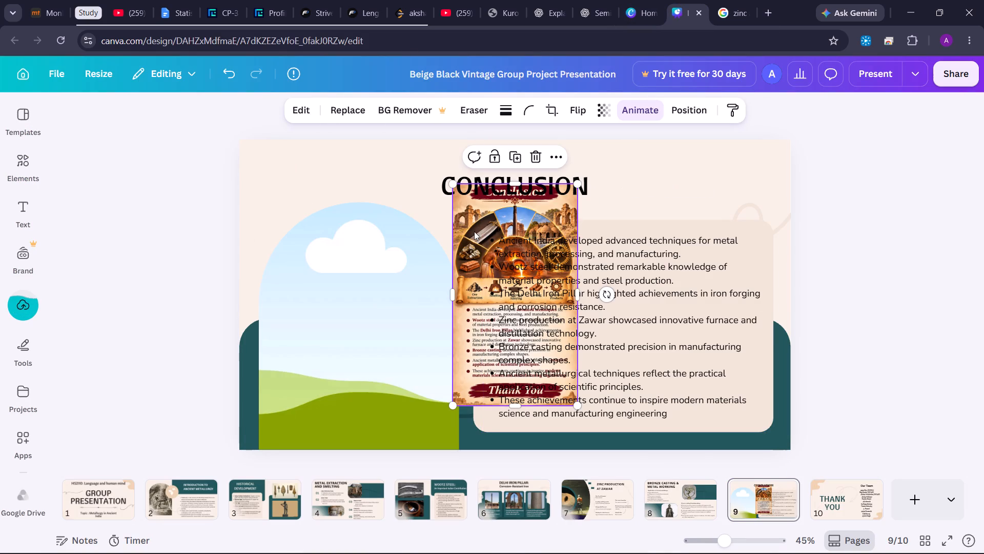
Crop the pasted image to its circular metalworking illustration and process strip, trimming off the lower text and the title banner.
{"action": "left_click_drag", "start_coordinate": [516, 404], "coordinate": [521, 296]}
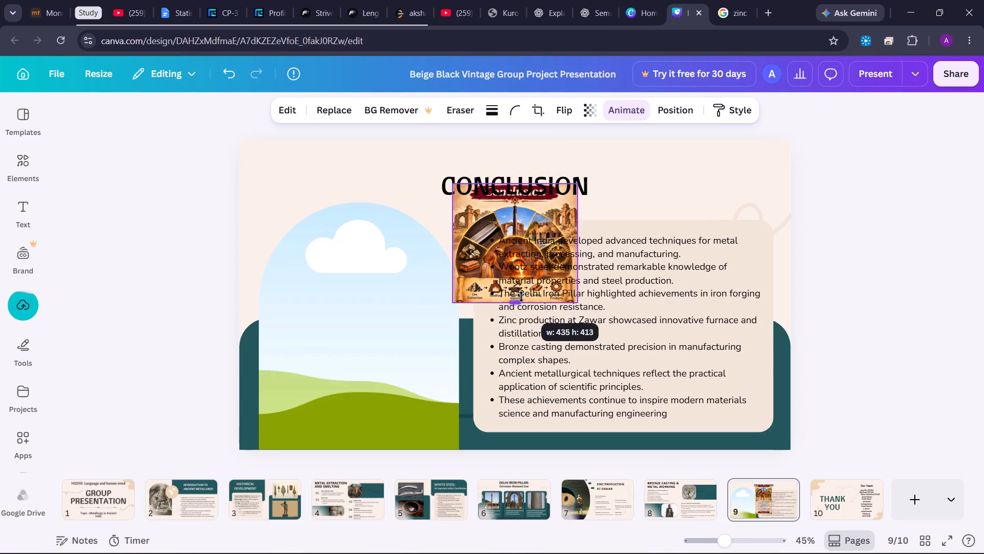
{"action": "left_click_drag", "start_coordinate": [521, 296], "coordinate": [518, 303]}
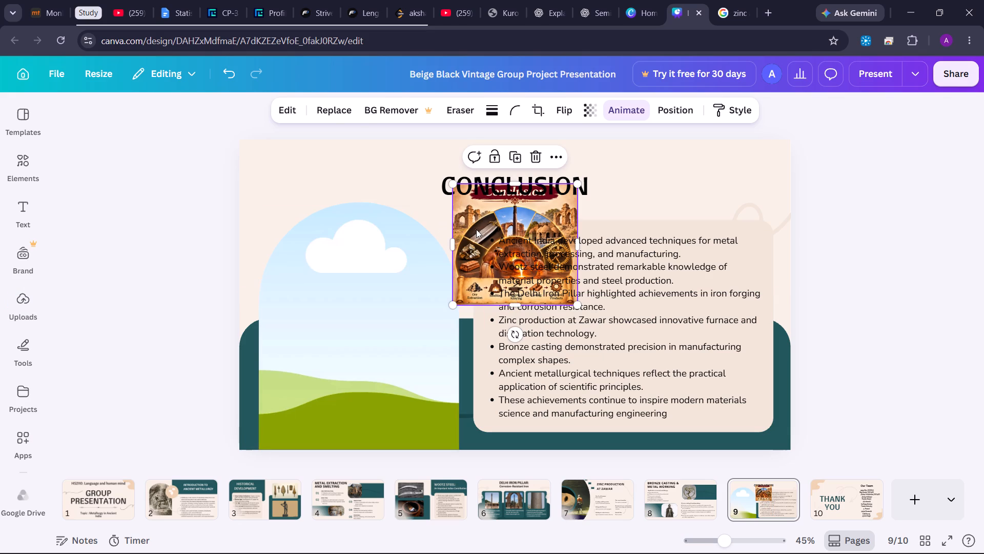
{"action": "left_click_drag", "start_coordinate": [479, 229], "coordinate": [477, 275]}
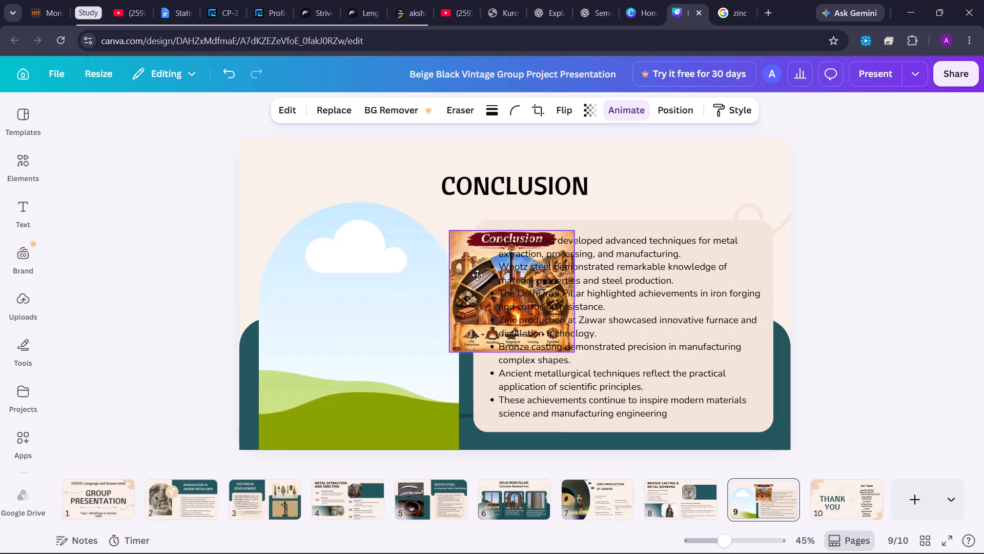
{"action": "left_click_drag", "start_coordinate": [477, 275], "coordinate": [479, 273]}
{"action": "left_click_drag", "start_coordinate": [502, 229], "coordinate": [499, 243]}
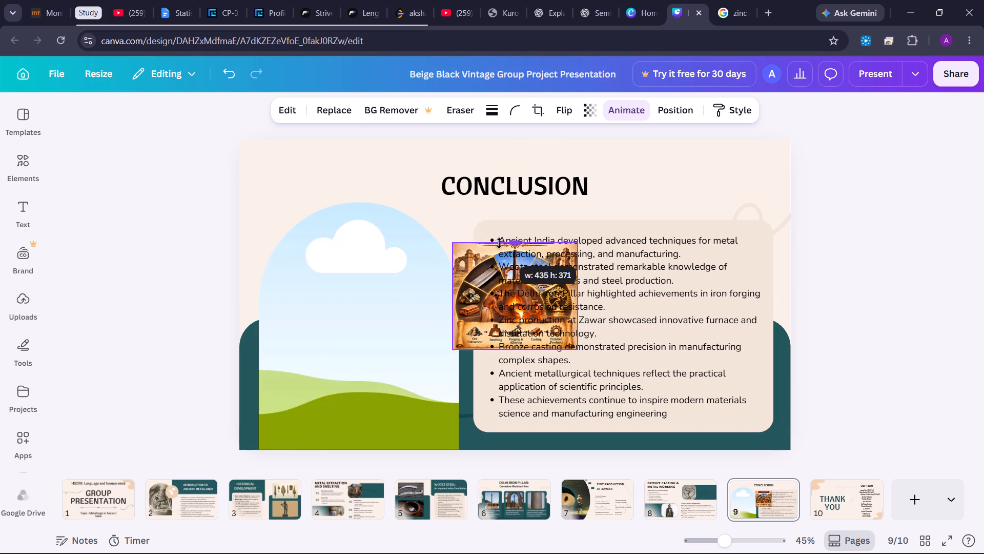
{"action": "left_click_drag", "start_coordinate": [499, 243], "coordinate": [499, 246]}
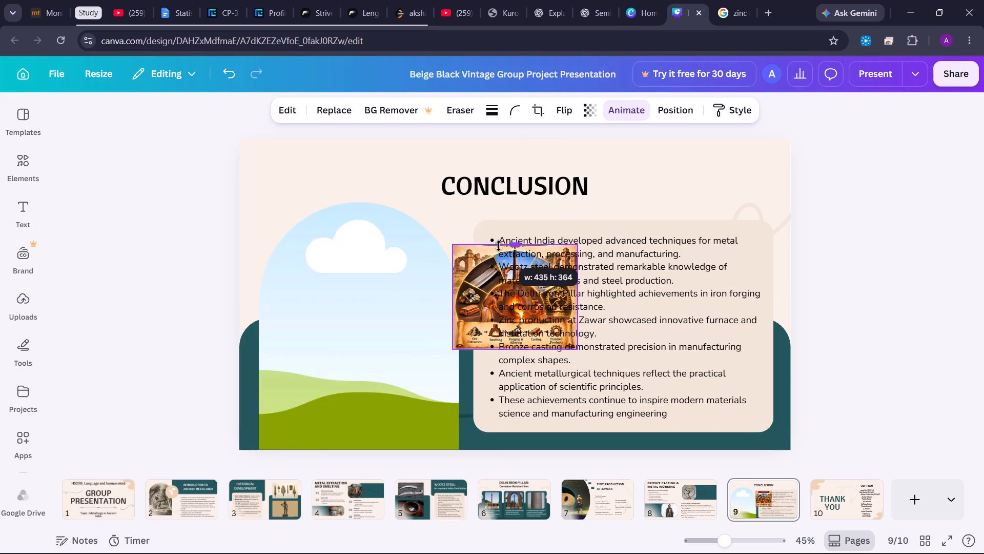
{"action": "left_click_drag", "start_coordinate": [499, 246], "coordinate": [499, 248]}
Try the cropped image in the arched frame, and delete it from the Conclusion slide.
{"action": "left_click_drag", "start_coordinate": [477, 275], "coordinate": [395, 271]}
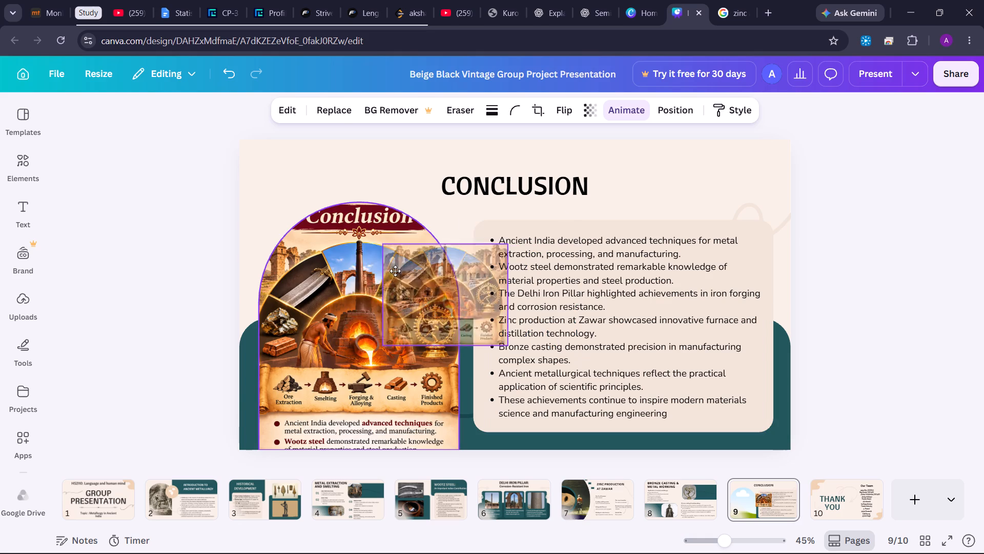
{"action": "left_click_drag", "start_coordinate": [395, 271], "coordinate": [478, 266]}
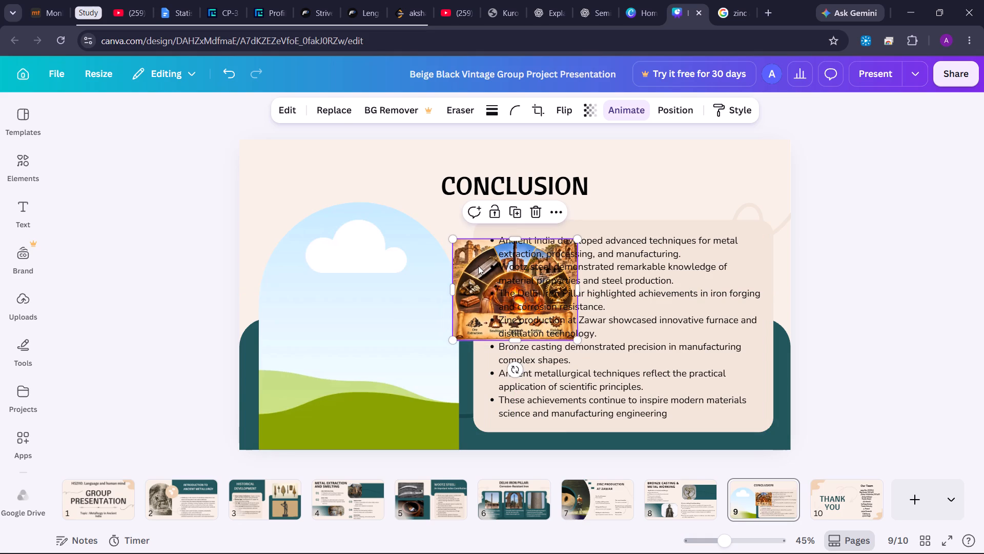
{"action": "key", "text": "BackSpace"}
Search Google Images for "anicent metallurgy theme" and copy the picture of metal tools and ornaments around a crowned head.
{"action": "left_click", "coordinate": [725, 0]}
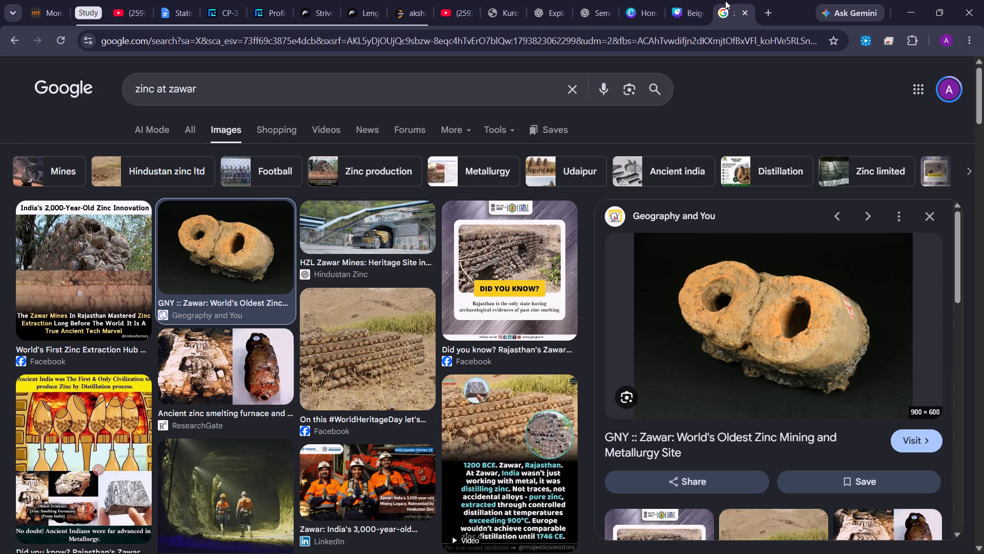
{"action": "left_click", "coordinate": [576, 88]}
{"action": "type", "text": "anicent metallurgy theme"}
{"action": "key", "text": "Return"}
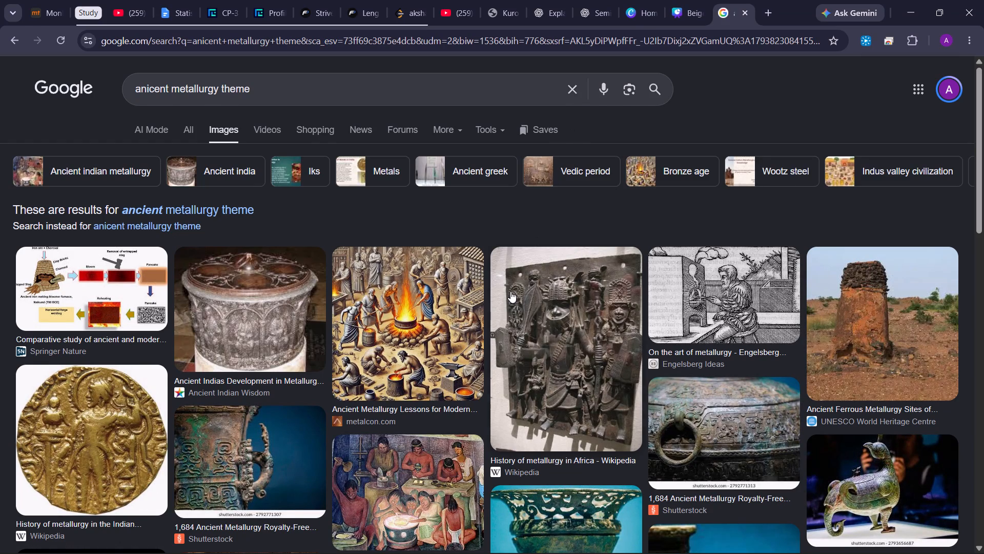
{"action": "scroll", "coordinate": [510, 291], "scroll_direction": "down", "scroll_amount": 3}
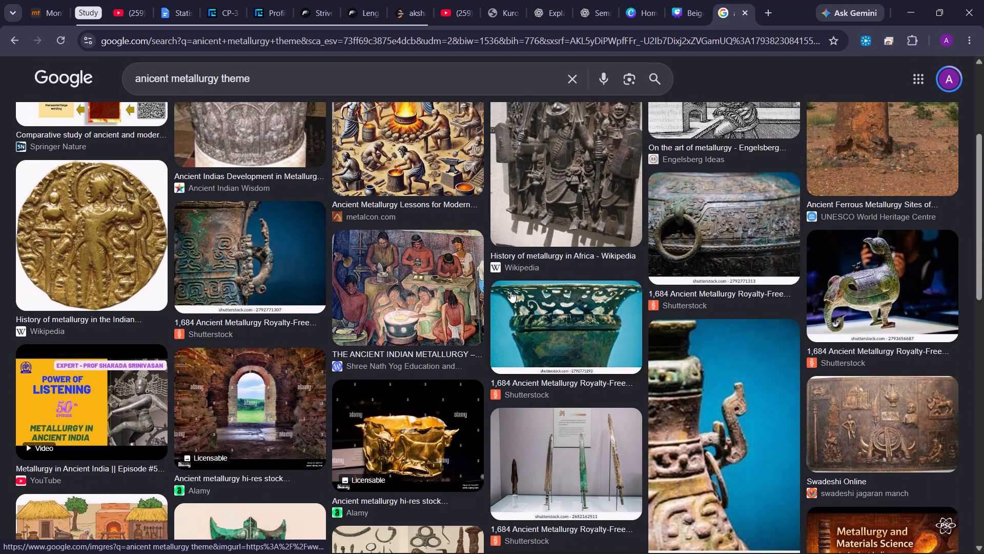
{"action": "scroll", "coordinate": [510, 291], "scroll_direction": "down", "scroll_amount": 4}
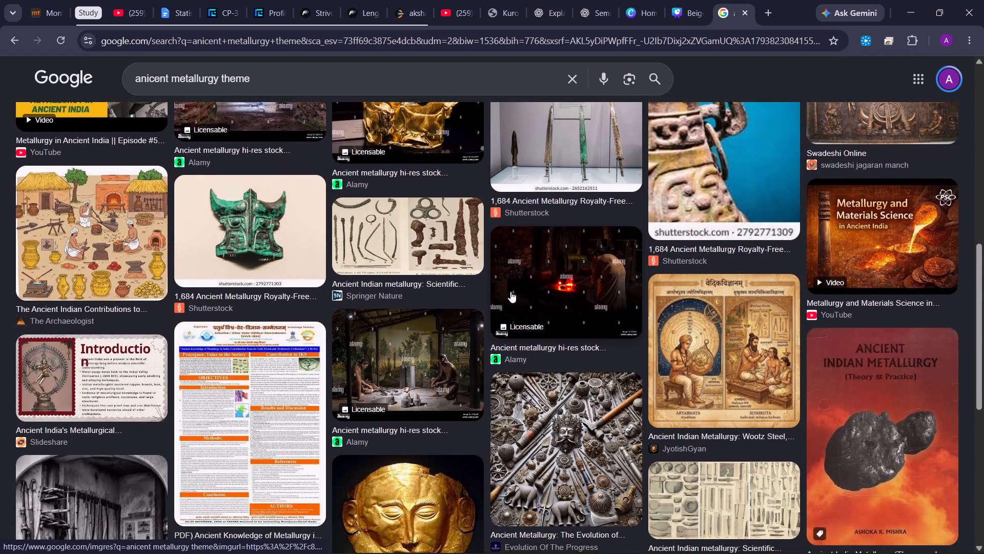
{"action": "scroll", "coordinate": [510, 291], "scroll_direction": "down", "scroll_amount": 1}
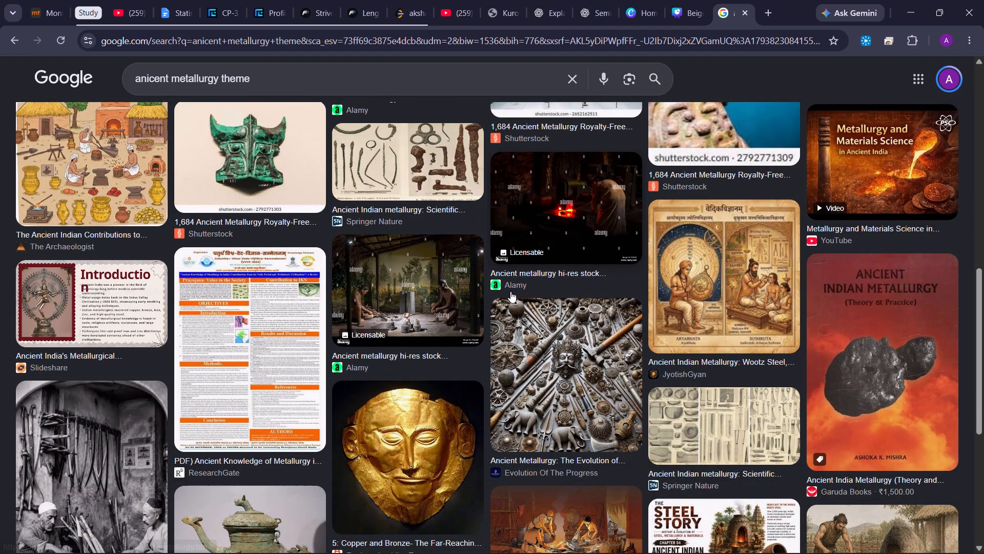
{"action": "right_click", "coordinate": [575, 398]}
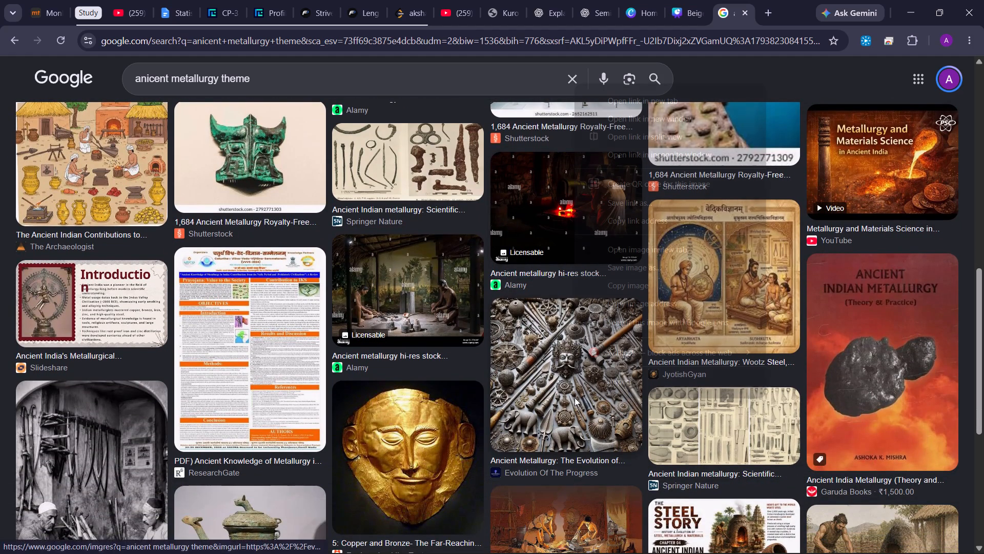
{"action": "left_click", "coordinate": [630, 283]}
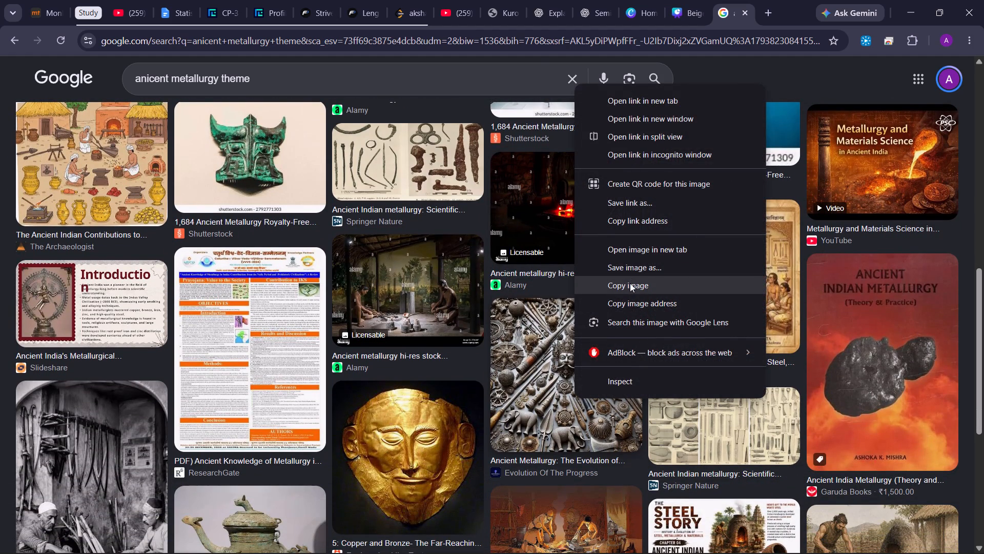
Paste the copied metal artefacts picture onto the Canva Conclusion slide and fill the arched frame with it.
{"action": "left_click", "coordinate": [680, 24]}
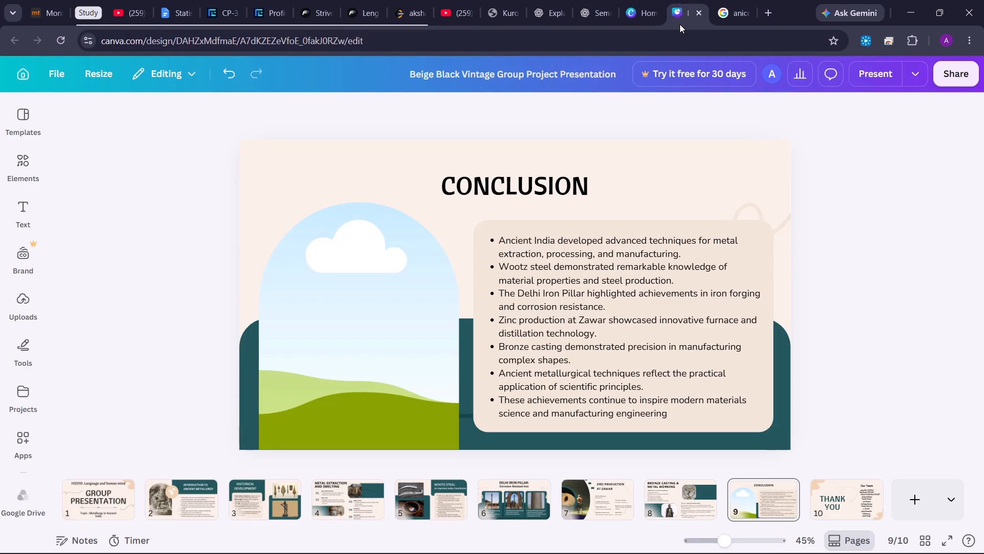
{"action": "key", "text": "ctrl+v"}
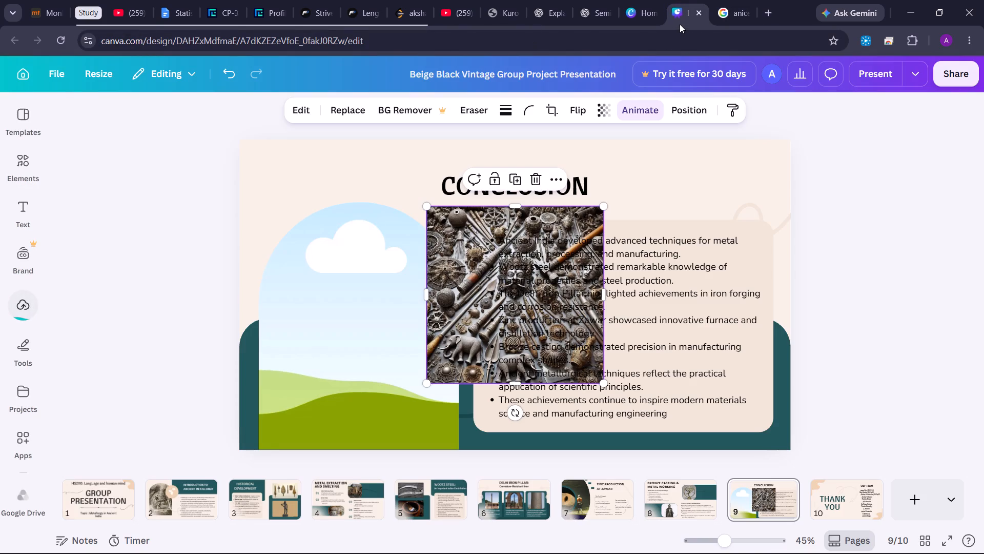
{"action": "left_click_drag", "start_coordinate": [470, 229], "coordinate": [344, 251]}
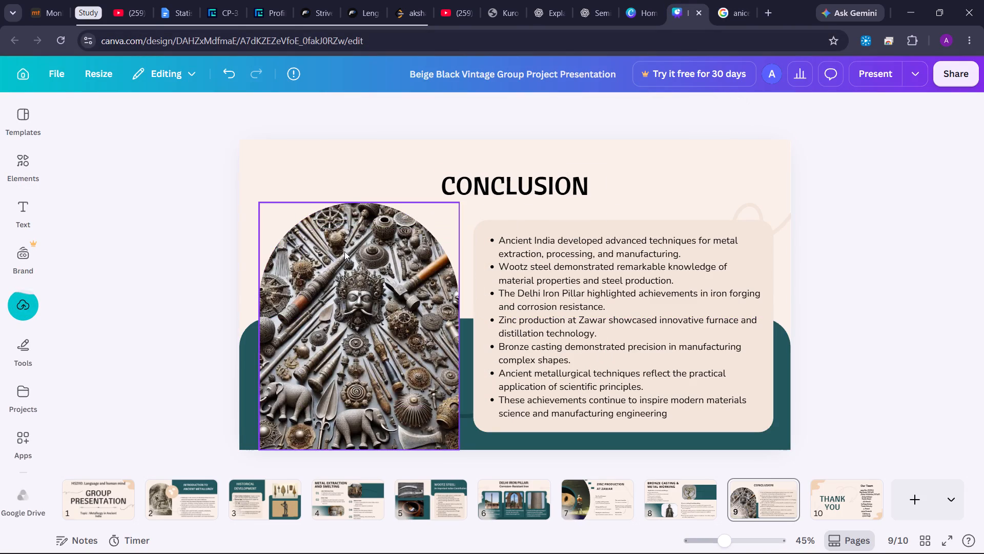
{"action": "left_click", "coordinate": [137, 275]}
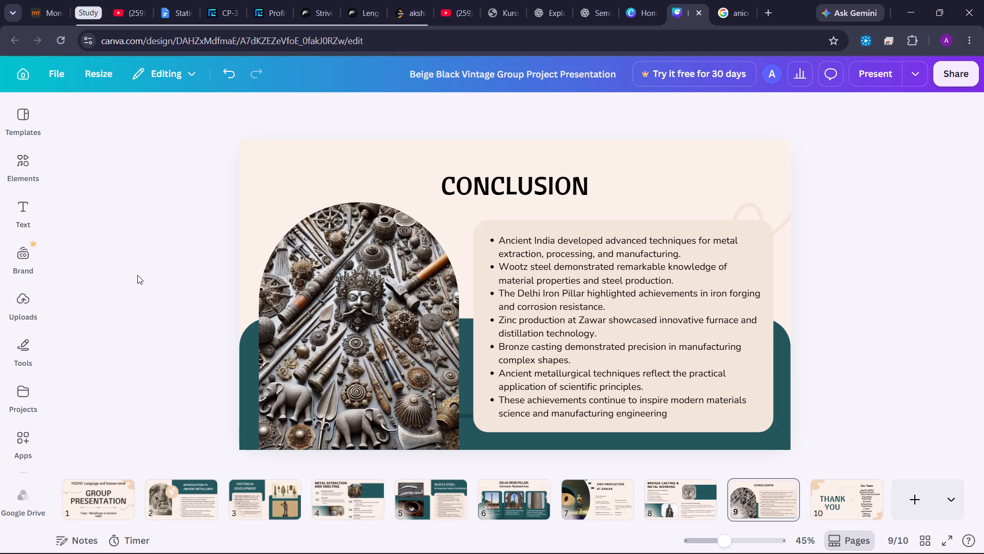
On the Thank You slide, shift the third to last team members' names left together, so the third name ends before the upper lines' vertical bars.
{"action": "left_click", "coordinate": [830, 484]}
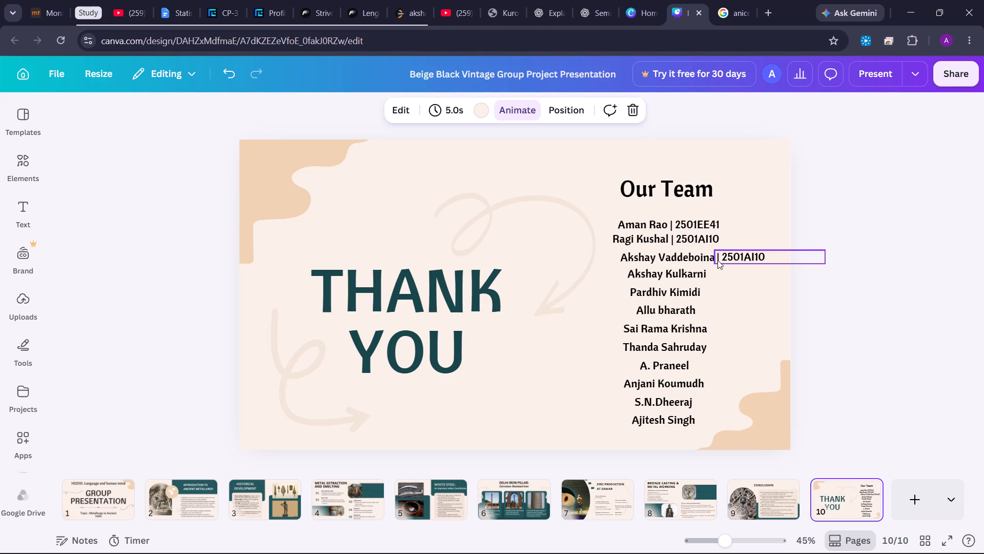
{"action": "left_click", "coordinate": [696, 259]}
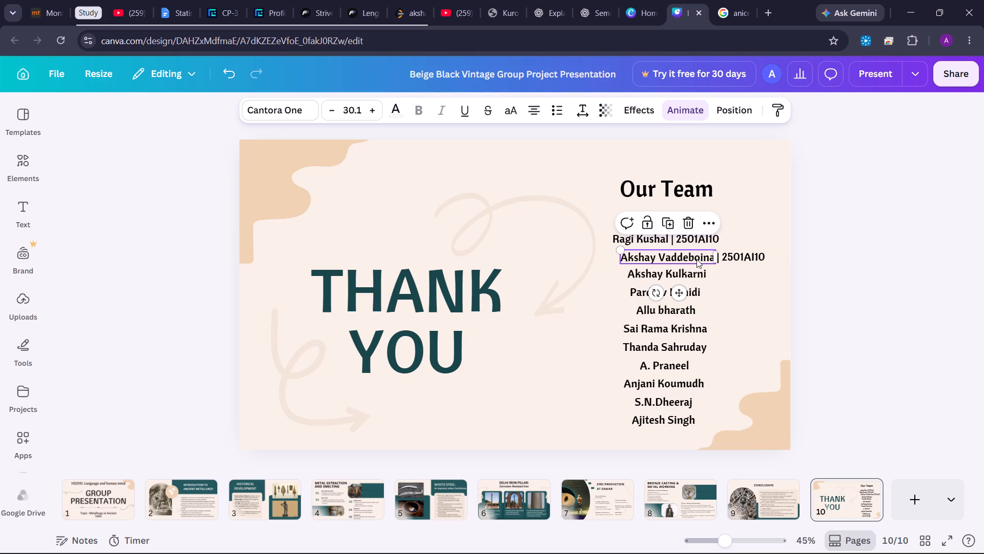
{"action": "left_click", "coordinate": [594, 301]}
{"action": "left_click_drag", "start_coordinate": [616, 253], "coordinate": [634, 279]}
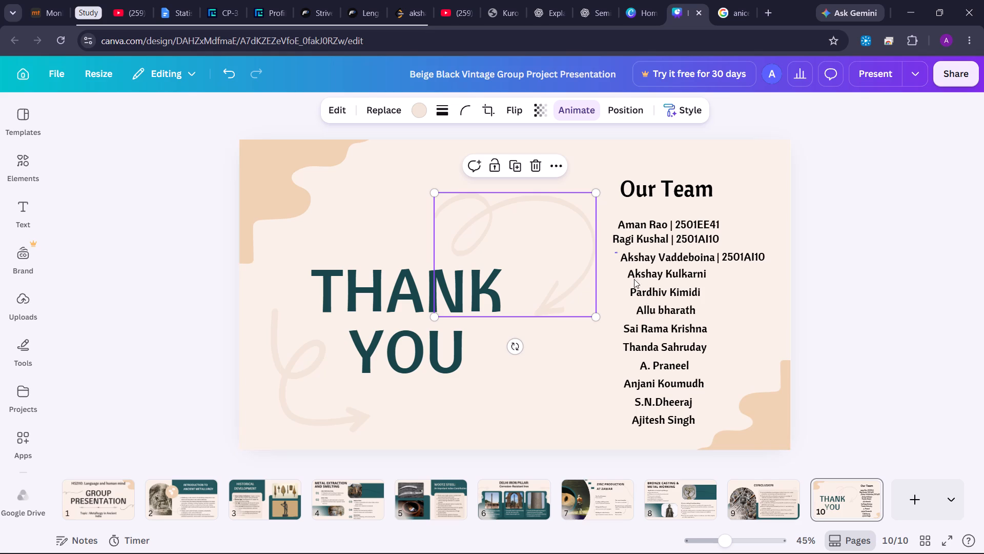
{"action": "left_click_drag", "start_coordinate": [634, 279], "coordinate": [685, 438]}
{"action": "left_click_drag", "start_coordinate": [693, 369], "coordinate": [657, 369]}
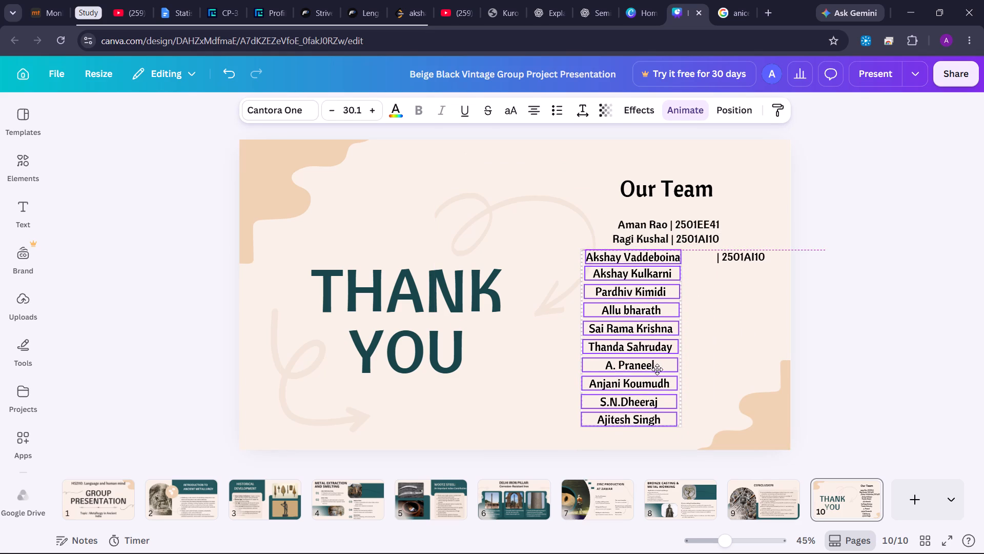
{"action": "left_click_drag", "start_coordinate": [657, 369], "coordinate": [646, 370]}
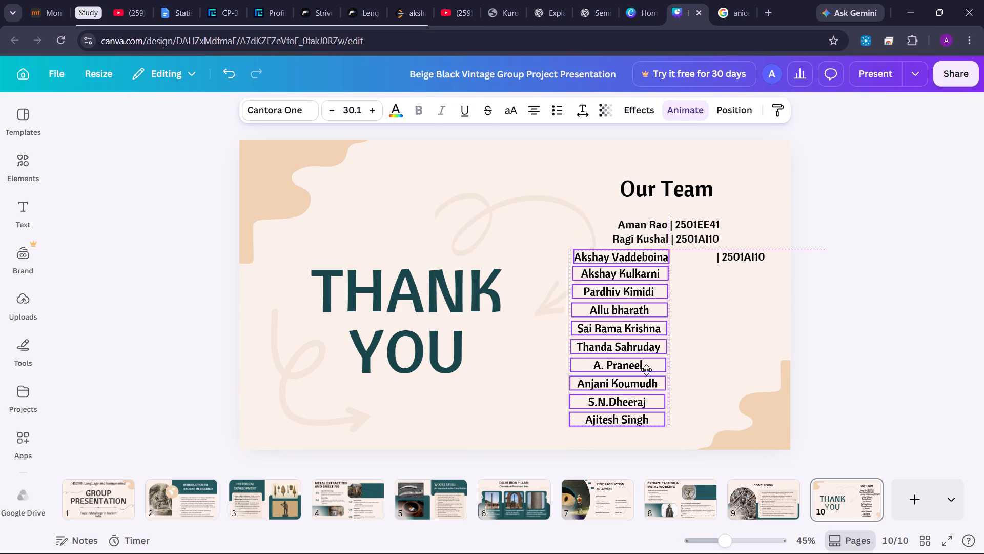
{"action": "left_click_drag", "start_coordinate": [646, 370], "coordinate": [647, 370]}
{"action": "left_click", "coordinate": [681, 344]}
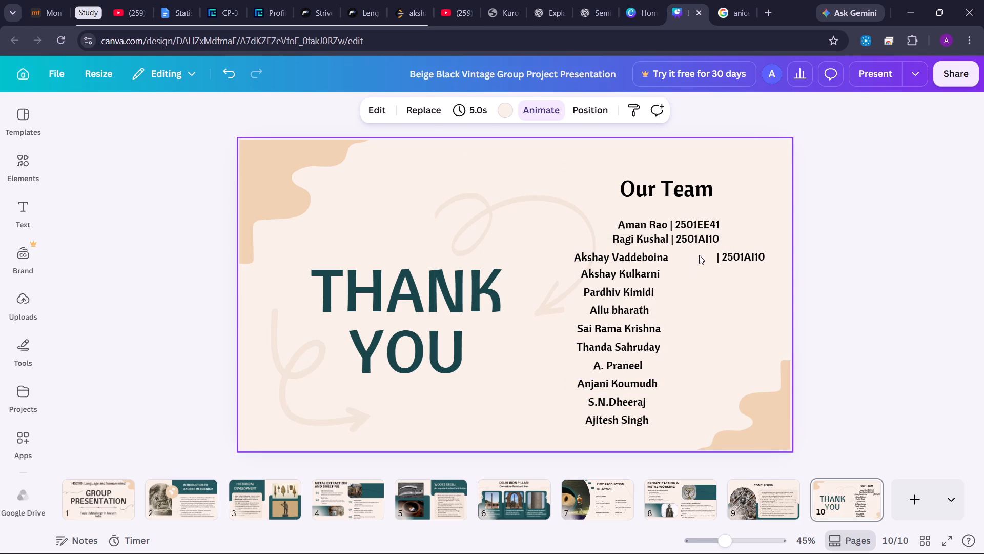
Move the third member's separate roll-number text next to their name, lining its vertical bar up with the lines above.
{"action": "left_click_drag", "start_coordinate": [703, 251], "coordinate": [767, 262]}
{"action": "left_click_drag", "start_coordinate": [767, 253], "coordinate": [723, 255]}
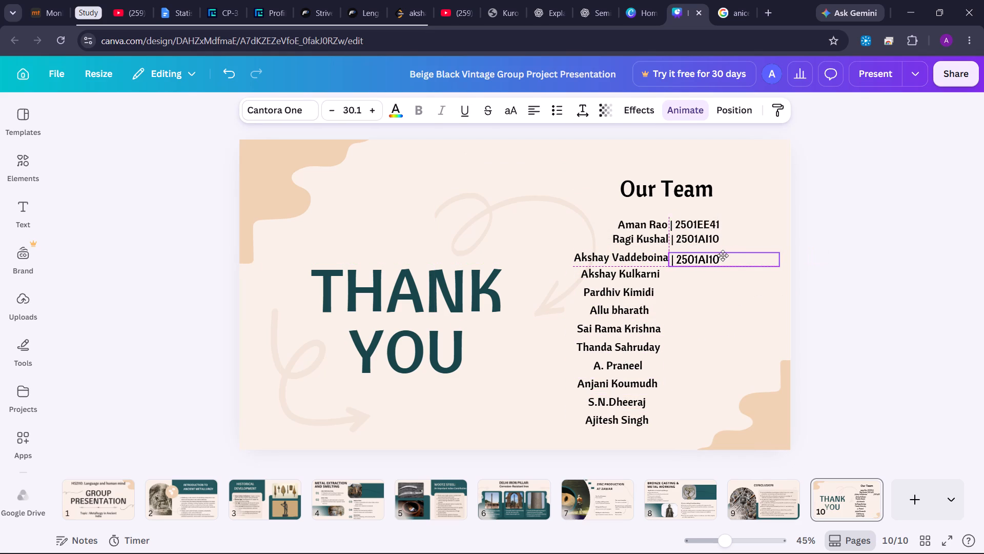
{"action": "left_click_drag", "start_coordinate": [723, 255], "coordinate": [722, 254]}
Nudge the second and first team members' lines on the Thank You slide downward, evening the row spacing with their vertical bars aligned.
{"action": "scroll", "coordinate": [722, 254], "scroll_direction": "left", "scroll_amount": 1}
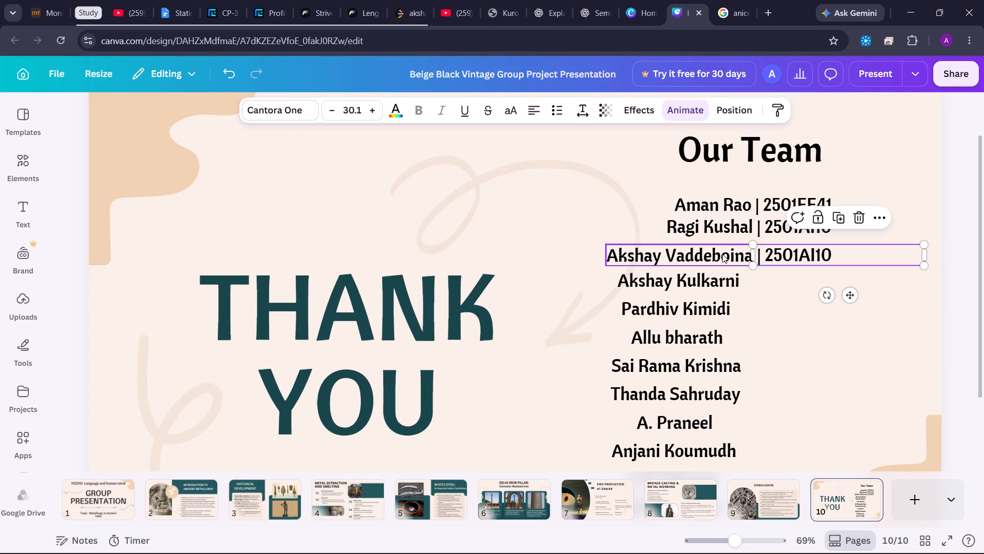
{"action": "scroll", "coordinate": [722, 254], "scroll_direction": "left", "scroll_amount": 2}
{"action": "scroll", "coordinate": [692, 324], "scroll_direction": "left", "scroll_amount": 1}
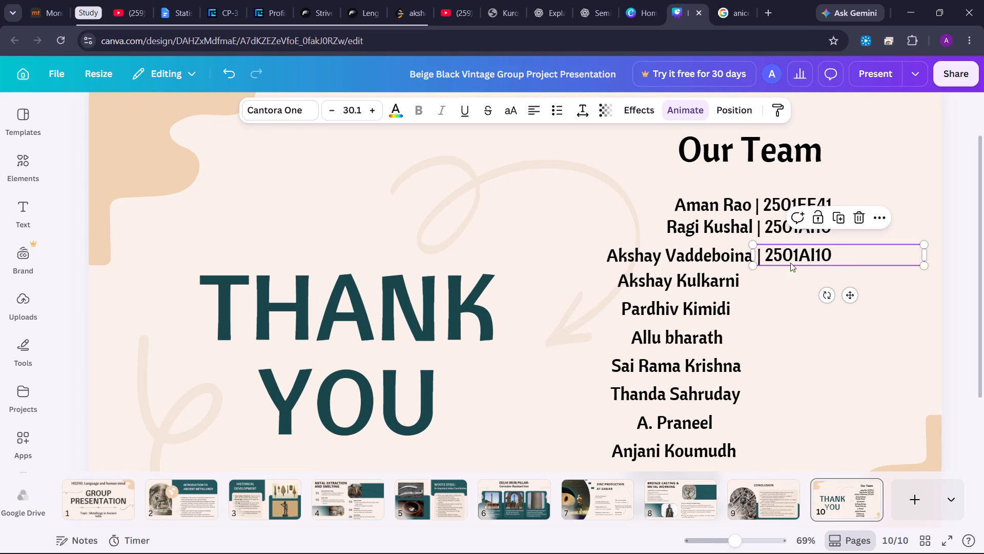
{"action": "left_click", "coordinate": [772, 302]}
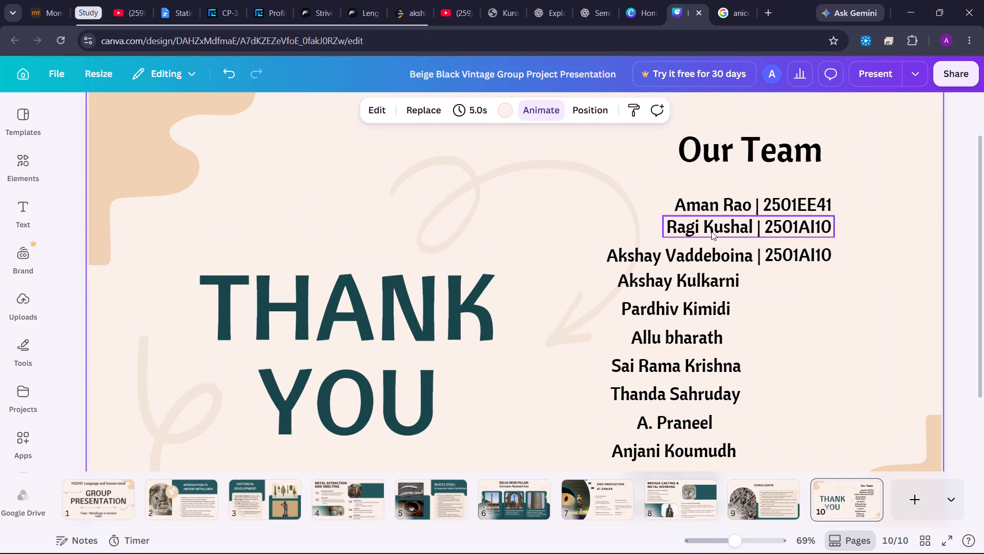
{"action": "left_click", "coordinate": [712, 229]}
{"action": "left_click", "coordinate": [712, 229]}
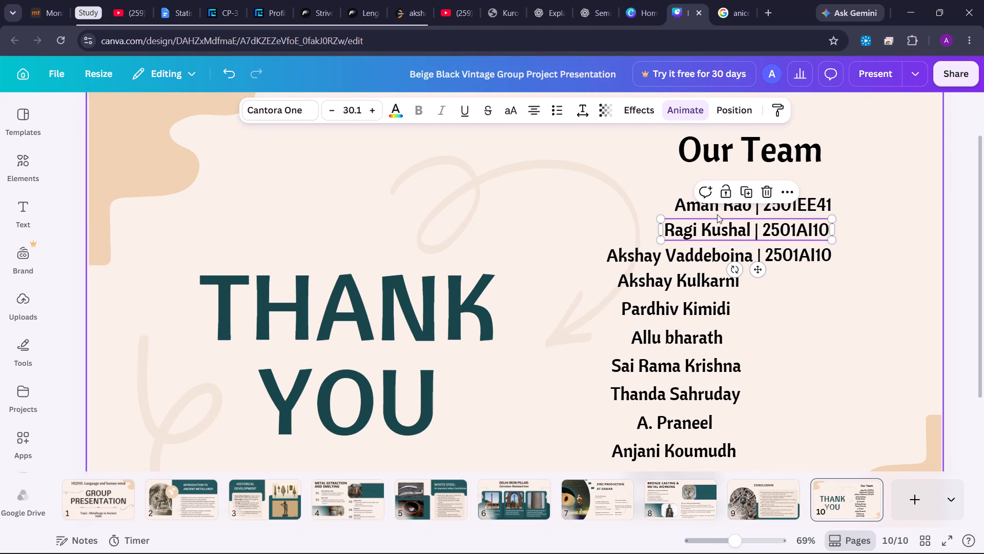
{"action": "left_click", "coordinate": [719, 208]}
{"action": "left_click", "coordinate": [719, 208]}
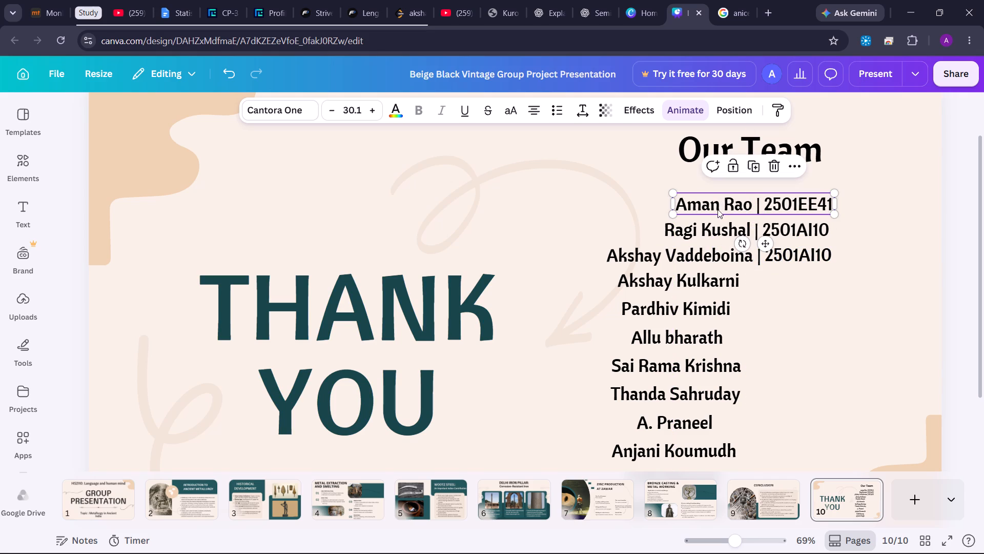
{"action": "left_click", "coordinate": [788, 319]}
{"action": "left_click", "coordinate": [785, 203]}
{"action": "left_click", "coordinate": [784, 203]}
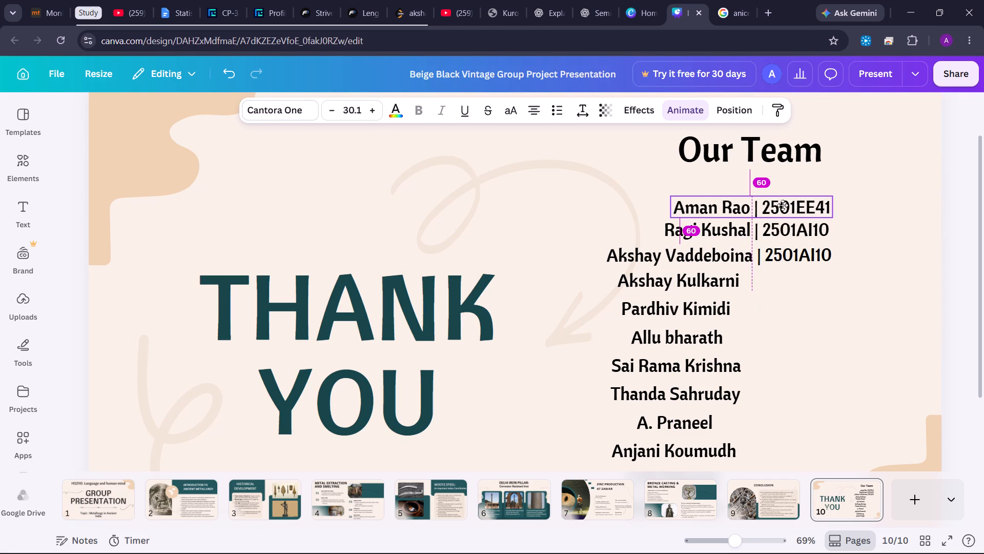
Fine-tune the third member's roll-number text and the second member's line horizontally so the top three rows' vertical bars line up.
{"action": "left_click", "coordinate": [777, 222]}
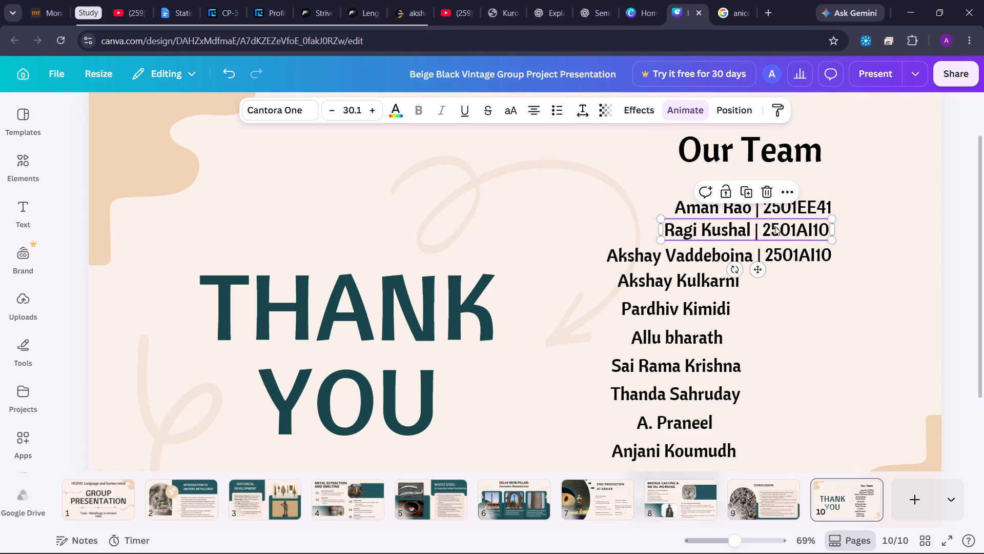
{"action": "left_click", "coordinate": [775, 287]}
{"action": "left_click", "coordinate": [776, 261]}
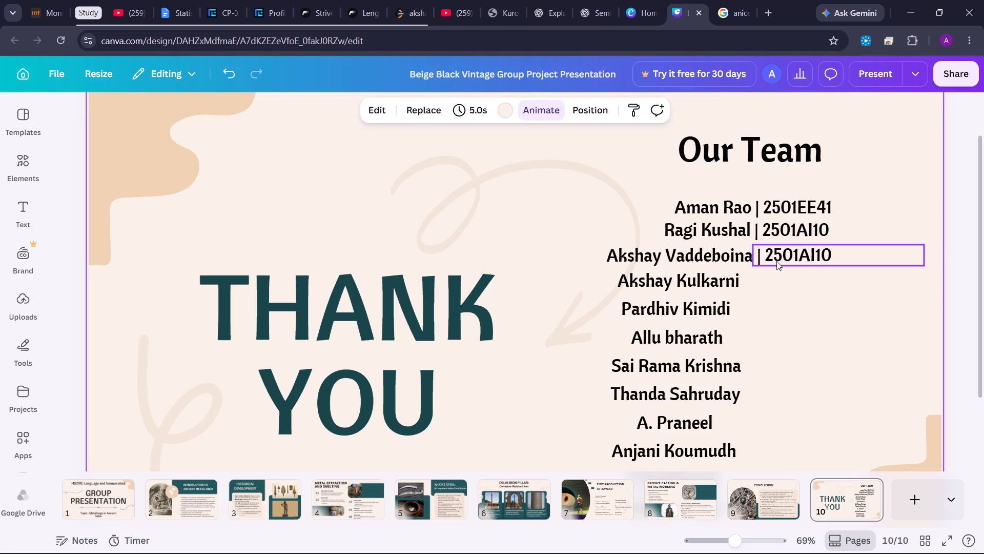
{"action": "left_click", "coordinate": [780, 252]}
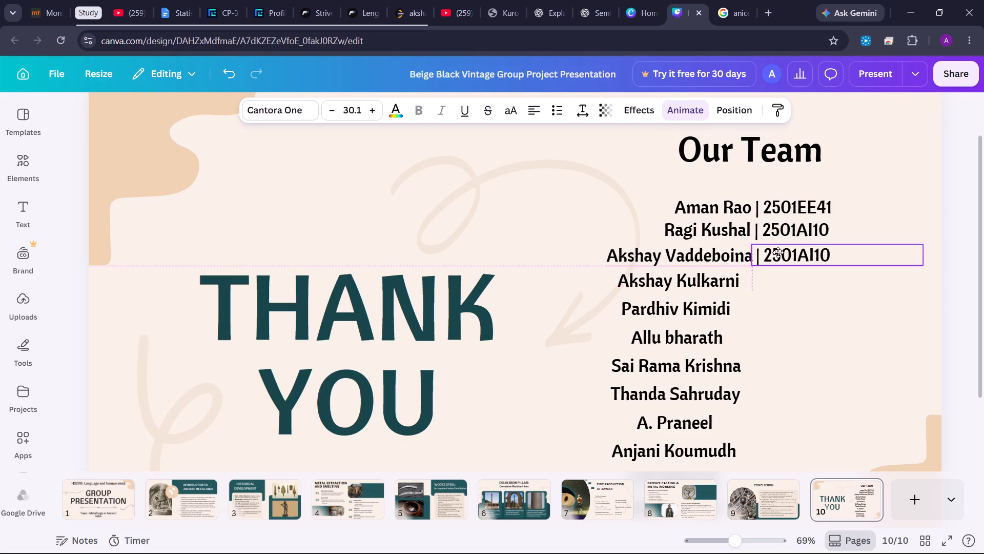
{"action": "left_click", "coordinate": [771, 228]}
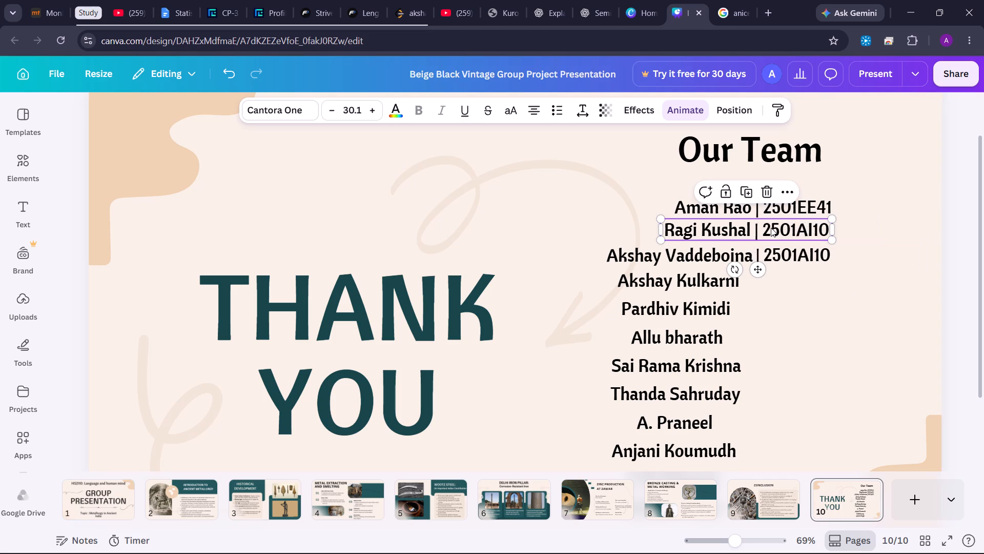
{"action": "left_click", "coordinate": [771, 228]}
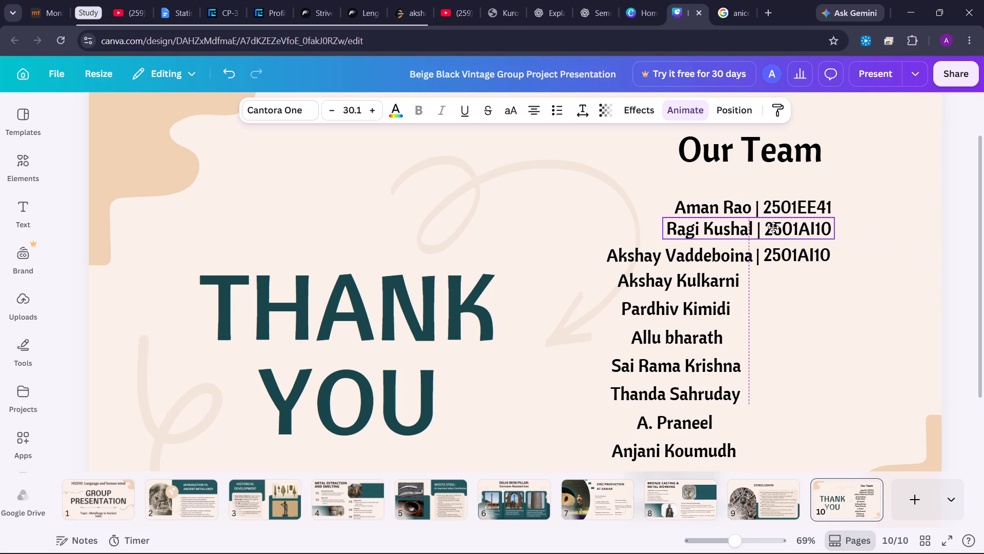
{"action": "left_click", "coordinate": [792, 309]}
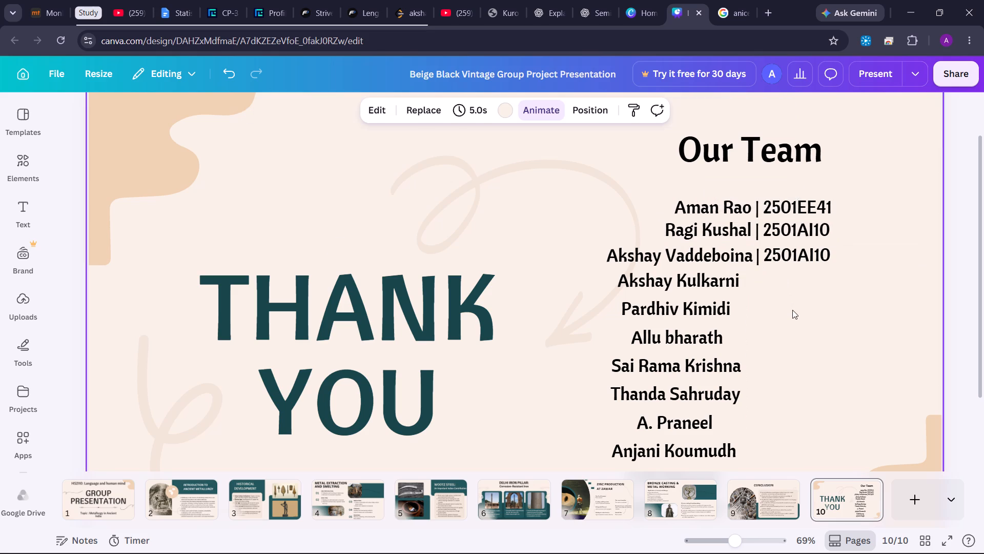
Duplicate the third member's roll-number text and place the copy beside the fourth member's name, in line with the vertical bars above.
{"action": "left_click", "coordinate": [787, 261]}
{"action": "key", "text": "ctrl+d"}
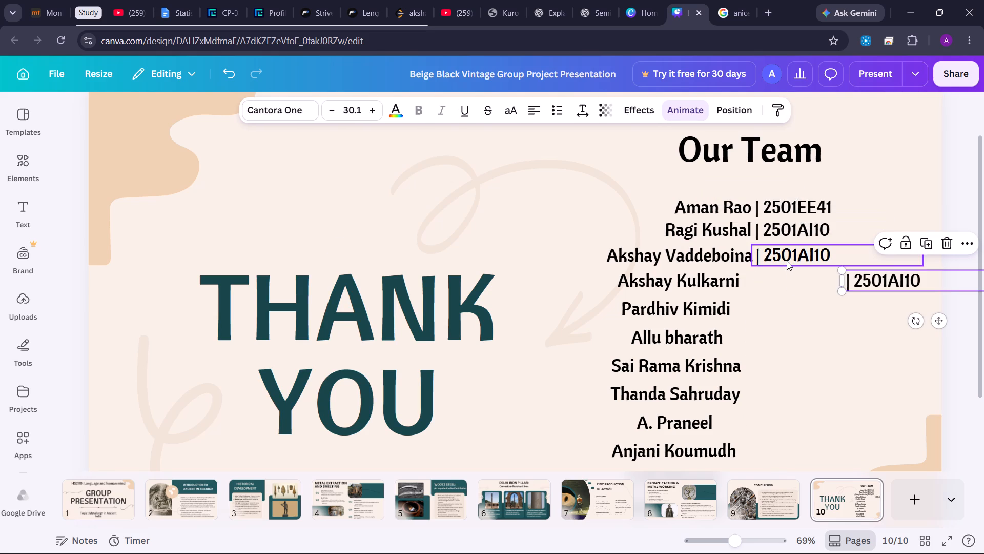
{"action": "left_click_drag", "start_coordinate": [866, 285], "coordinate": [775, 287]}
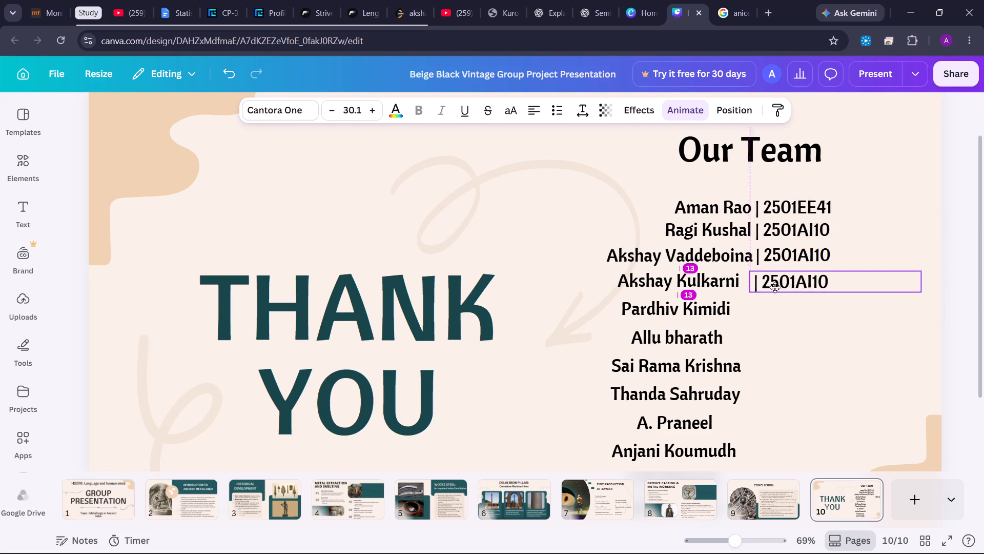
{"action": "left_click_drag", "start_coordinate": [775, 287], "coordinate": [776, 286]}
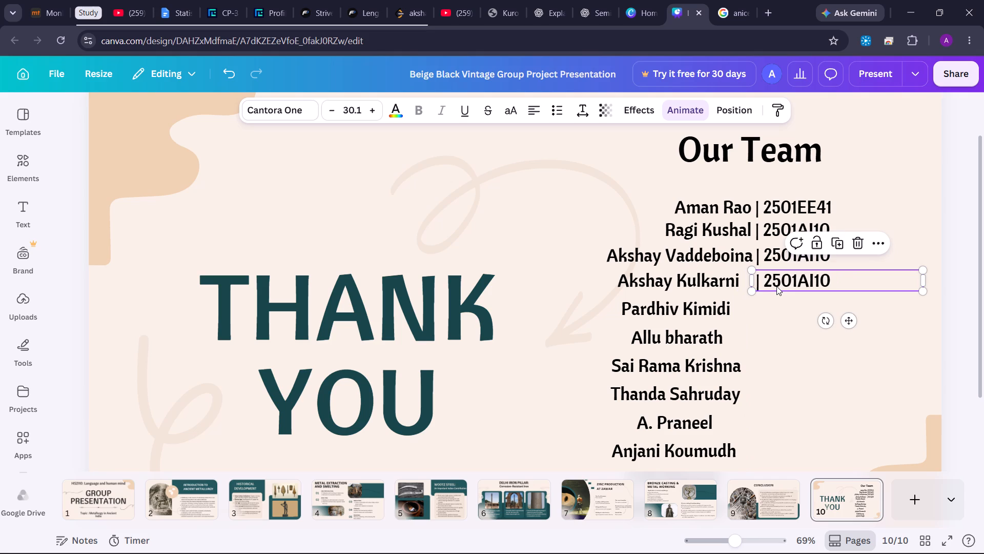
Duplicate the fourth row's roll-number text seven times at the same spacing down the column beside the remaining names.
{"action": "key", "text": "ctrl+d"}
{"action": "key", "text": "ctrl+d"}
{"action": "key", "text": "ctrl+d"}
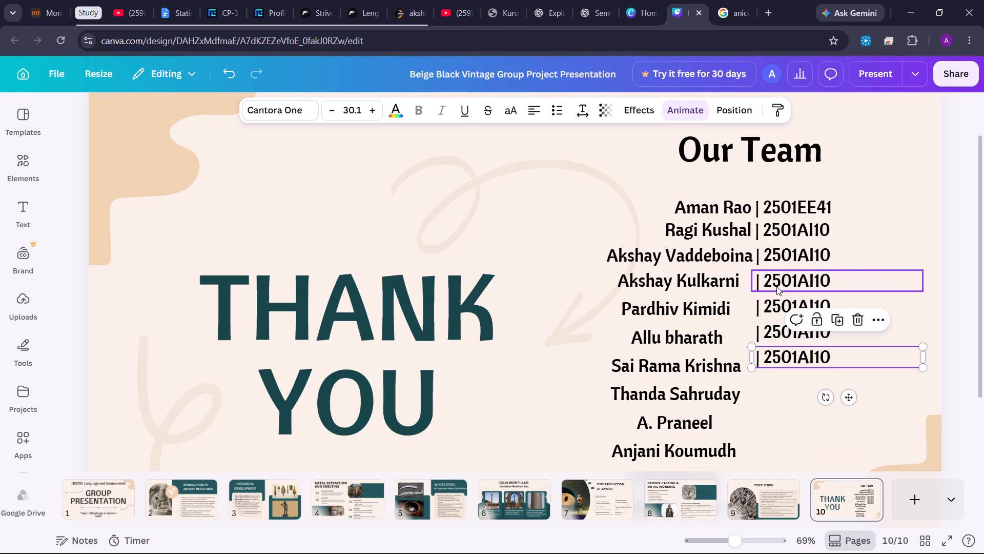
{"action": "key", "text": "ctrl+d"}
{"action": "key", "text": "ctrl+d"}
{"action": "key", "text": "ctrl+d"}
{"action": "key", "text": "ctrl+d"}
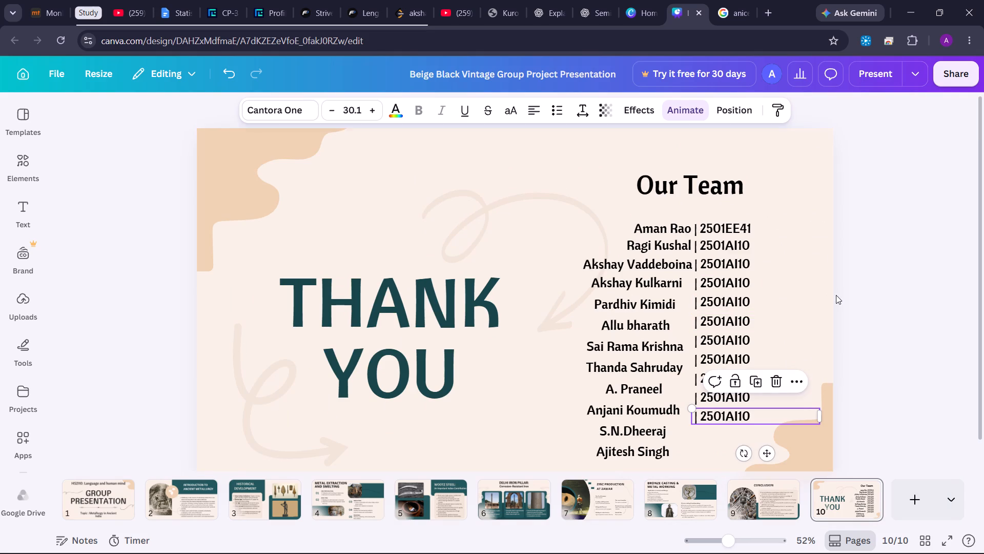
Update the third member's roll number with branch code ME and that member's own last two digits.
{"action": "double_click", "coordinate": [726, 263]}
{"action": "left_click", "coordinate": [737, 264]}
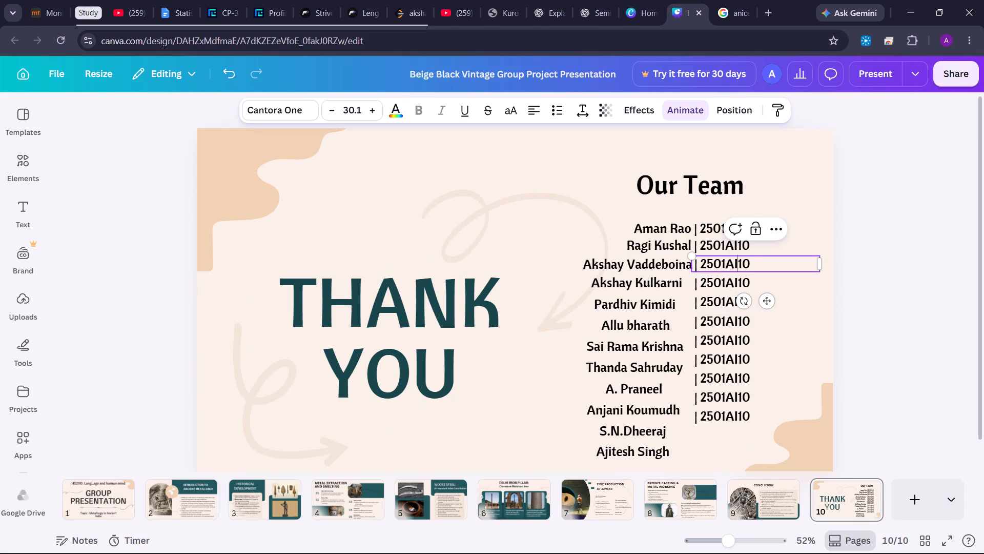
{"action": "key", "text": "BackSpace"}
{"action": "key", "text": "BackSpace"}
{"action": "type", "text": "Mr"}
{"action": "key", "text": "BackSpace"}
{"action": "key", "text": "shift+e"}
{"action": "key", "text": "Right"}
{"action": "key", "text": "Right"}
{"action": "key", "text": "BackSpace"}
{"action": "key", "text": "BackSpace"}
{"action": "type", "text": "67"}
Update the fourth member's roll number with branch code CS and that member's own last two digits.
{"action": "double_click", "coordinate": [734, 284]}
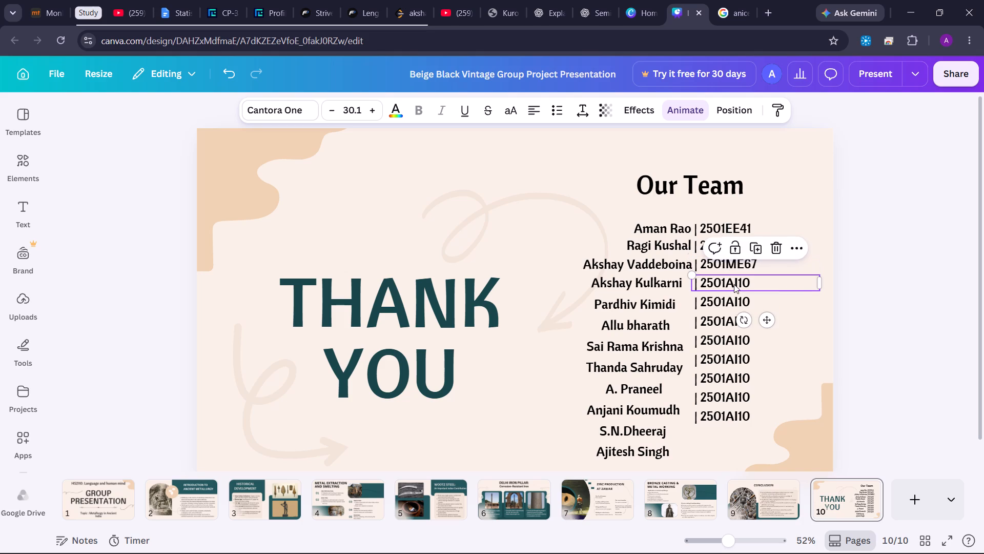
{"action": "left_click", "coordinate": [734, 284]}
{"action": "key", "text": "BackSpace"}
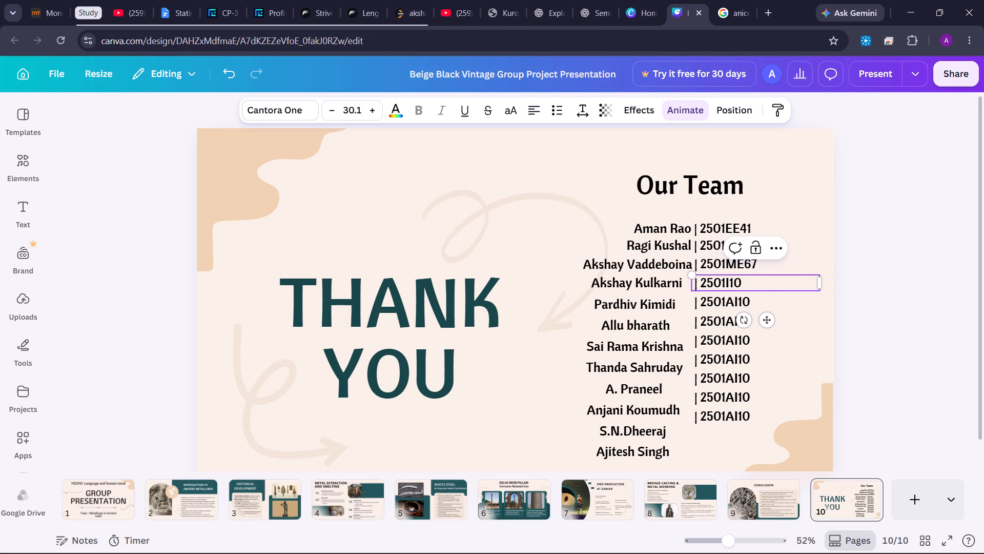
{"action": "key", "text": "shift+c"}
{"action": "key", "text": "Right"}
{"action": "key", "text": "BackSpace"}
{"action": "key", "text": "shift+s"}
{"action": "key", "text": "Right"}
{"action": "key", "text": "Right"}
{"action": "key", "text": "BackSpace"}
{"action": "key", "text": "BackSpace"}
{"action": "type", "text": "37"}
Replace the branch code and the digit following it in the fifth member's roll number with CS.
{"action": "double_click", "coordinate": [747, 301]}
{"action": "left_click", "coordinate": [747, 301]}
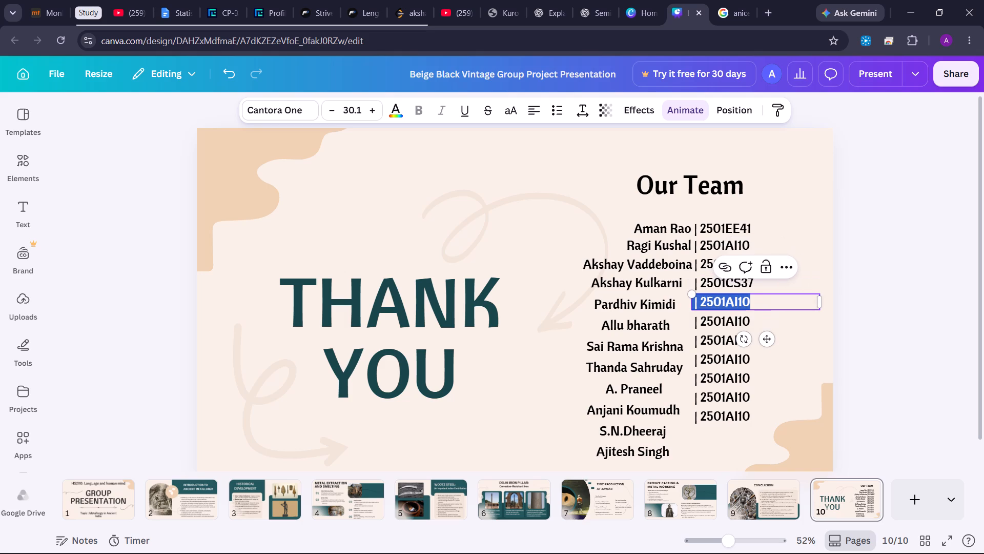
{"action": "left_click", "coordinate": [740, 303]}
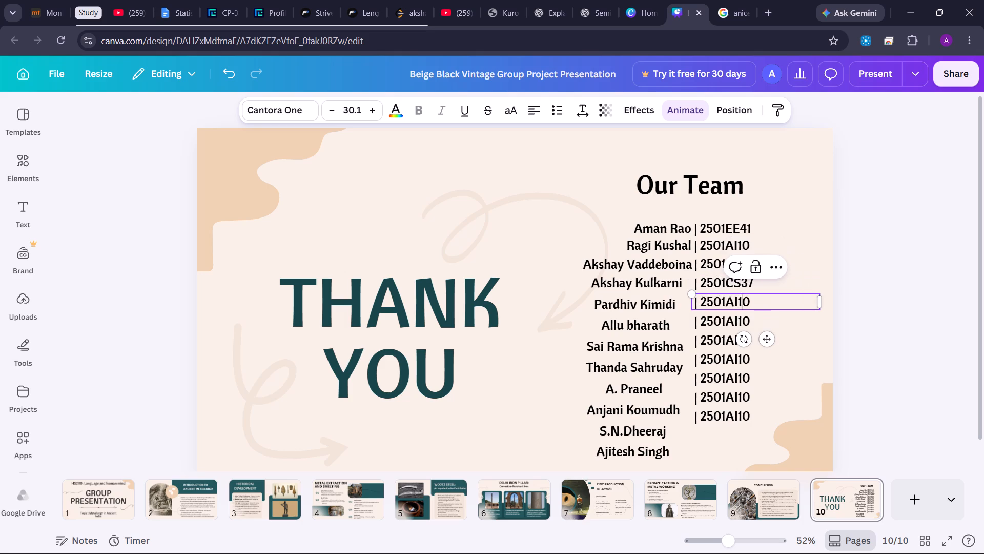
{"action": "key", "text": "BackSpace"}
{"action": "key", "text": "BackSpace"}
{"action": "key", "text": "BackSpace"}
{"action": "type", "text": "CS"}
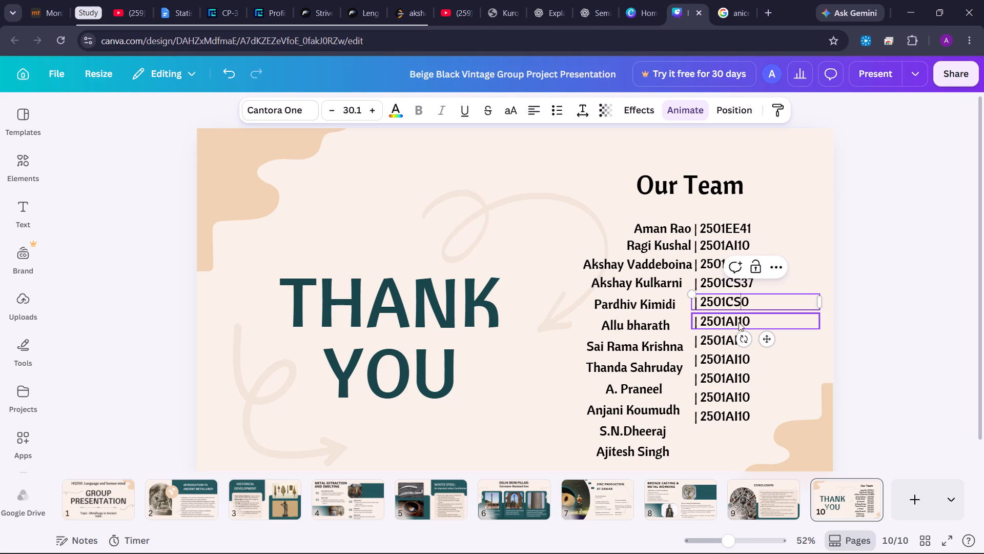
Update the sixth member's roll number with branch code ME and that member's own last two digits.
{"action": "triple_click", "coordinate": [739, 322]}
{"action": "left_click", "coordinate": [739, 322]}
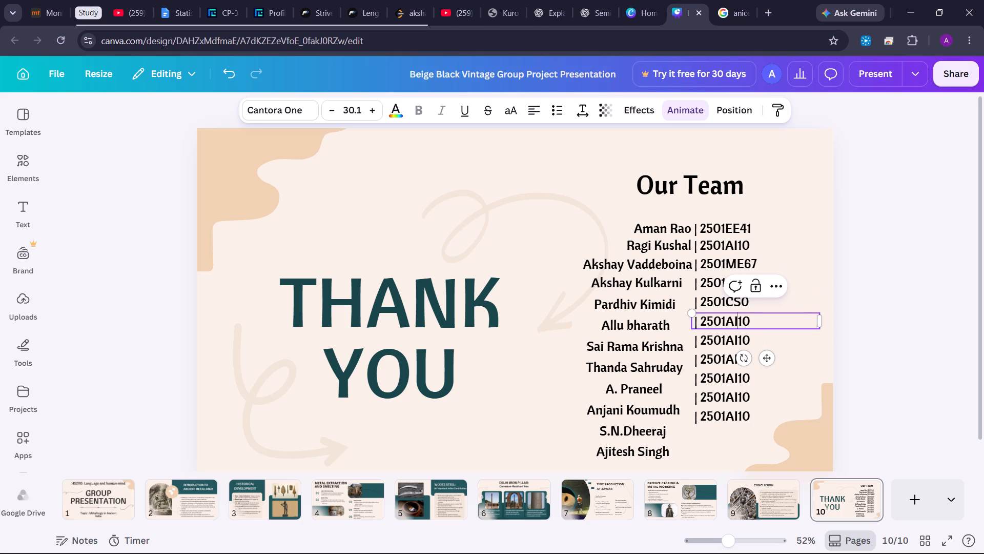
{"action": "key", "text": "BackSpace"}
{"action": "key", "text": "BackSpace"}
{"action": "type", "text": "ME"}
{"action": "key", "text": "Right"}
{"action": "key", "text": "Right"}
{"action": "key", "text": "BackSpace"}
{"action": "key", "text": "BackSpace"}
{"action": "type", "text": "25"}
Update the seventh member's roll number with capitalised branch code ME and that member's own last two digits.
{"action": "double_click", "coordinate": [737, 340]}
{"action": "left_click", "coordinate": [737, 340]}
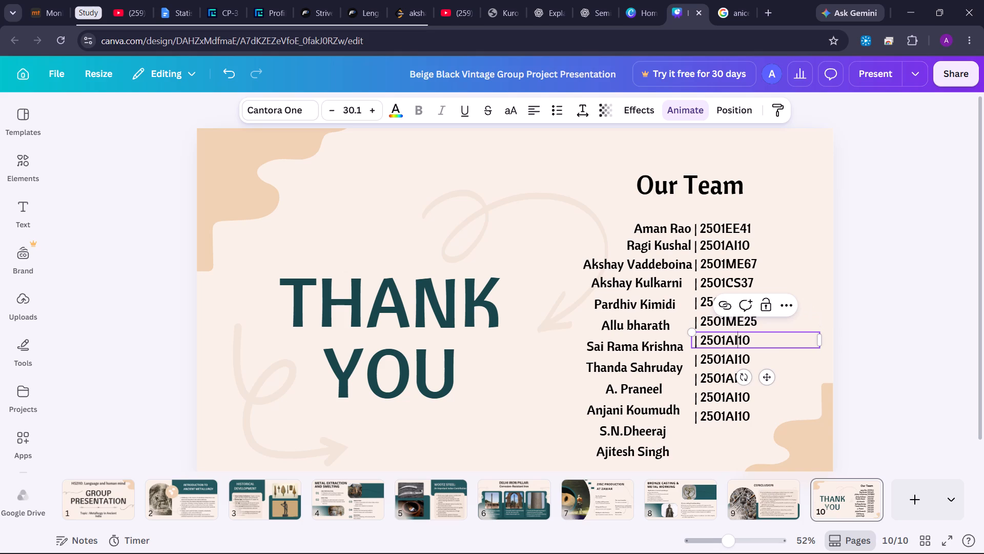
{"action": "key", "text": "BackSpace"}
{"action": "key", "text": "BackSpace"}
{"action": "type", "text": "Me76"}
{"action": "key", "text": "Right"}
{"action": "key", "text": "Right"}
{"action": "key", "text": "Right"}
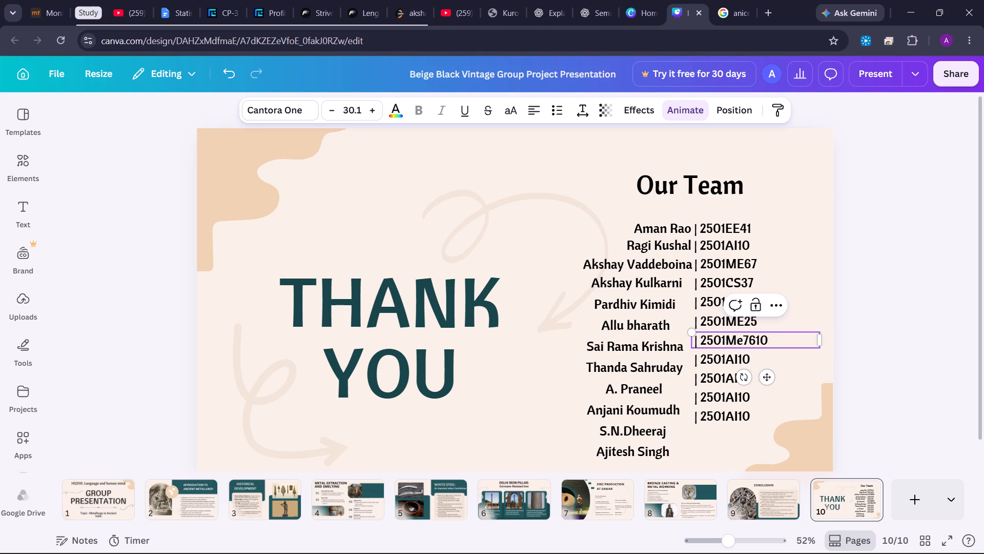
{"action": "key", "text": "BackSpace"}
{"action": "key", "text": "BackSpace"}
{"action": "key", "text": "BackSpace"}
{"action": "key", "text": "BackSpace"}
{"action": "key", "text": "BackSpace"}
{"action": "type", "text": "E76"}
Duplicate the last placeholder roll number to add a twelfth entry directly below it in the team list.
{"action": "double_click", "coordinate": [728, 359]}
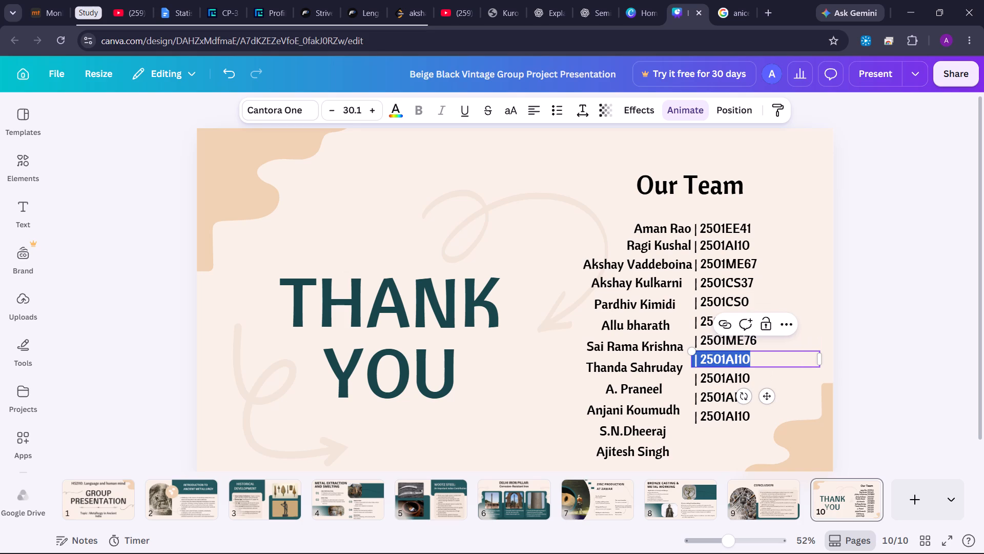
{"action": "left_click", "coordinate": [712, 434]}
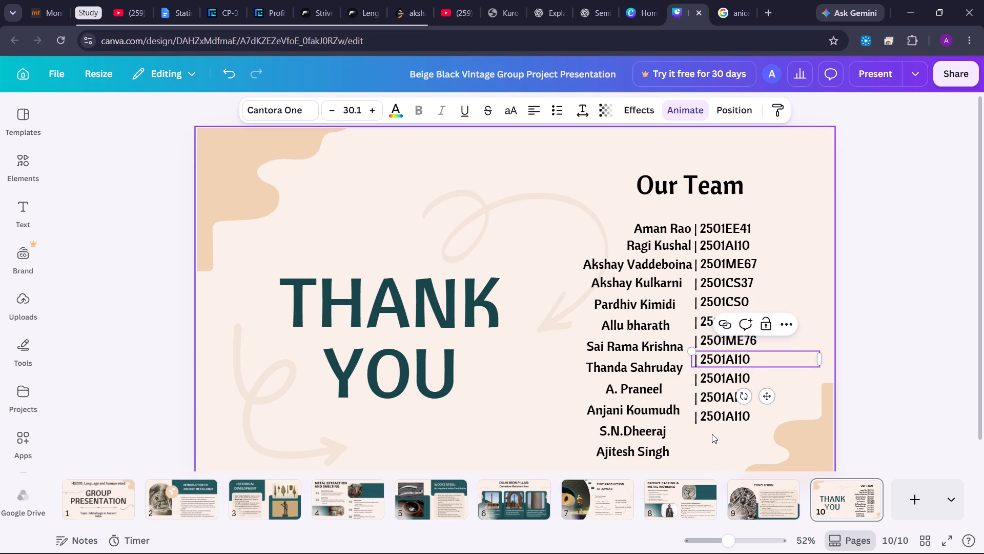
{"action": "left_click", "coordinate": [722, 417]}
{"action": "key", "text": "ctrl+d"}
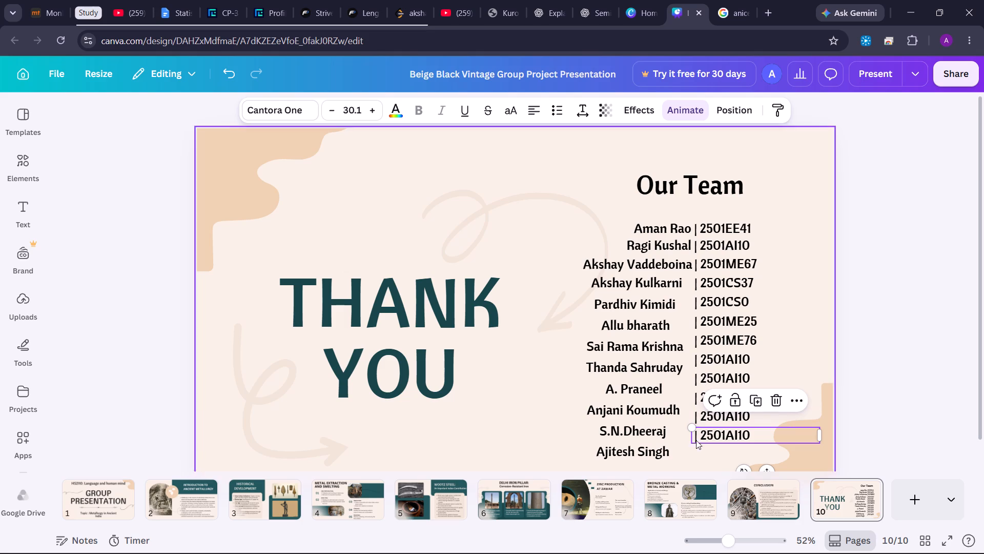
{"action": "scroll", "coordinate": [692, 451], "scroll_direction": "down", "scroll_amount": 1}
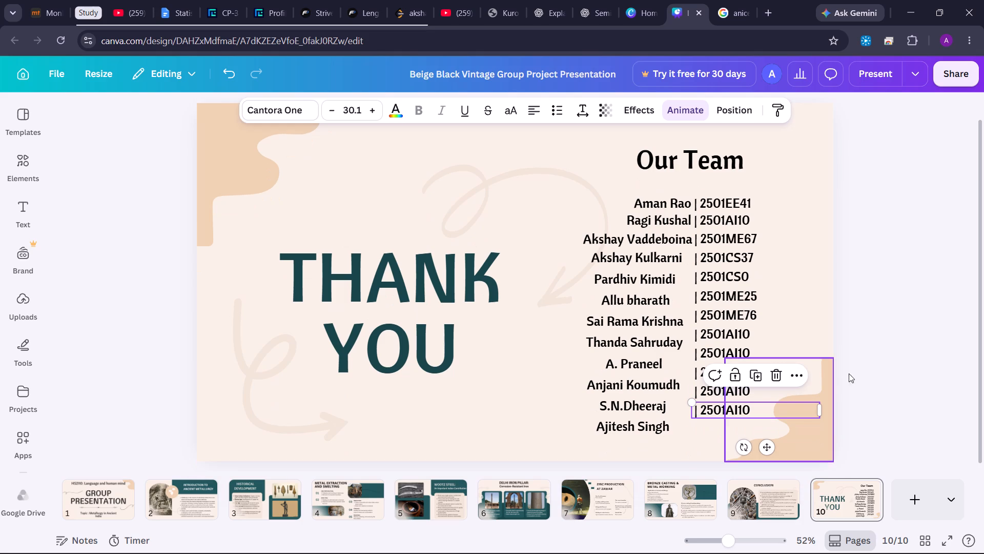
{"action": "left_click", "coordinate": [857, 368]}
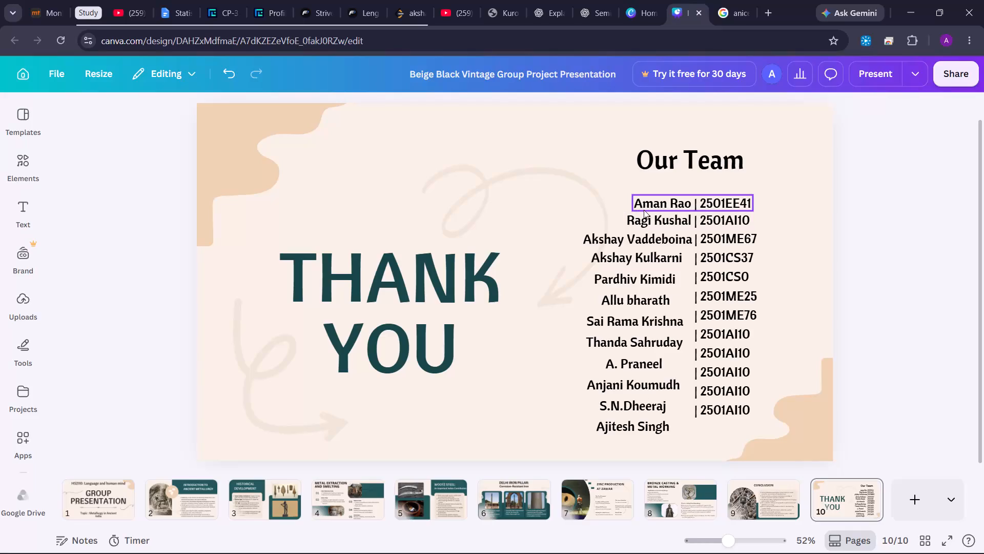
Move the fourth and fifth members' names rightward and level with their roll numbers so they end at the separators.
{"action": "left_click", "coordinate": [634, 252]}
{"action": "left_click_drag", "start_coordinate": [649, 259], "coordinate": [660, 258]}
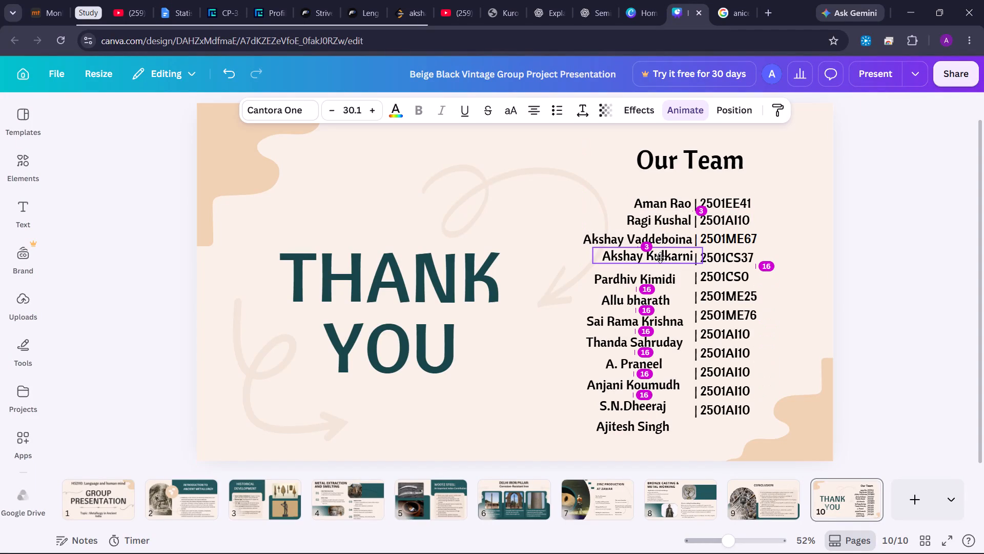
{"action": "left_click_drag", "start_coordinate": [660, 258], "coordinate": [658, 260]}
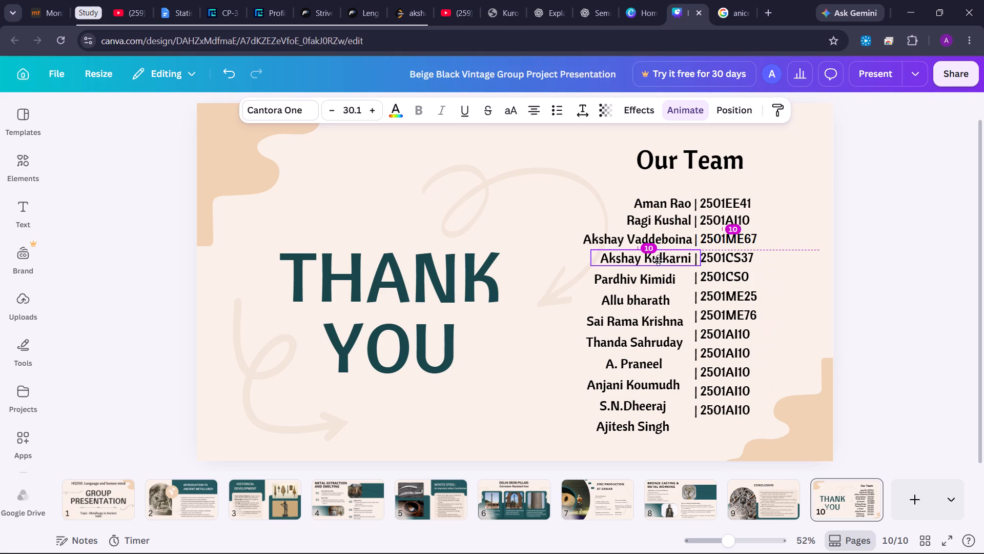
{"action": "left_click_drag", "start_coordinate": [658, 260], "coordinate": [660, 260]}
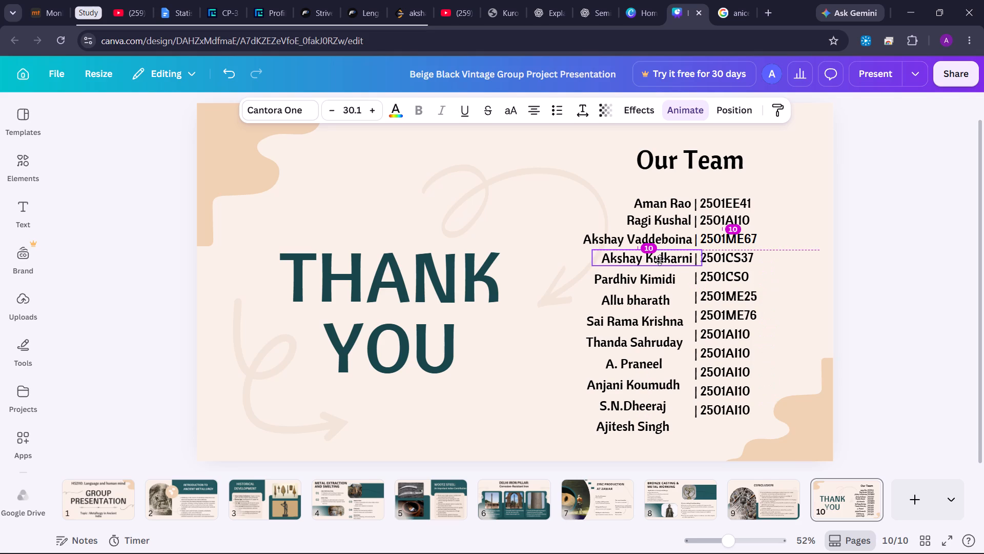
{"action": "left_click_drag", "start_coordinate": [660, 260], "coordinate": [659, 260]}
{"action": "left_click", "coordinate": [643, 281]}
{"action": "left_click_drag", "start_coordinate": [643, 281], "coordinate": [651, 277]}
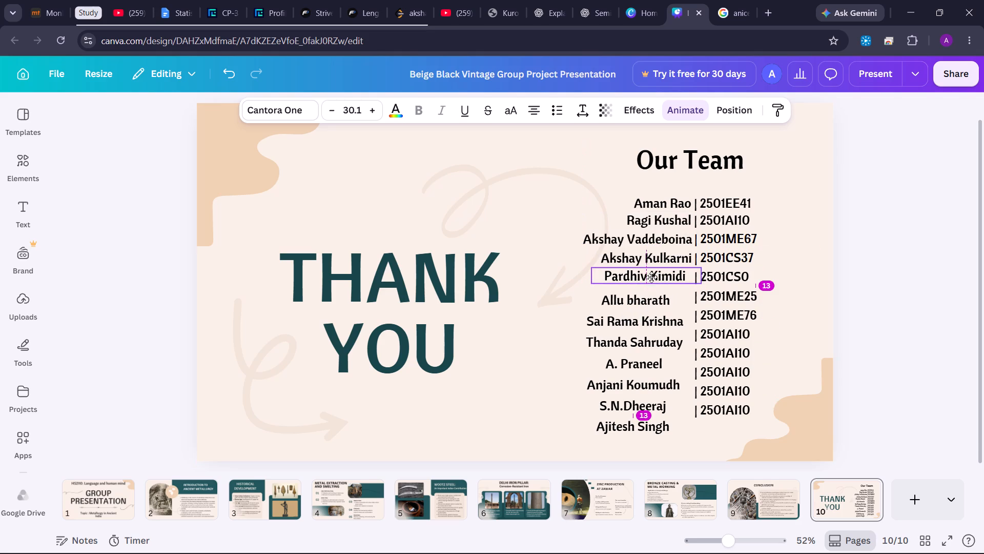
{"action": "left_click_drag", "start_coordinate": [651, 277], "coordinate": [659, 280]}
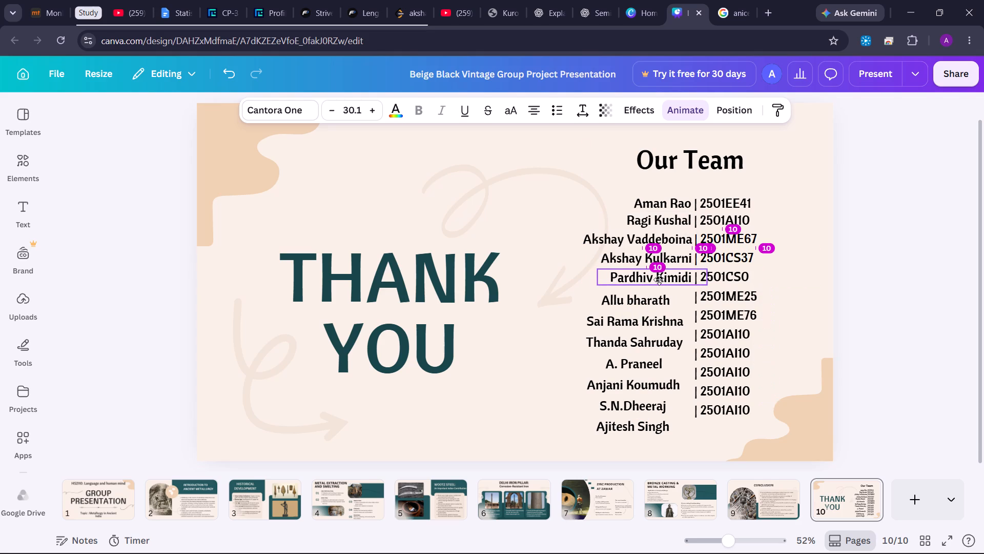
{"action": "left_click_drag", "start_coordinate": [659, 280], "coordinate": [659, 281]}
Move the twelfth and eleventh placeholder roll numbers down and leftward so each sits beside its member's name.
{"action": "scroll", "coordinate": [659, 281], "scroll_direction": "left", "scroll_amount": 1}
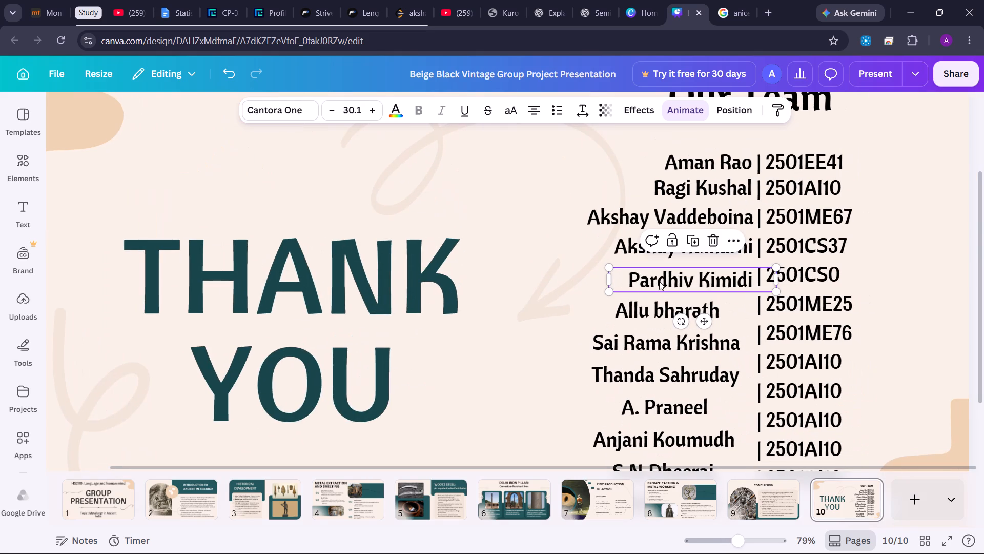
{"action": "left_click", "coordinate": [875, 263]}
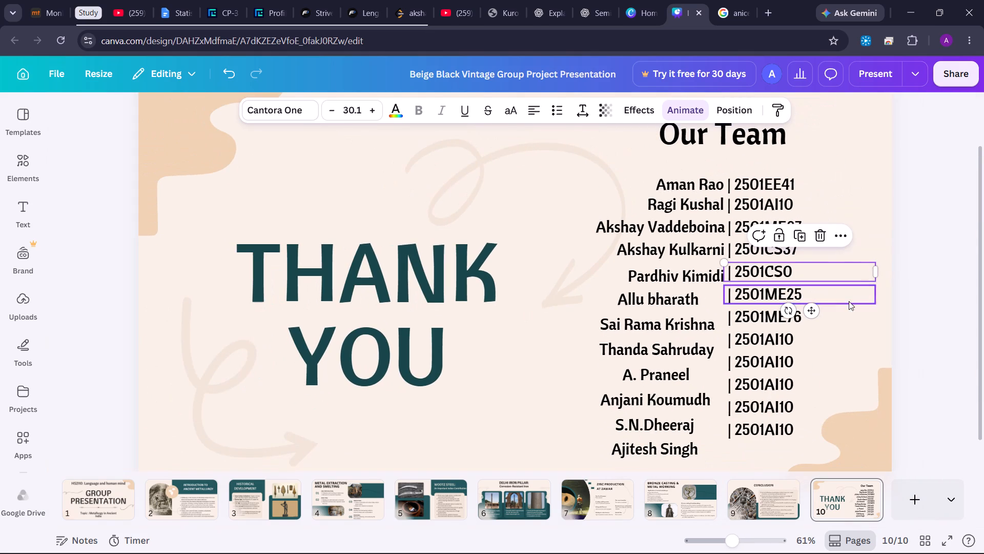
{"action": "left_click", "coordinate": [764, 432]}
{"action": "left_click_drag", "start_coordinate": [764, 432], "coordinate": [749, 448]}
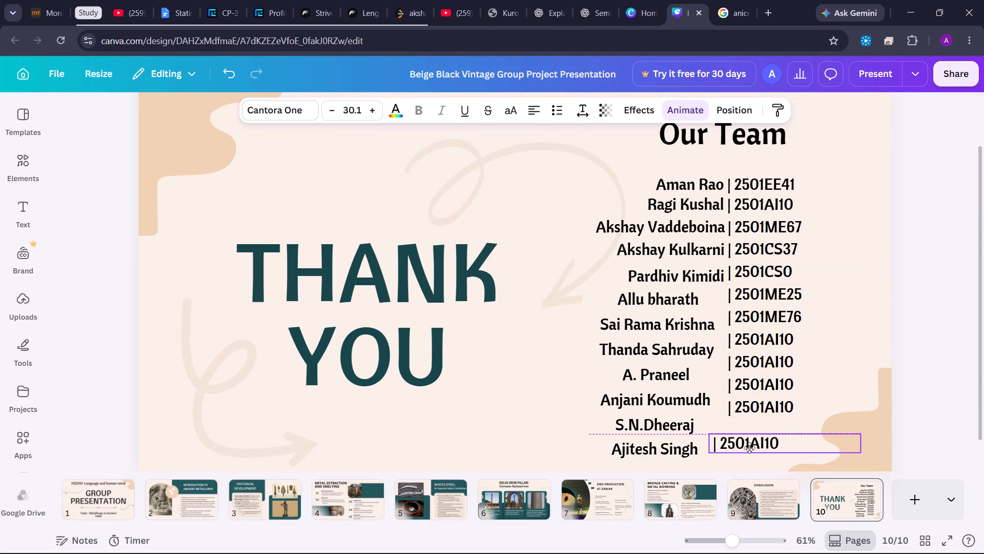
{"action": "left_click_drag", "start_coordinate": [749, 448], "coordinate": [734, 451]}
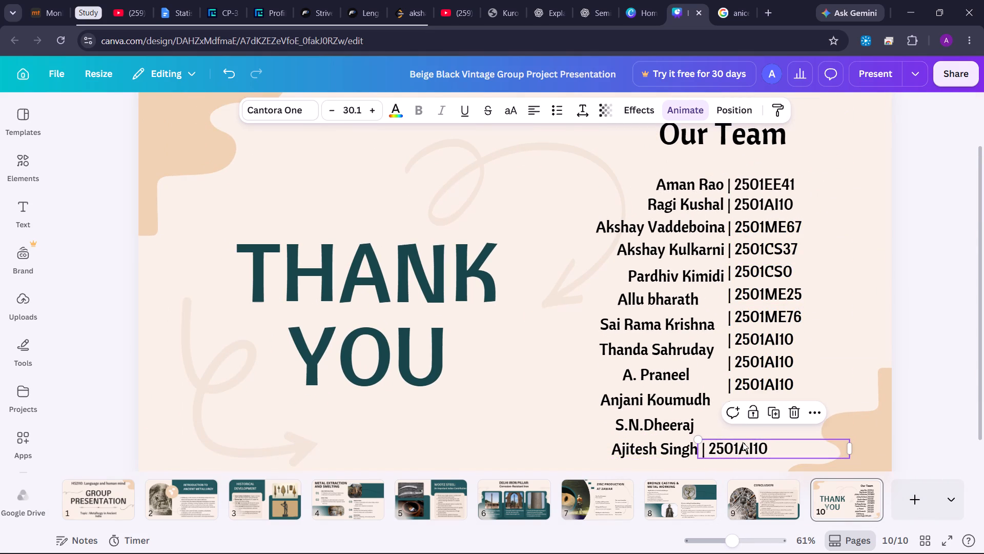
{"action": "left_click", "coordinate": [754, 430]}
{"action": "left_click", "coordinate": [770, 412]}
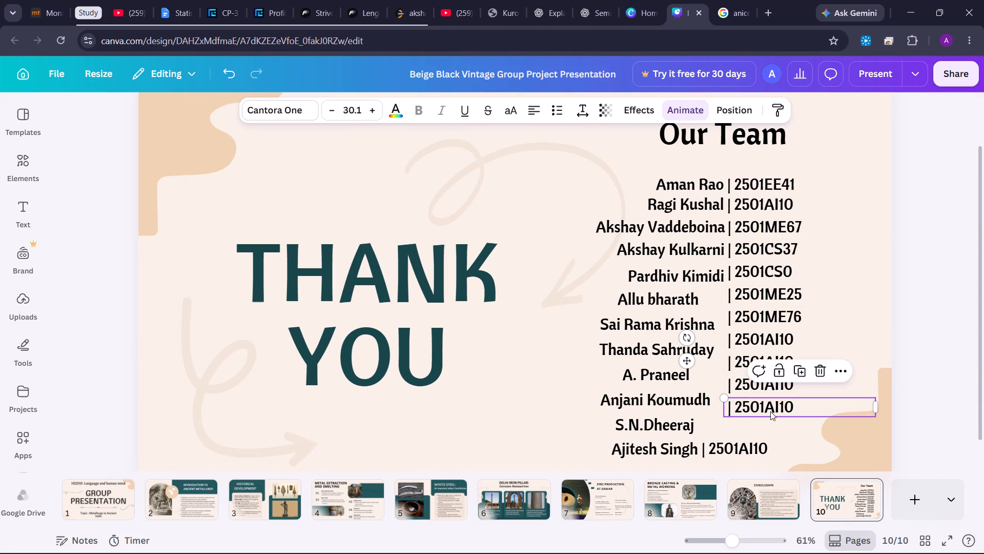
{"action": "left_click_drag", "start_coordinate": [770, 411], "coordinate": [744, 428]}
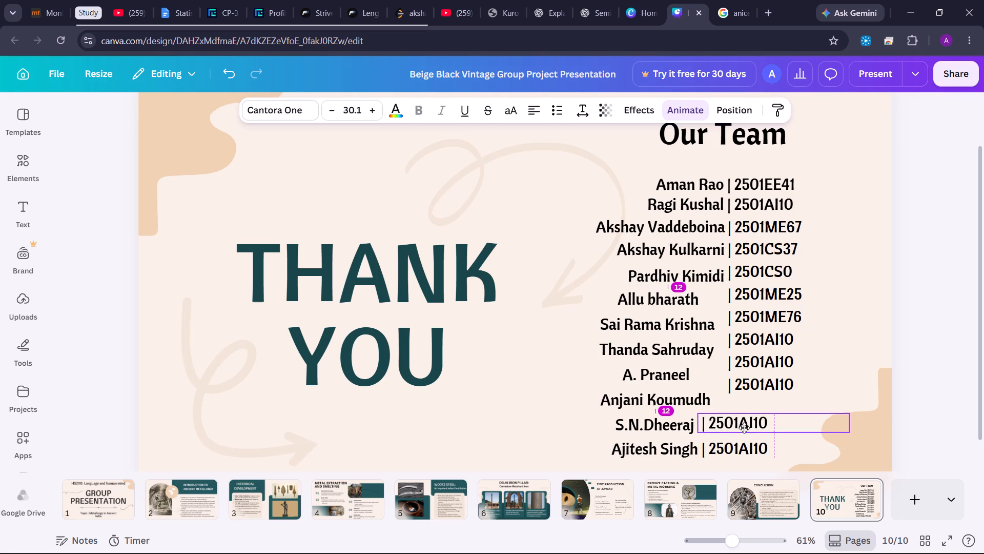
{"action": "left_click_drag", "start_coordinate": [744, 428], "coordinate": [744, 430]}
Move the tenth and ninth placeholder roll numbers down and leftward so each sits beside its member's name.
{"action": "left_click", "coordinate": [754, 409]}
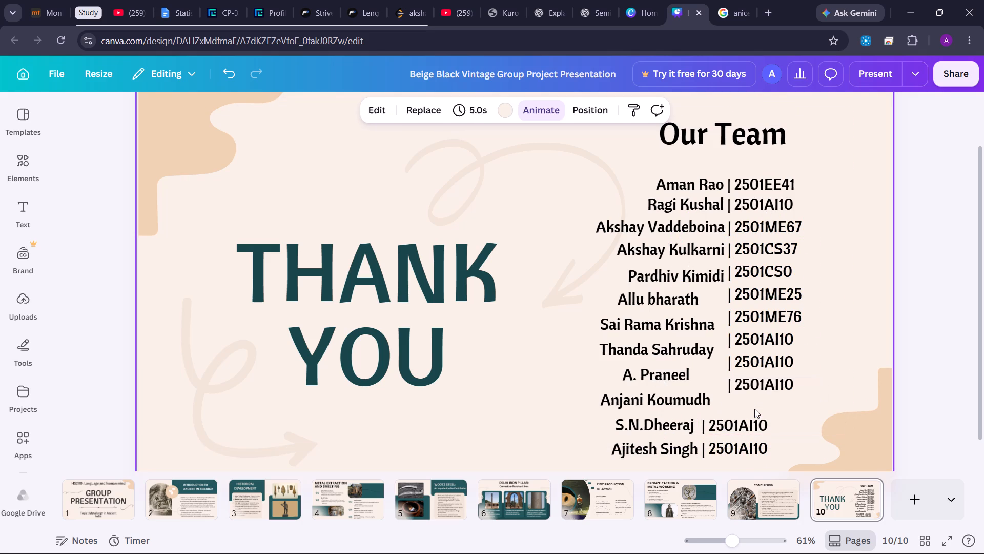
{"action": "left_click", "coordinate": [766, 386]}
{"action": "left_click_drag", "start_coordinate": [765, 386], "coordinate": [751, 400]}
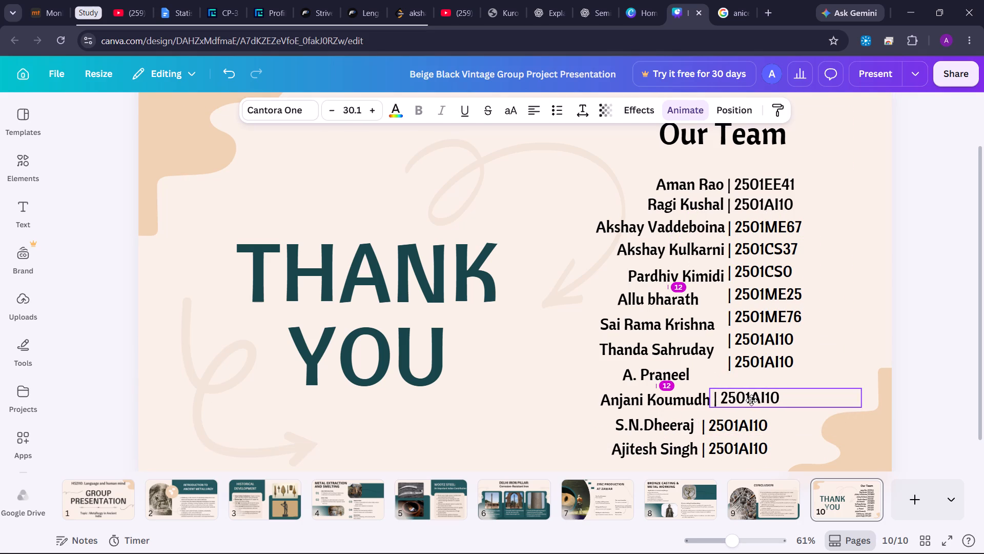
{"action": "left_click_drag", "start_coordinate": [751, 400], "coordinate": [751, 399]}
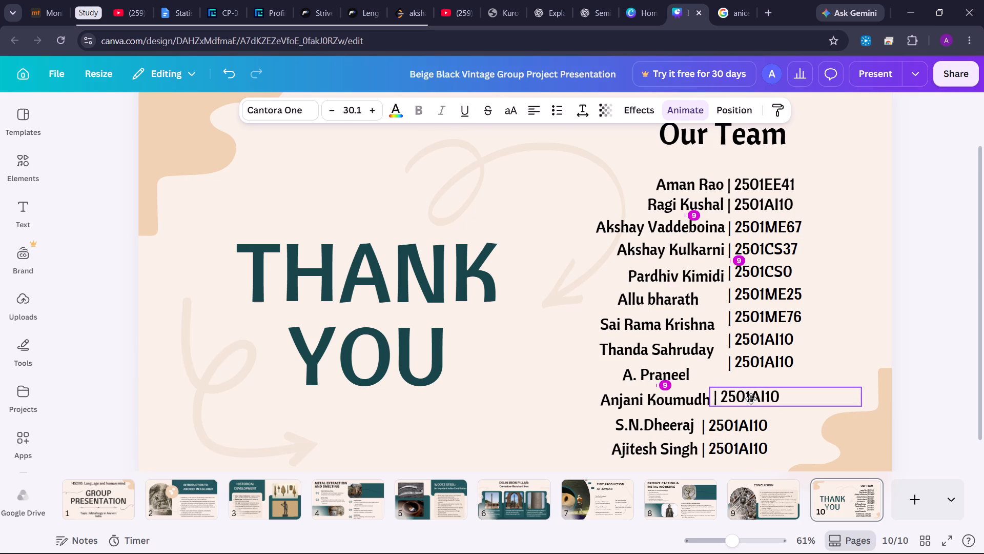
{"action": "left_click_drag", "start_coordinate": [751, 399], "coordinate": [750, 400]}
{"action": "left_click", "coordinate": [719, 379]}
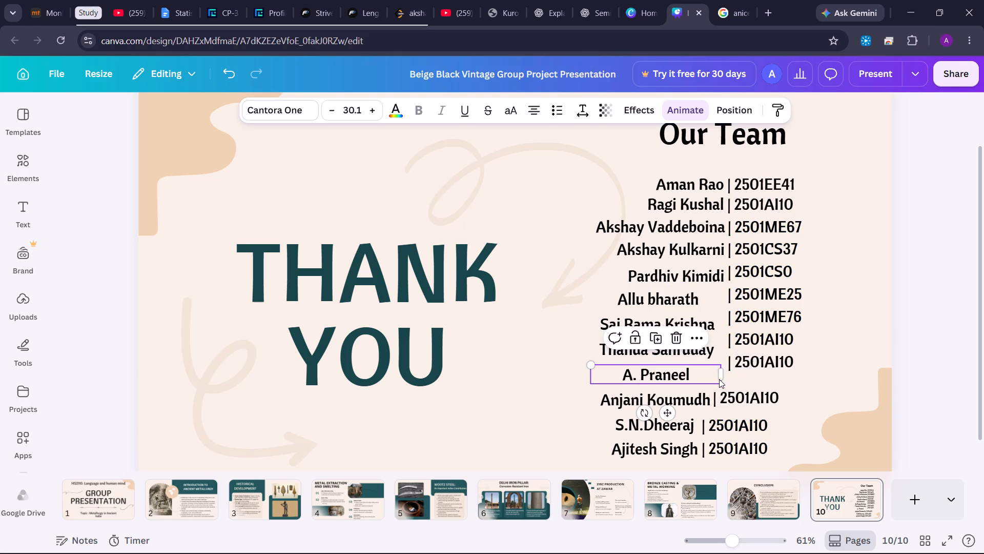
{"action": "left_click", "coordinate": [743, 363]}
{"action": "left_click_drag", "start_coordinate": [744, 363], "coordinate": [715, 373]}
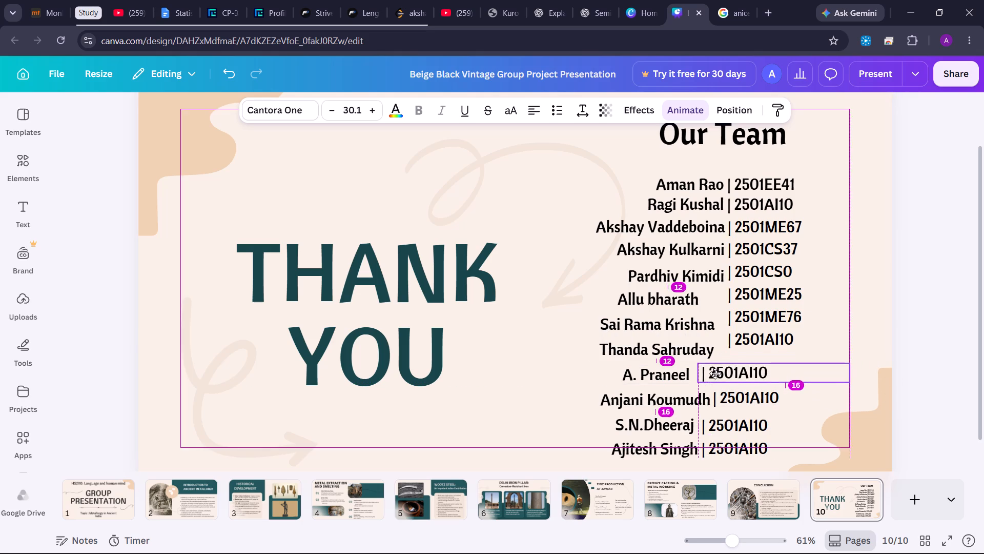
{"action": "left_click_drag", "start_coordinate": [715, 373], "coordinate": [707, 373]}
Move the eighth member's placeholder roll number down and slightly leftward so it sits beside that member's name.
{"action": "left_click", "coordinate": [732, 355]}
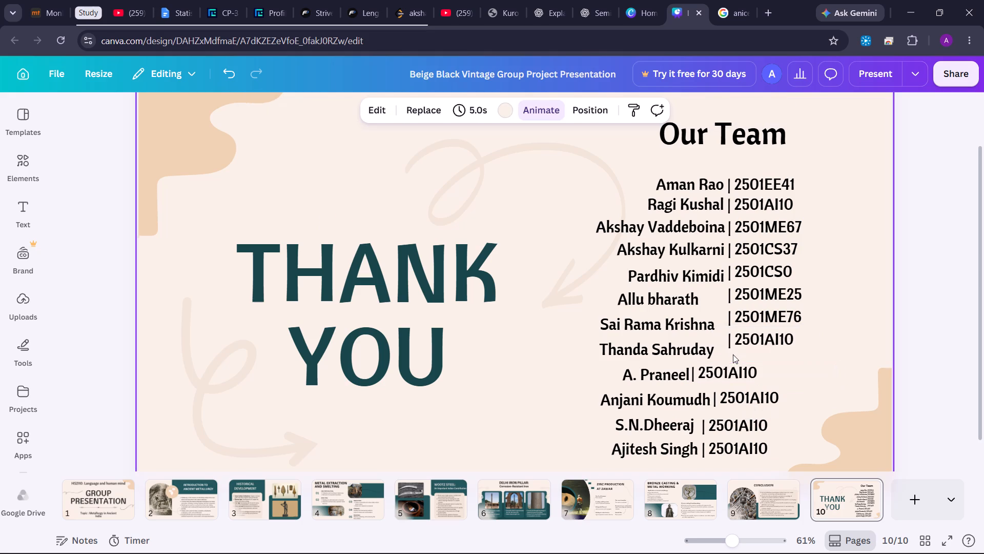
{"action": "left_click", "coordinate": [744, 345]}
{"action": "left_click_drag", "start_coordinate": [750, 339], "coordinate": [740, 348]}
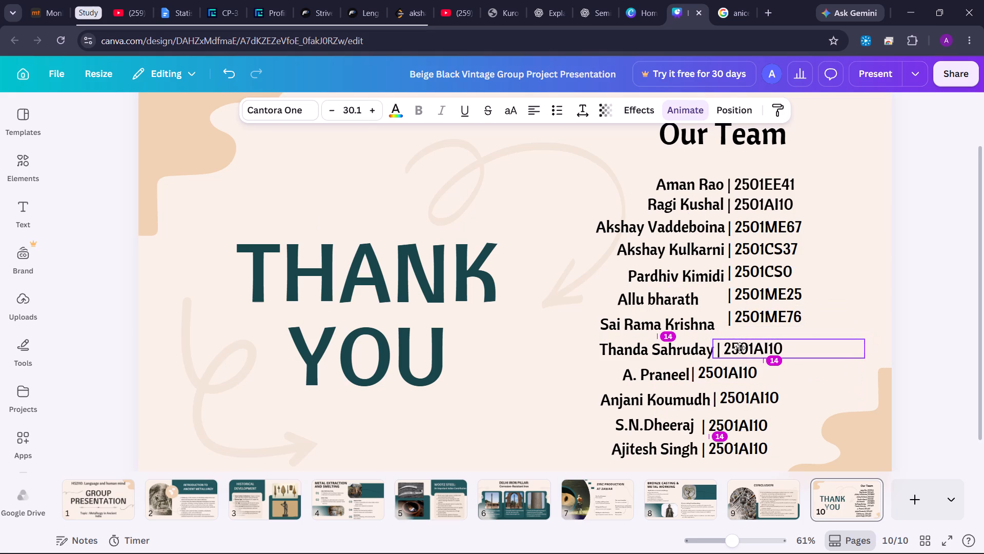
{"action": "left_click_drag", "start_coordinate": [740, 348], "coordinate": [741, 348]}
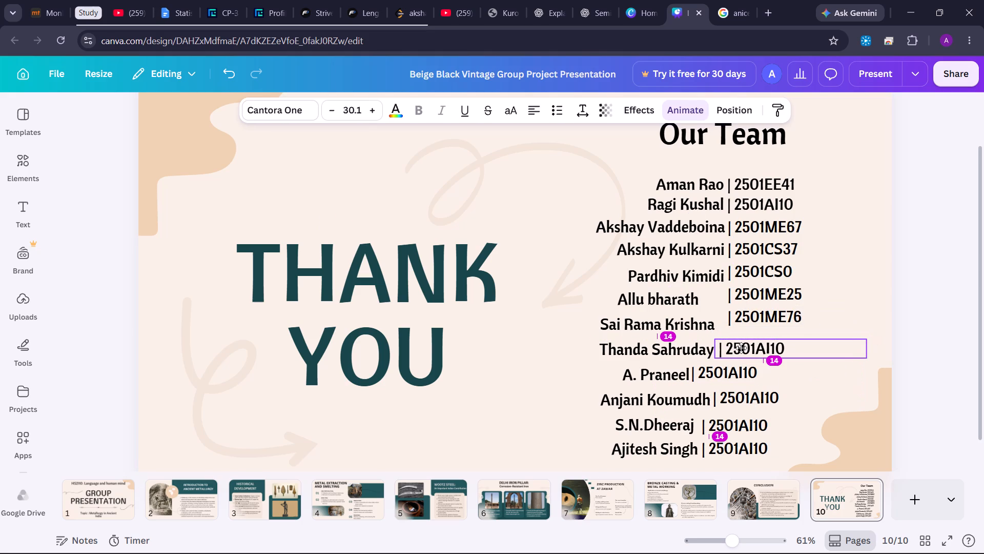
{"action": "left_click_drag", "start_coordinate": [741, 348], "coordinate": [740, 349]}
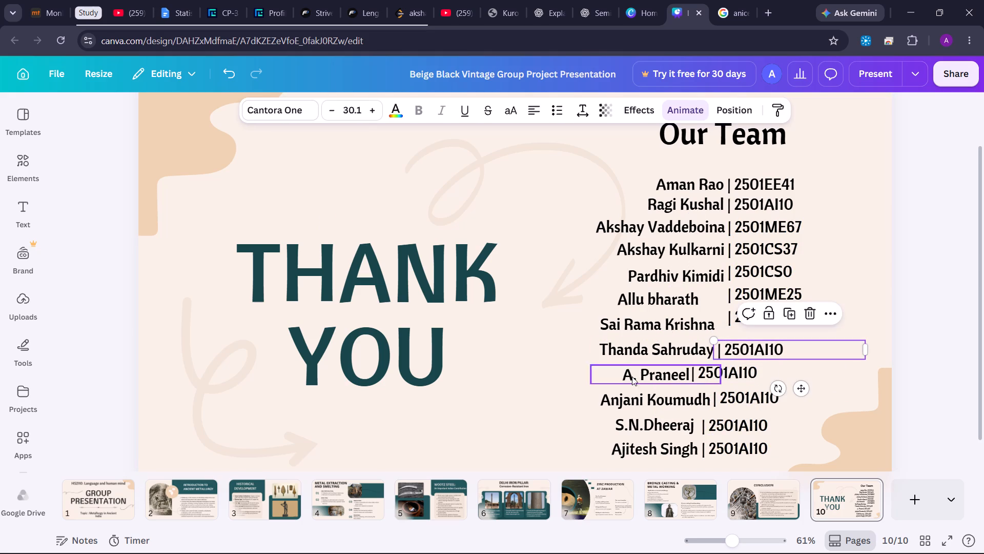
{"action": "left_click", "coordinate": [577, 390]}
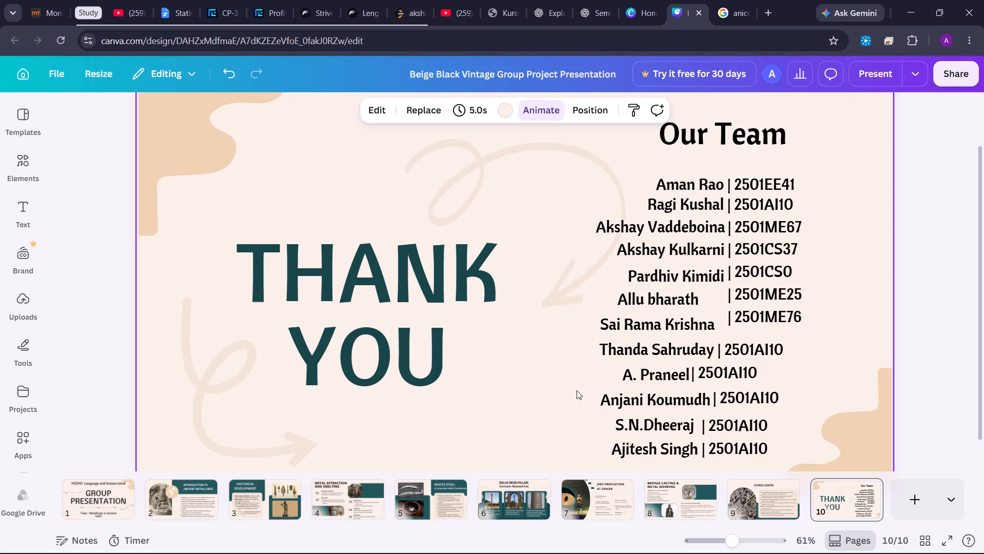
Move the sixth and seventh members' names up and rightward to line up with their roll numbers.
{"action": "left_click", "coordinate": [633, 297]}
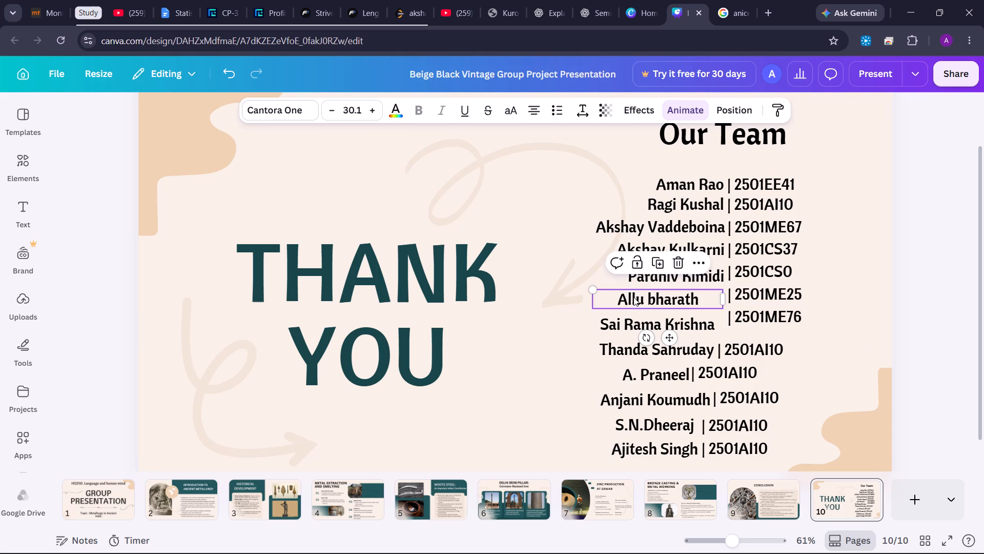
{"action": "left_click_drag", "start_coordinate": [636, 298], "coordinate": [657, 294]}
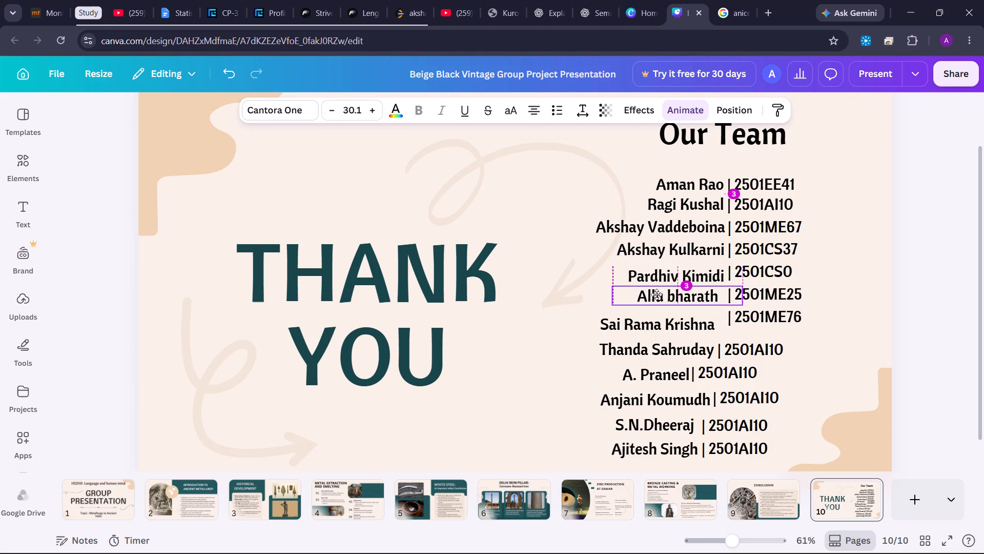
{"action": "left_click_drag", "start_coordinate": [657, 294], "coordinate": [662, 295]}
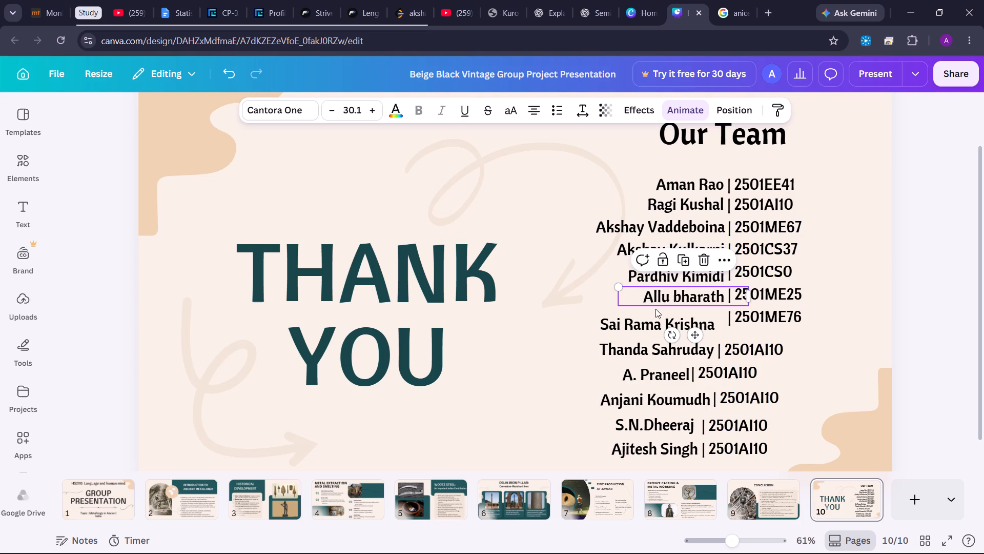
{"action": "left_click", "coordinate": [648, 321]}
{"action": "left_click_drag", "start_coordinate": [665, 321], "coordinate": [674, 317]}
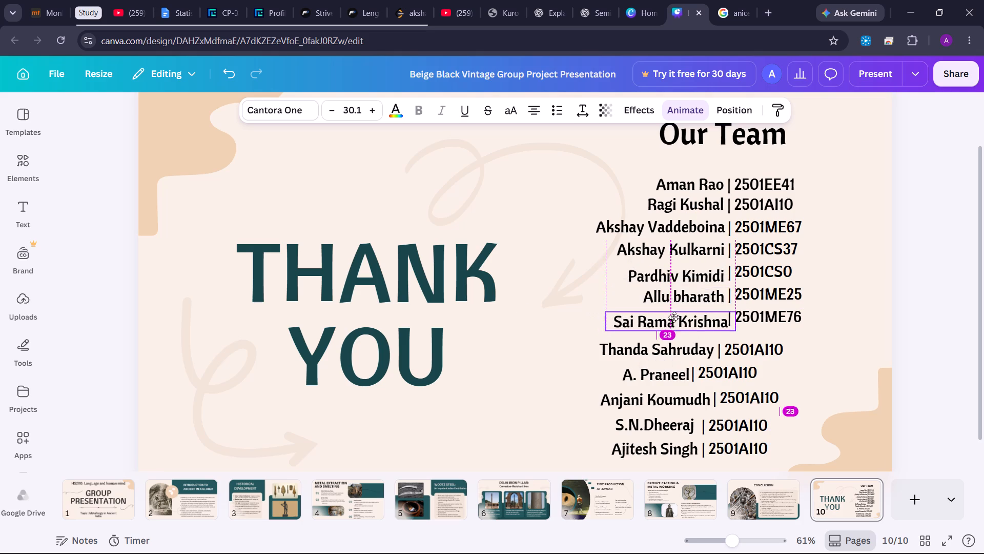
{"action": "left_click_drag", "start_coordinate": [674, 317], "coordinate": [673, 313]}
{"action": "left_click", "coordinate": [550, 347]}
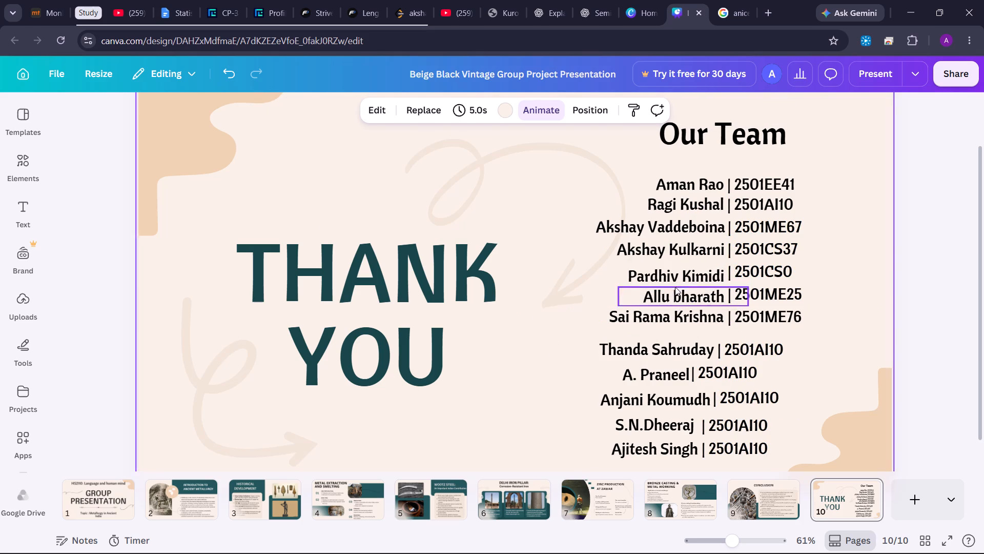
Nudge the fifth member's name slightly up and the fourth member's name slightly down to even out the row spacing.
{"action": "left_click", "coordinate": [691, 269]}
{"action": "left_click", "coordinate": [689, 275]}
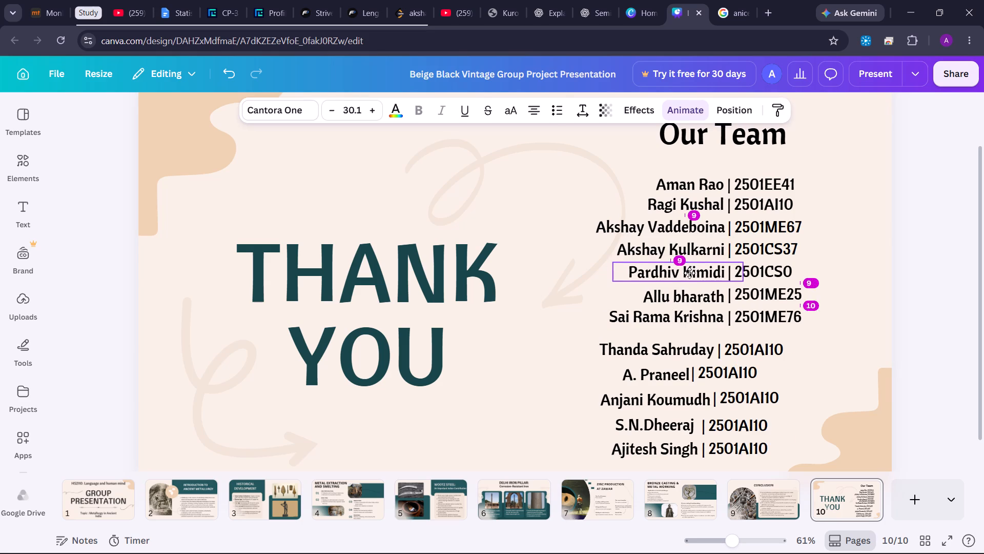
{"action": "left_click", "coordinate": [596, 321]}
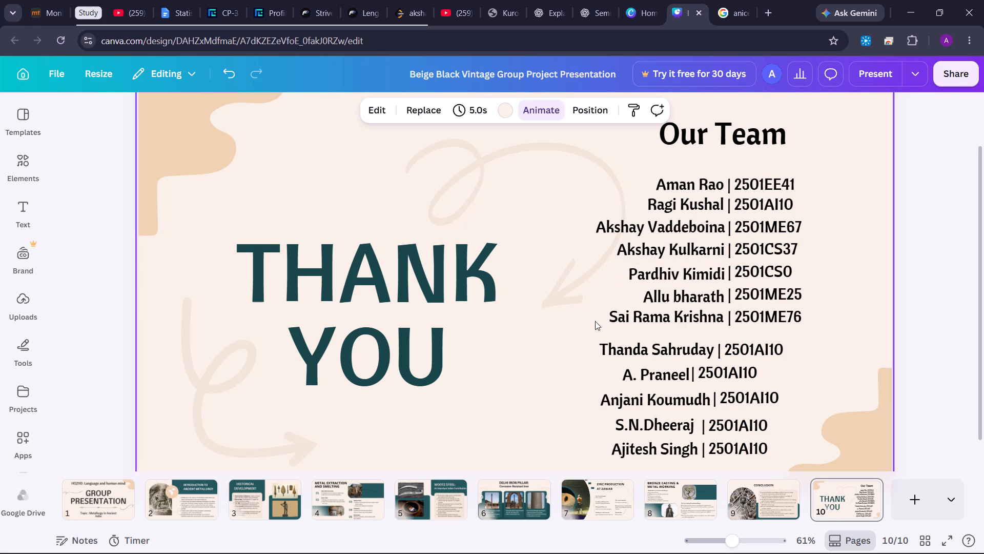
{"action": "left_click", "coordinate": [655, 258]}
{"action": "left_click", "coordinate": [673, 249]}
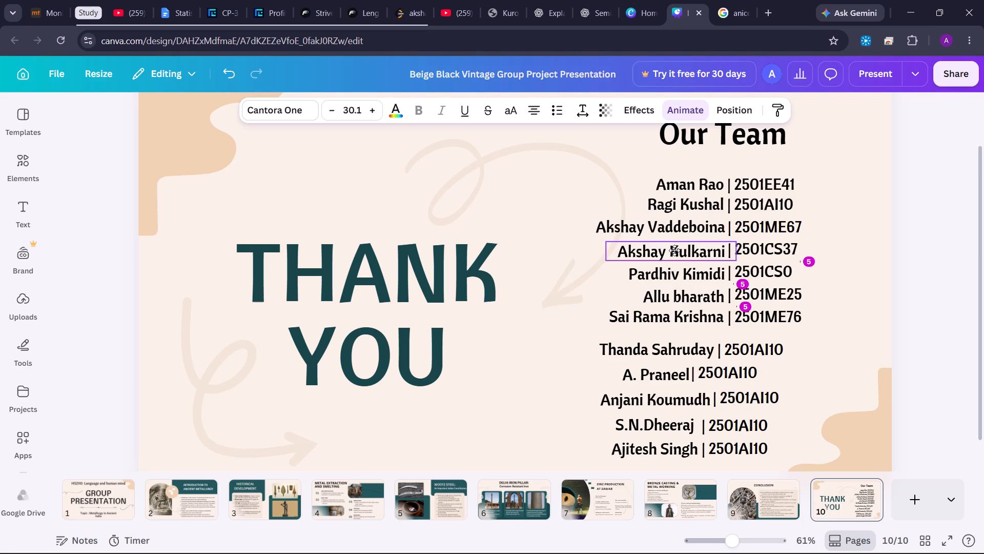
{"action": "left_click", "coordinate": [602, 279]}
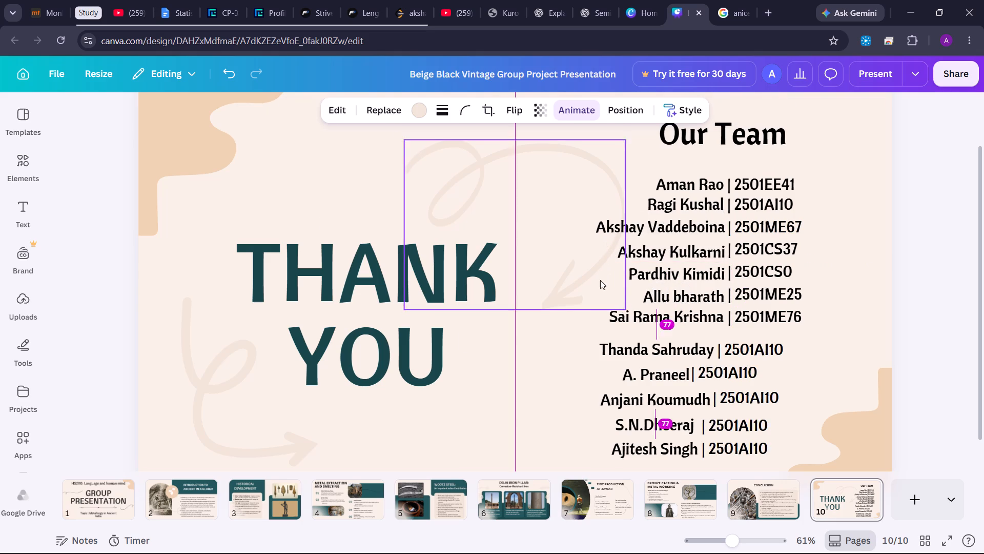
Nudge the third member's name slightly down to line up with its roll number.
{"action": "left_click", "coordinate": [580, 329]}
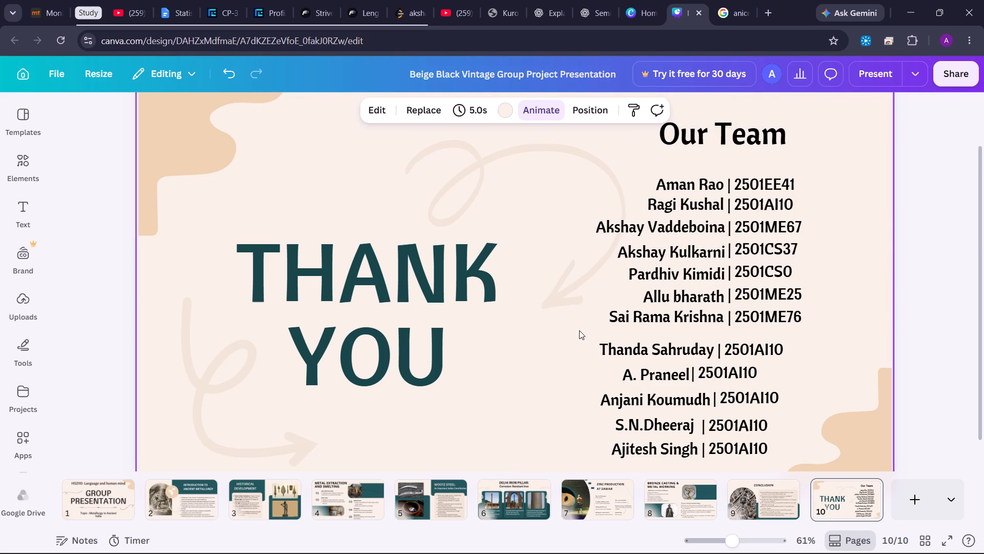
{"action": "left_click", "coordinate": [699, 226]}
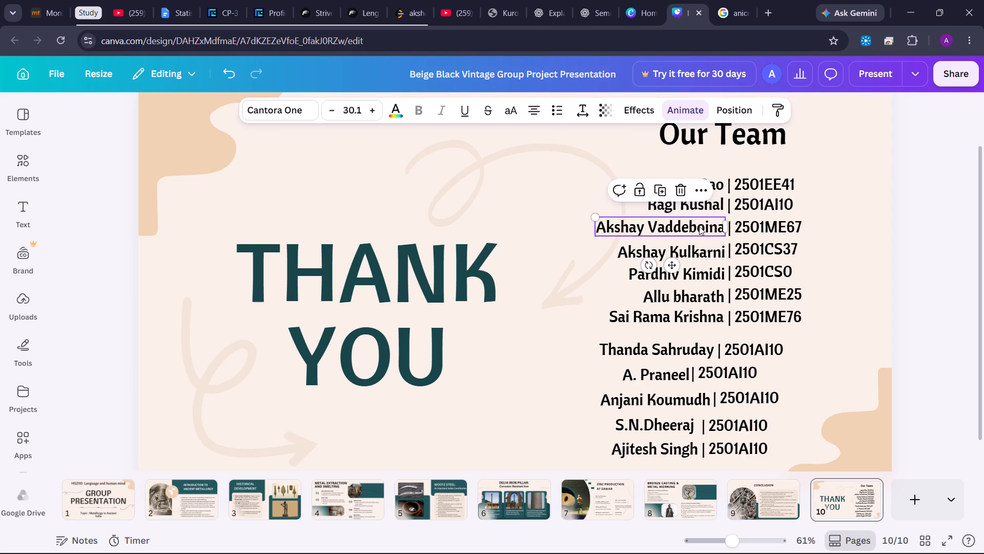
{"action": "left_click", "coordinate": [697, 226]}
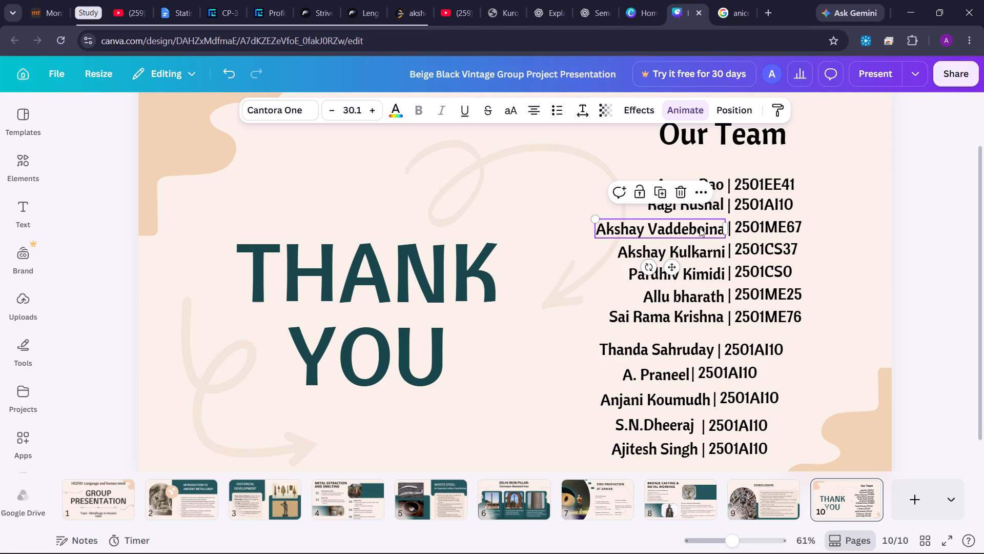
Move the looping decorative arrow leftward and slightly down, clear of the team list.
{"action": "left_click", "coordinate": [596, 293]}
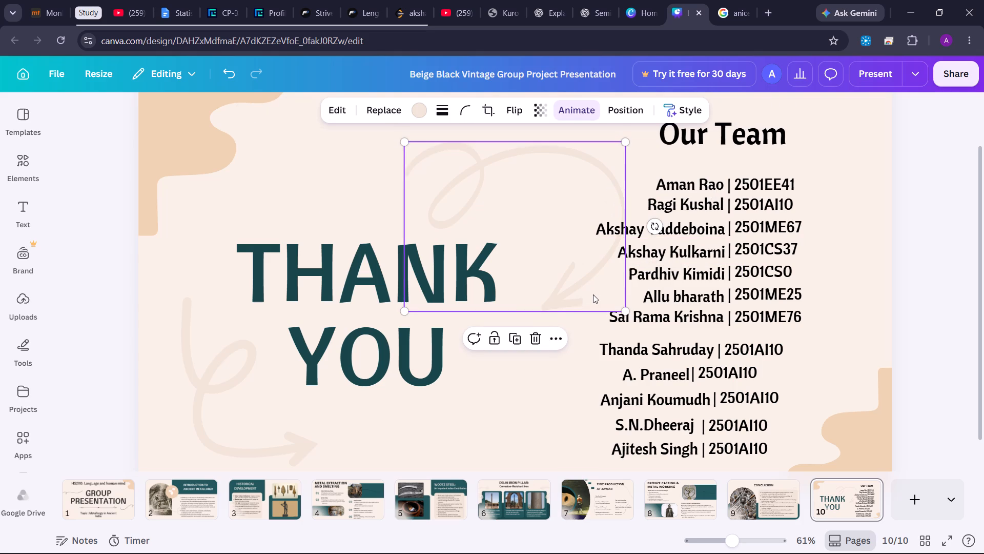
{"action": "left_click_drag", "start_coordinate": [592, 294], "coordinate": [547, 320]}
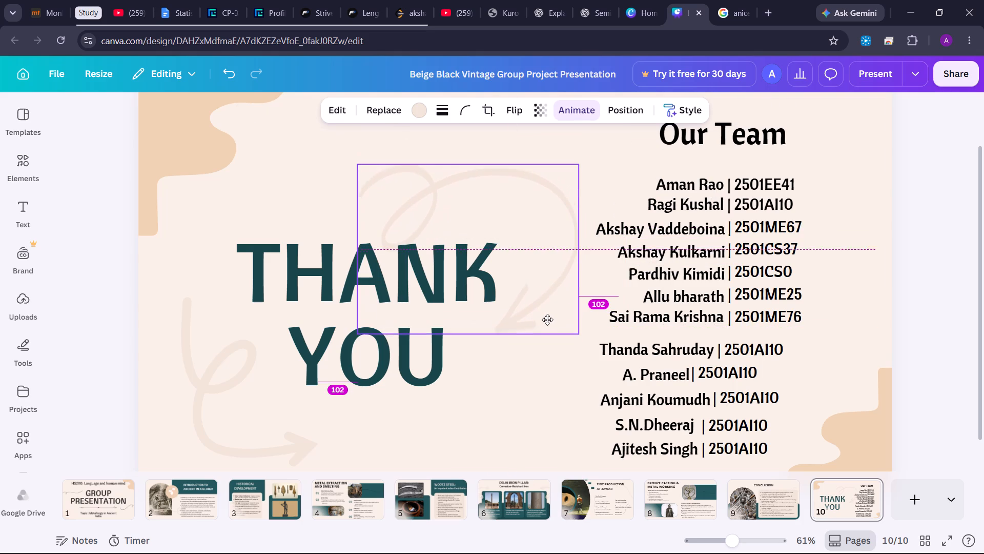
{"action": "left_click_drag", "start_coordinate": [547, 320], "coordinate": [547, 318]}
{"action": "left_click", "coordinate": [536, 407]}
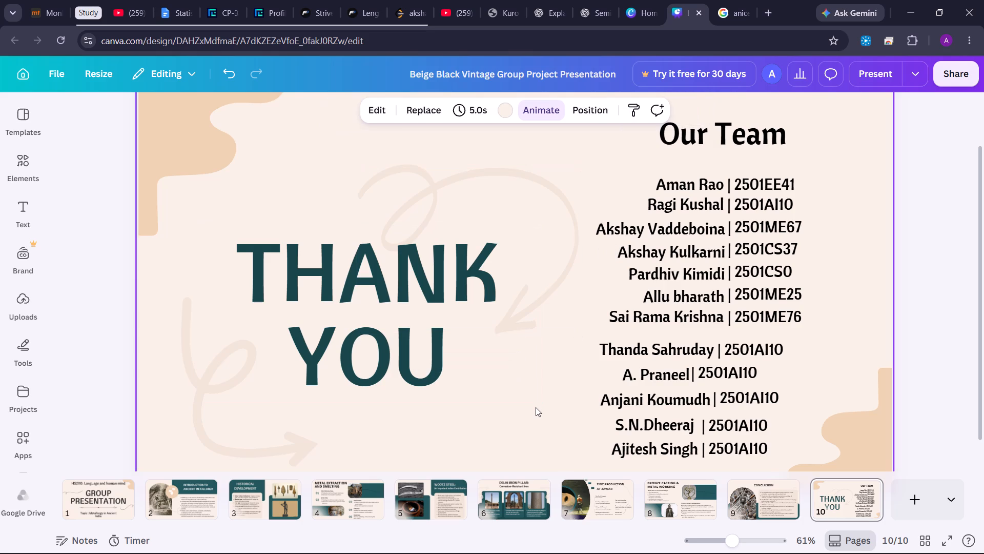
Nudge the second member's combined name and roll number slightly down to even out the spacing between its neighbouring rows.
{"action": "left_click", "coordinate": [715, 211]}
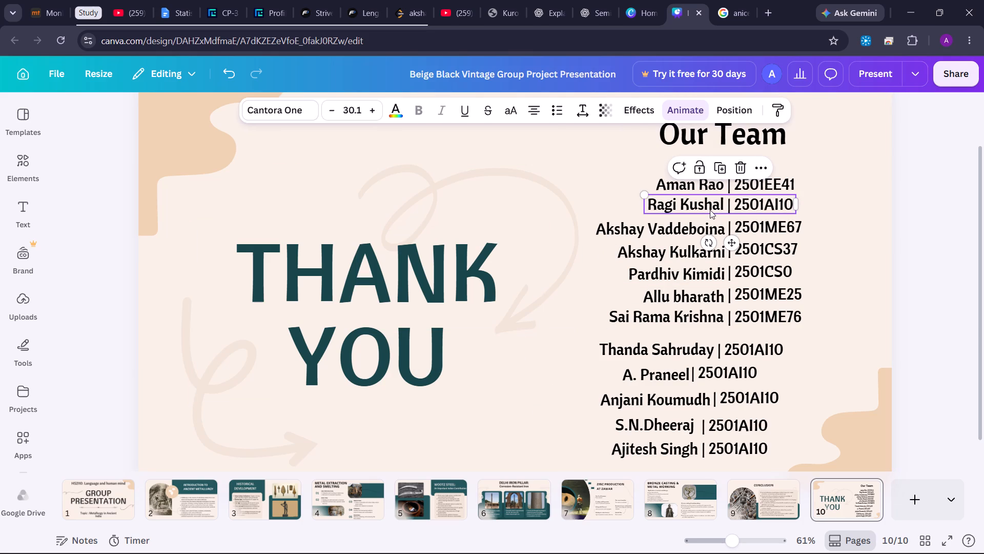
{"action": "left_click", "coordinate": [710, 210]}
{"action": "left_click", "coordinate": [607, 208]}
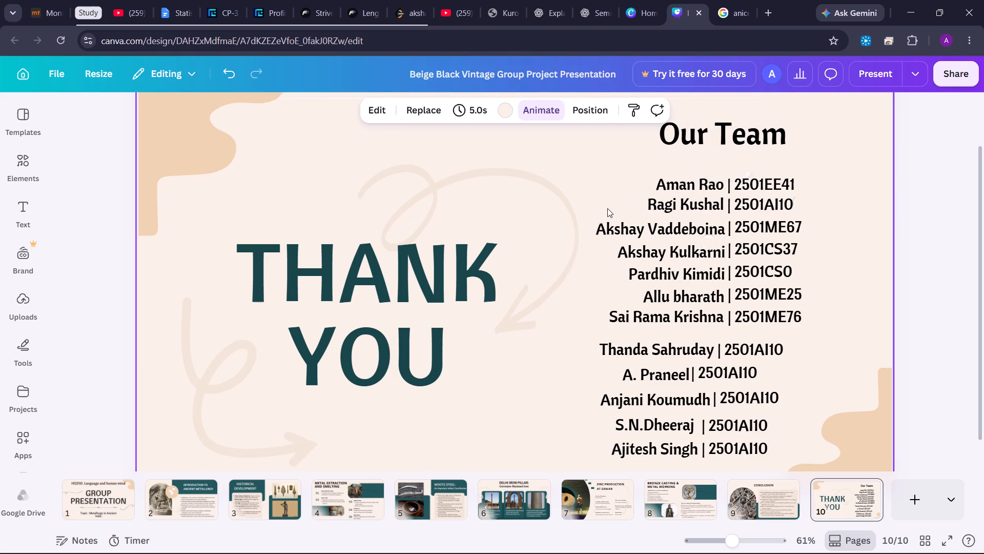
{"action": "left_click", "coordinate": [671, 196]}
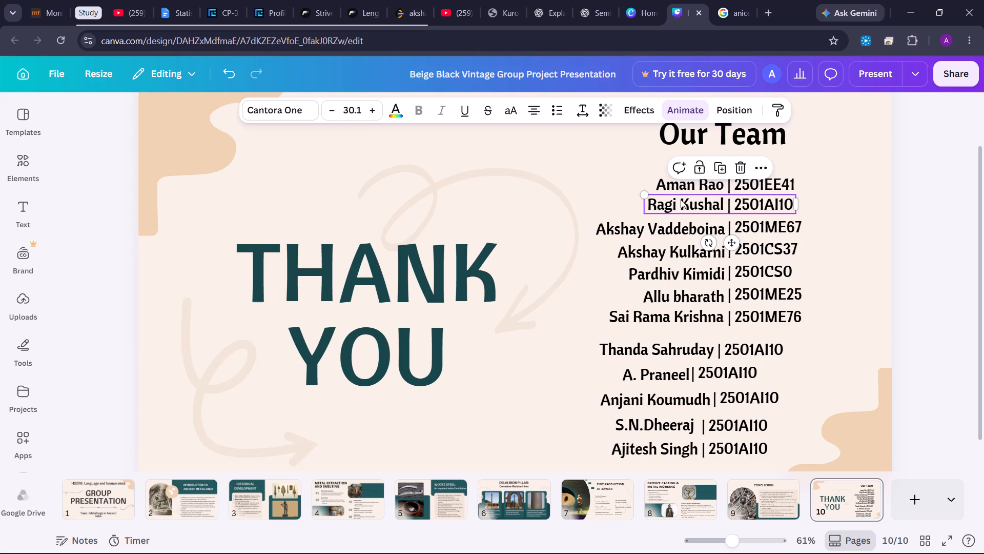
{"action": "left_click", "coordinate": [681, 201]}
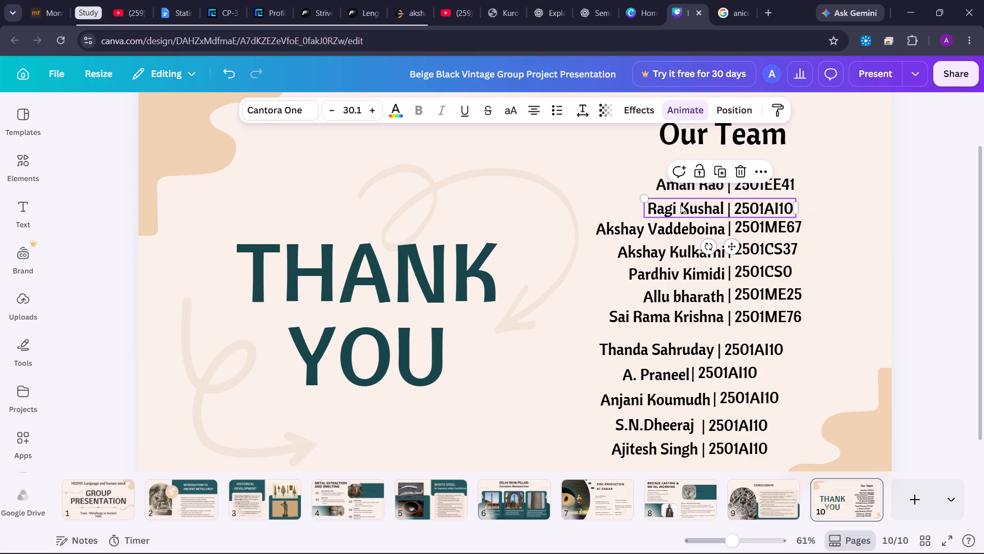
{"action": "left_click", "coordinate": [681, 205]}
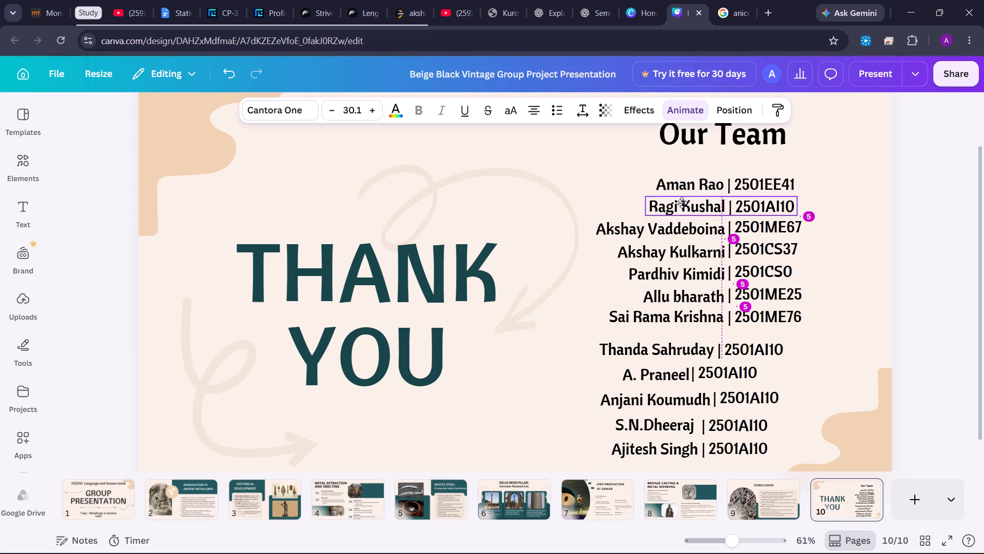
{"action": "left_click", "coordinate": [604, 200]}
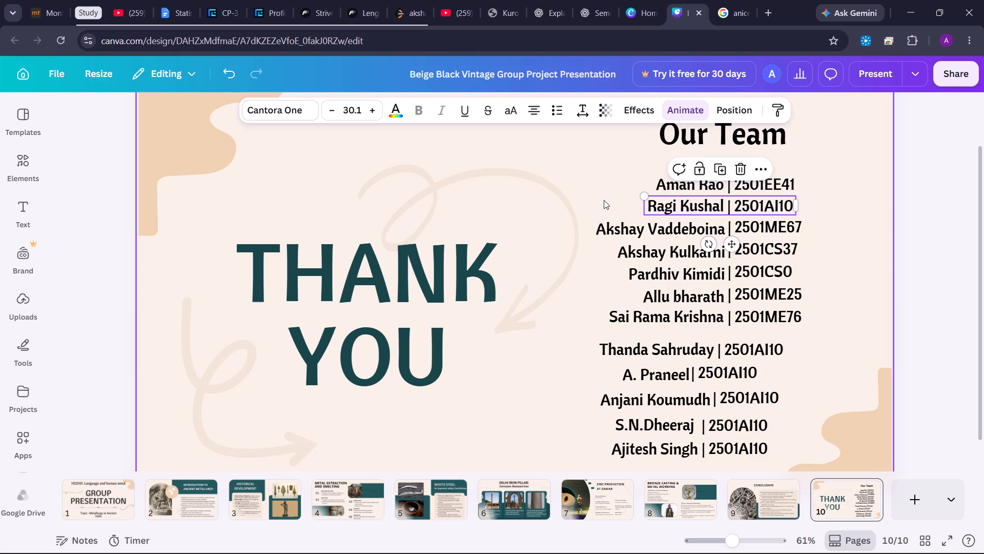
Move the eighth member's name and roll number together rightward and up, aligned with the rows above and close beneath the seventh.
{"action": "scroll", "coordinate": [603, 200], "scroll_direction": "down", "scroll_amount": 1}
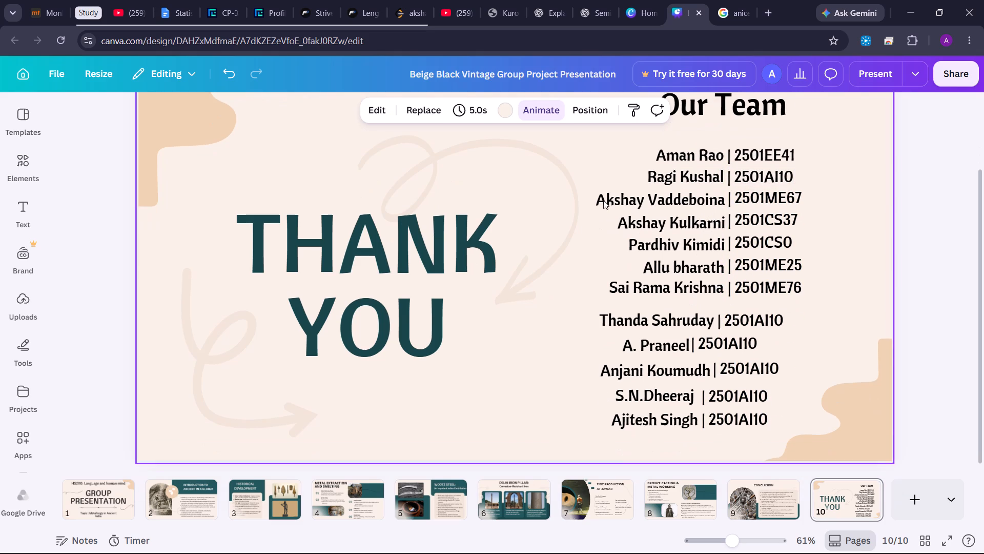
{"action": "scroll", "coordinate": [603, 200], "scroll_direction": "down", "scroll_amount": 1}
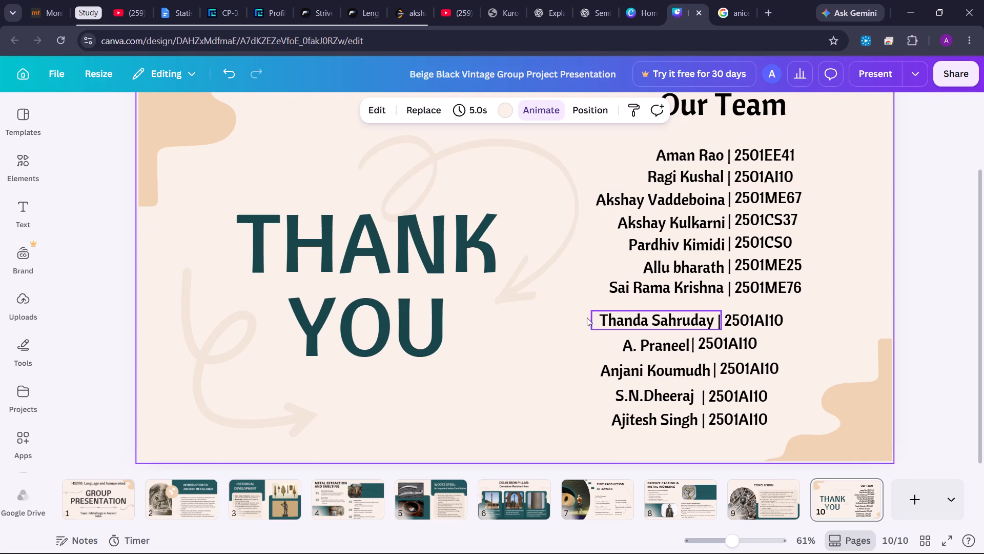
{"action": "left_click_drag", "start_coordinate": [587, 318], "coordinate": [801, 328]}
{"action": "left_click_drag", "start_coordinate": [750, 321], "coordinate": [761, 319]}
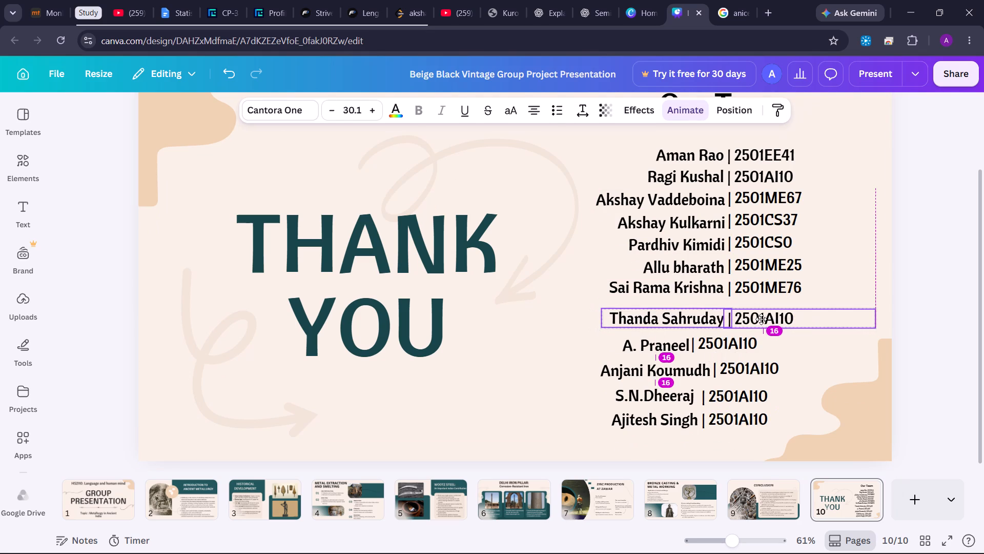
{"action": "left_click_drag", "start_coordinate": [761, 319], "coordinate": [762, 309]}
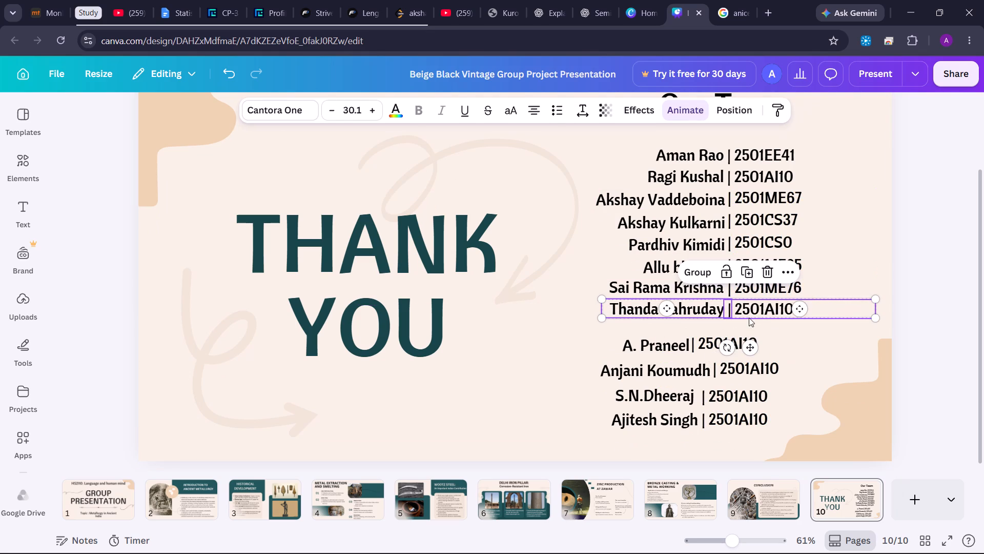
{"action": "left_click", "coordinate": [703, 306]}
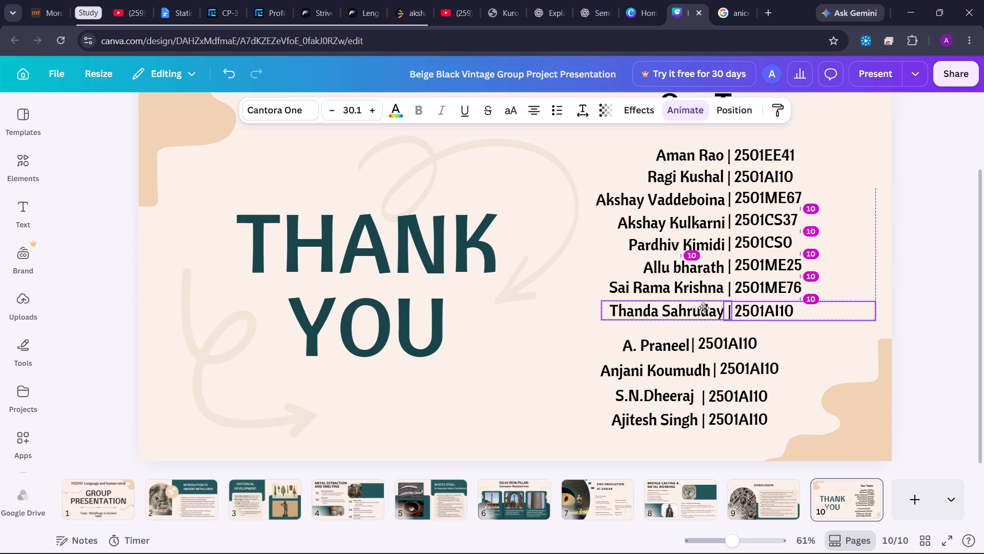
Move the ninth member's name and roll number together rightward and up, directly beneath the eighth row with the roll numbers aligned.
{"action": "left_click", "coordinate": [592, 350]}
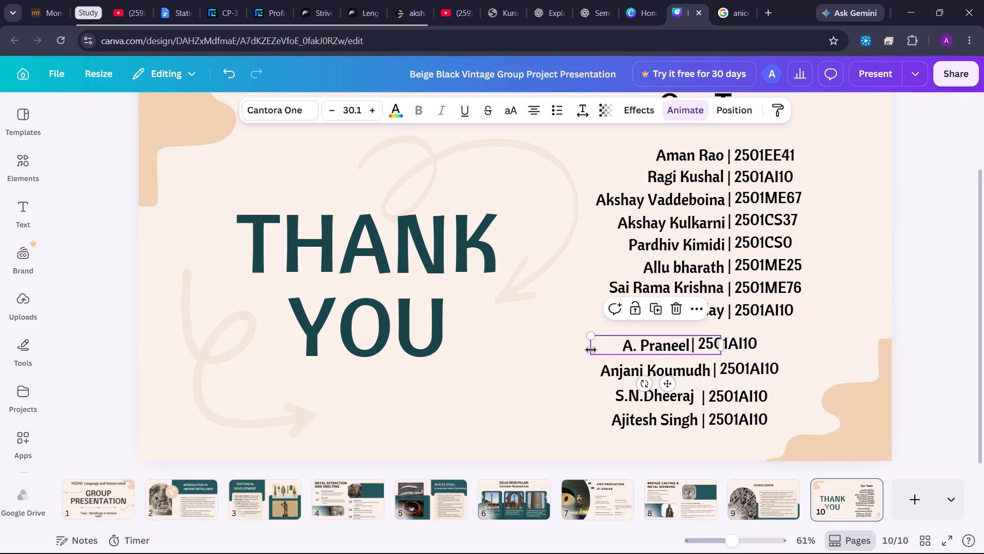
{"action": "left_click", "coordinate": [563, 344]}
{"action": "left_click_drag", "start_coordinate": [562, 344], "coordinate": [768, 339]}
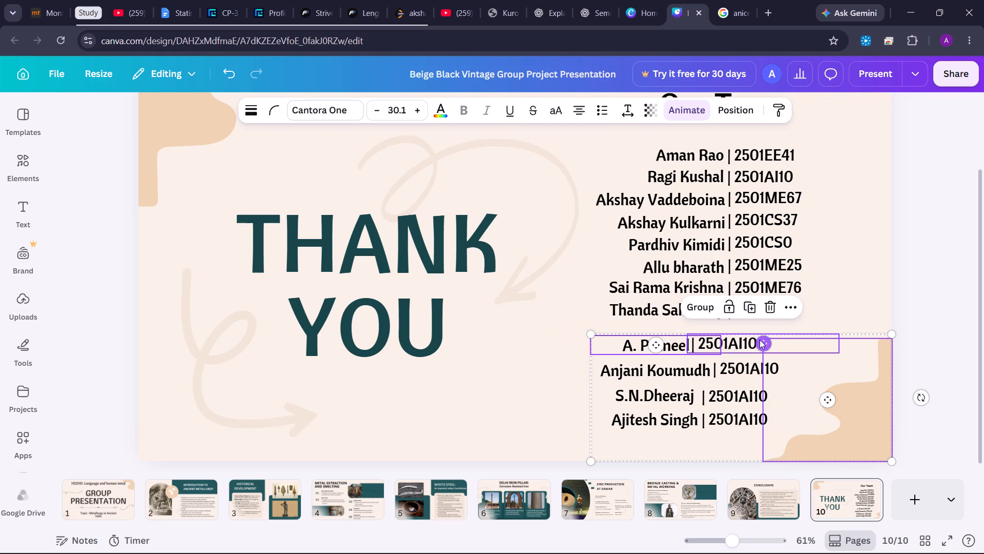
{"action": "left_click", "coordinate": [568, 357]}
{"action": "left_click_drag", "start_coordinate": [568, 333], "coordinate": [693, 340]}
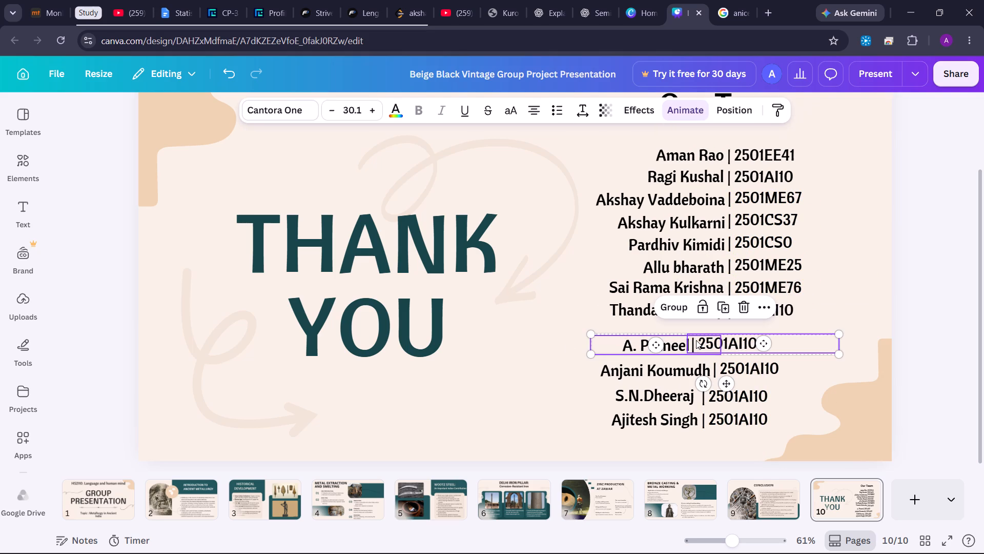
{"action": "left_click_drag", "start_coordinate": [701, 341], "coordinate": [735, 331]}
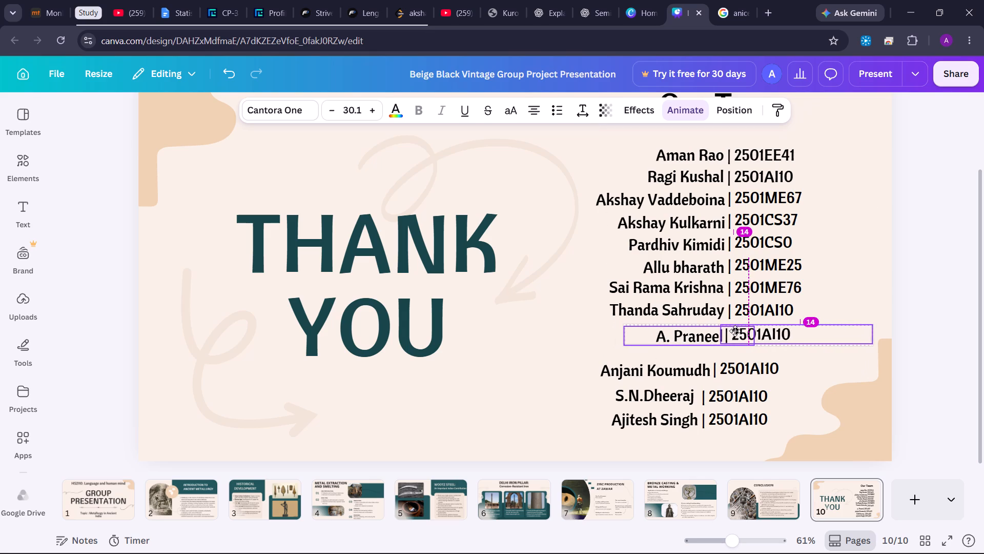
{"action": "left_click_drag", "start_coordinate": [735, 331], "coordinate": [737, 328]}
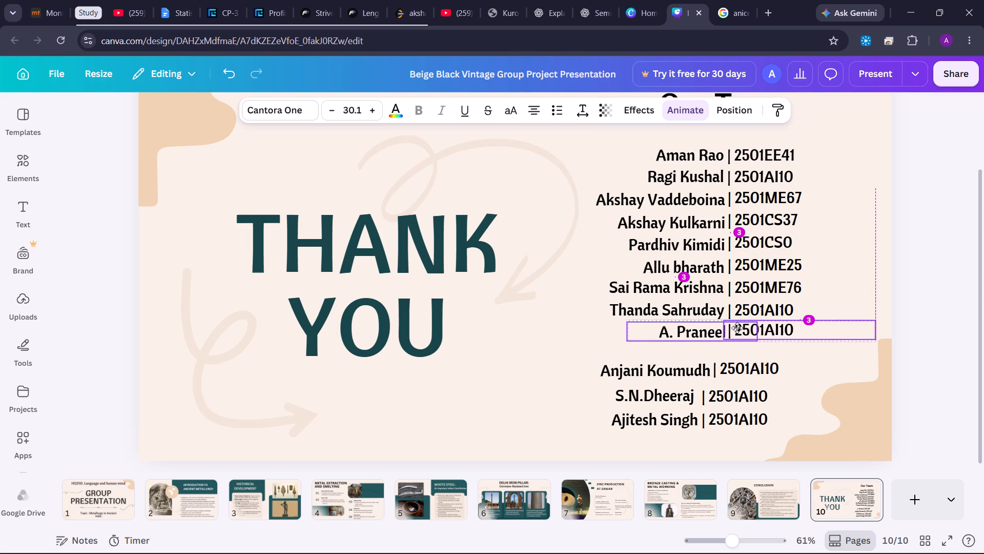
{"action": "left_click_drag", "start_coordinate": [737, 328], "coordinate": [737, 329]}
Move the tenth member's name and roll number together rightward and up, directly beneath the ninth row in the same column alignment.
{"action": "left_click", "coordinate": [547, 373]}
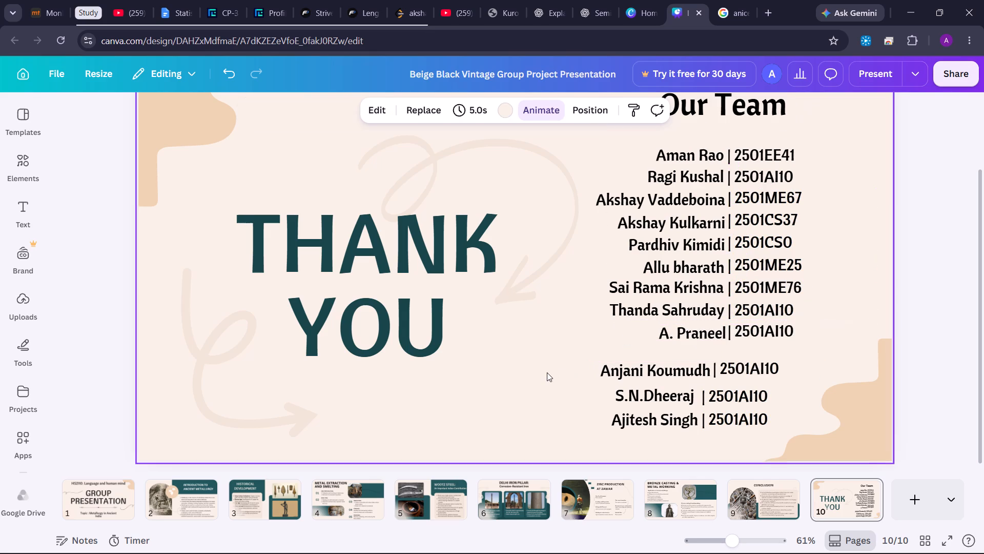
{"action": "left_click_drag", "start_coordinate": [548, 372], "coordinate": [727, 366]}
{"action": "left_click_drag", "start_coordinate": [720, 369], "coordinate": [726, 361]}
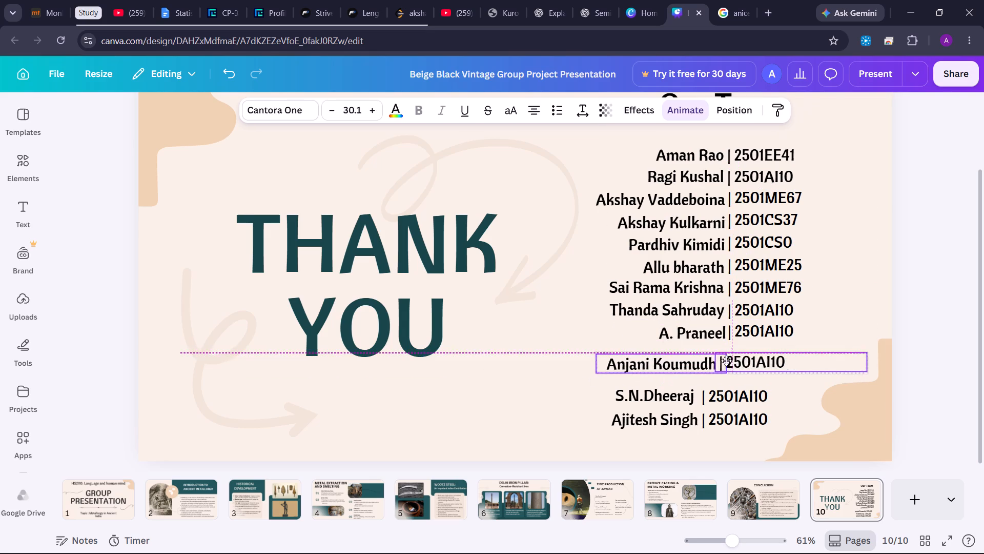
{"action": "left_click_drag", "start_coordinate": [726, 361], "coordinate": [734, 353]}
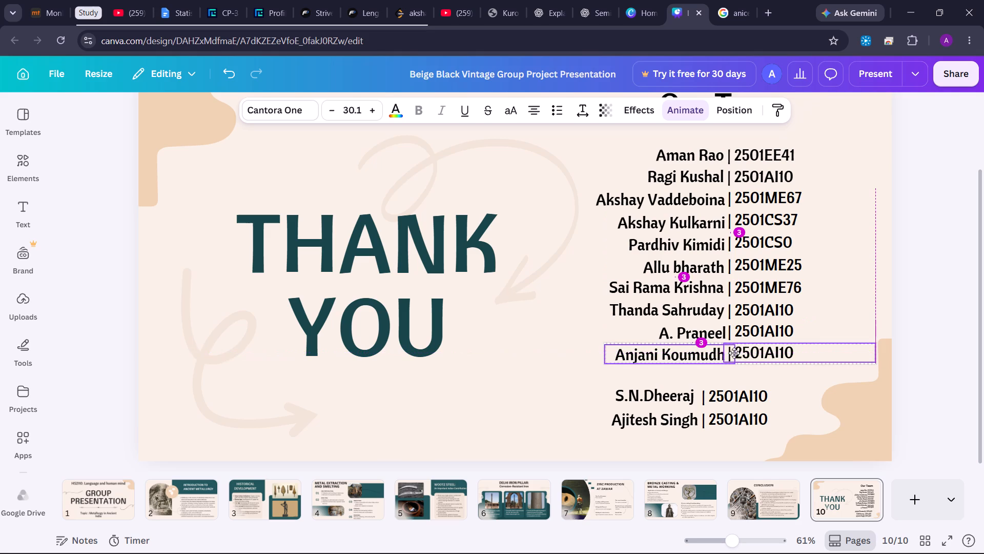
{"action": "left_click_drag", "start_coordinate": [734, 353], "coordinate": [734, 352]}
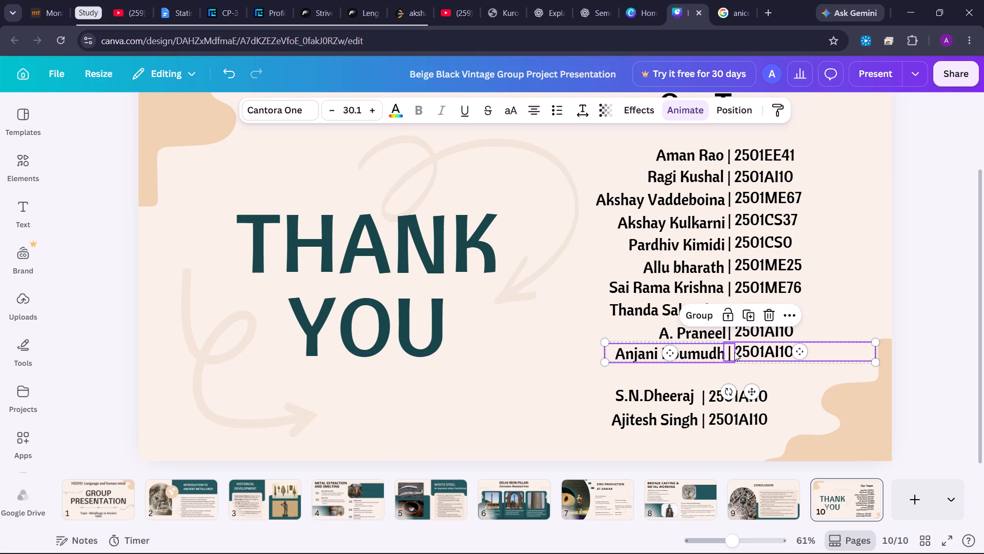
Move the eleventh member's name and roll number together rightward and up, directly beneath the tenth row with the roll numbers aligned.
{"action": "left_click", "coordinate": [558, 408]}
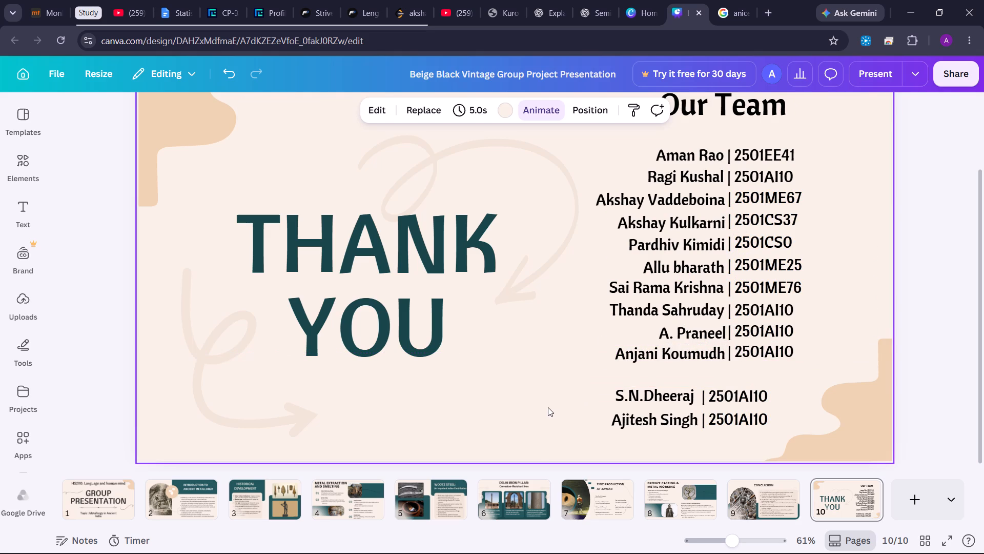
{"action": "left_click_drag", "start_coordinate": [544, 404], "coordinate": [723, 400]}
{"action": "left_click_drag", "start_coordinate": [713, 397], "coordinate": [734, 374]}
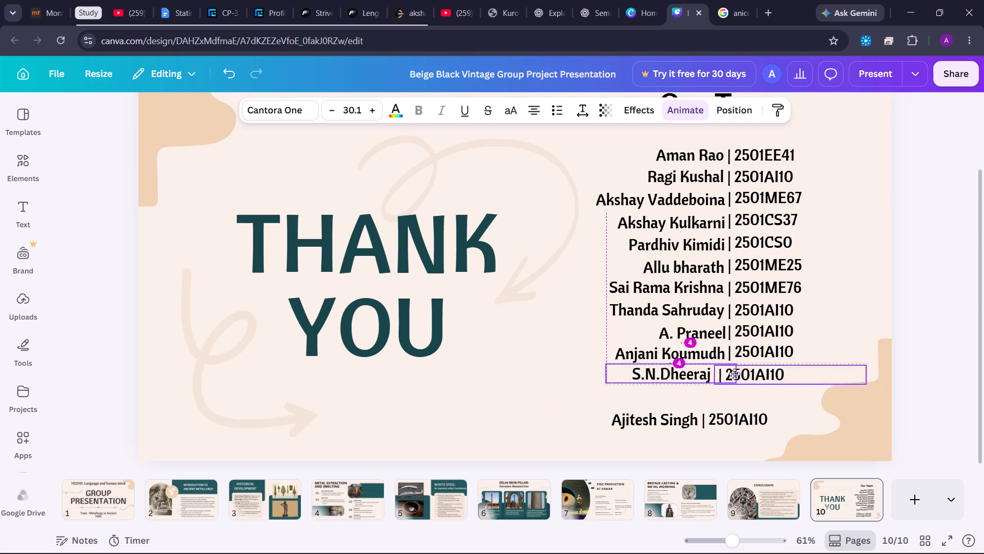
{"action": "left_click_drag", "start_coordinate": [734, 374], "coordinate": [740, 374]}
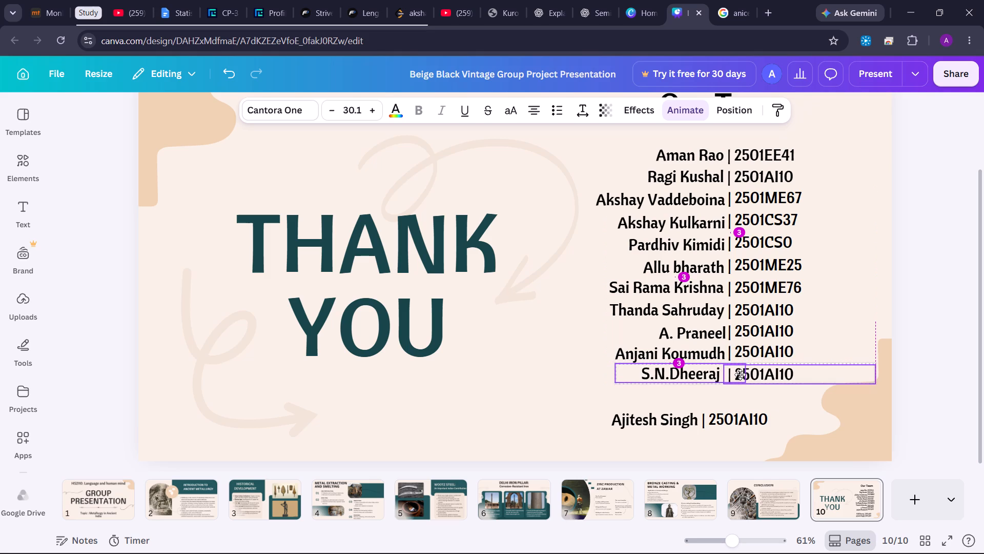
{"action": "left_click_drag", "start_coordinate": [740, 374], "coordinate": [740, 373]}
Move the last member's name and roll number together rightward and up, directly beneath the eleventh row with the roll numbers aligned.
{"action": "left_click", "coordinate": [523, 437]}
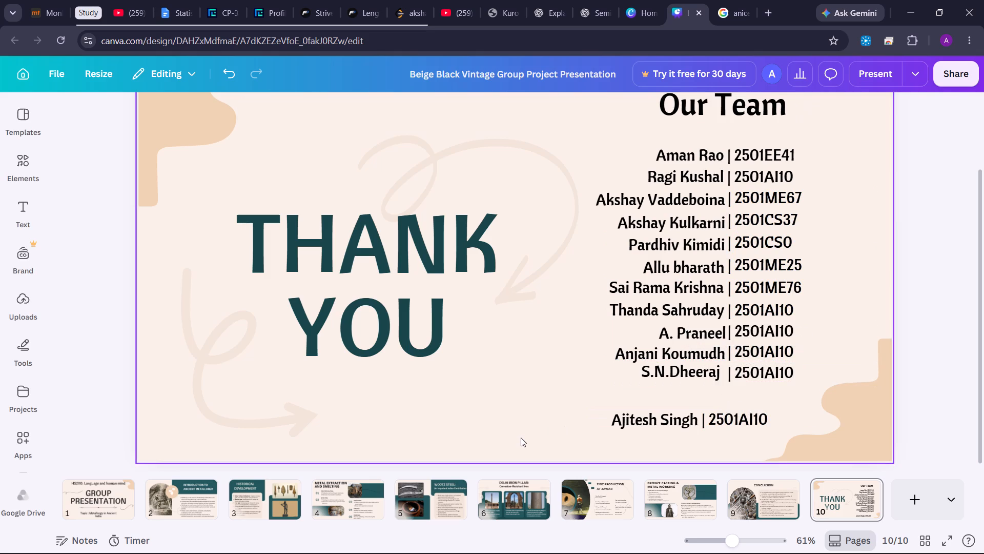
{"action": "left_click_drag", "start_coordinate": [540, 428], "coordinate": [716, 413]}
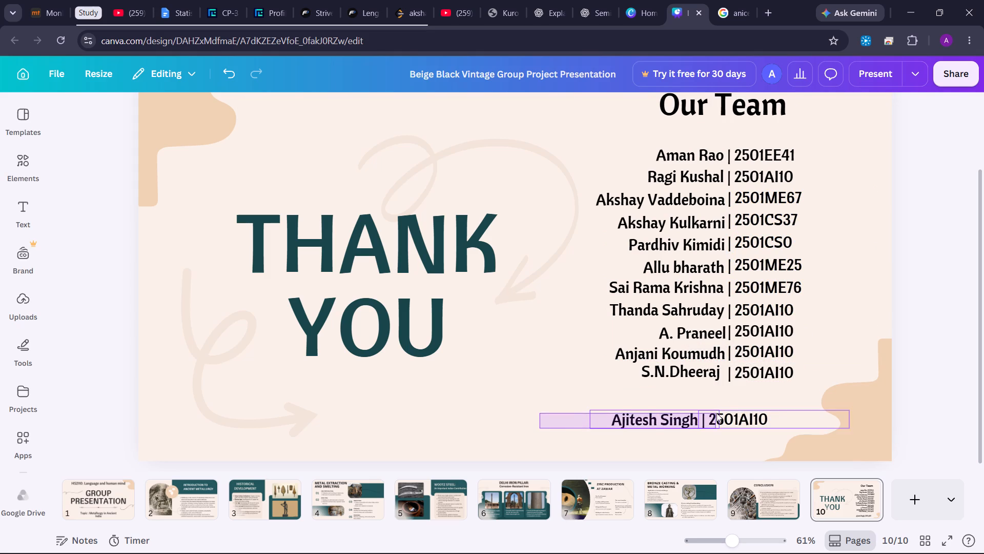
{"action": "left_click_drag", "start_coordinate": [716, 413], "coordinate": [717, 413]}
{"action": "left_click_drag", "start_coordinate": [709, 416], "coordinate": [736, 395]}
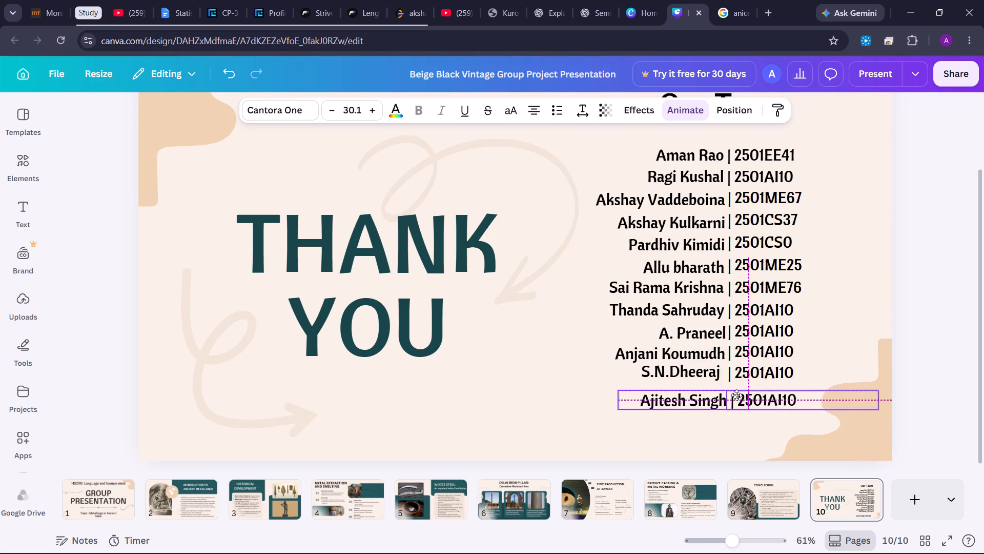
{"action": "left_click_drag", "start_coordinate": [736, 395], "coordinate": [735, 392]}
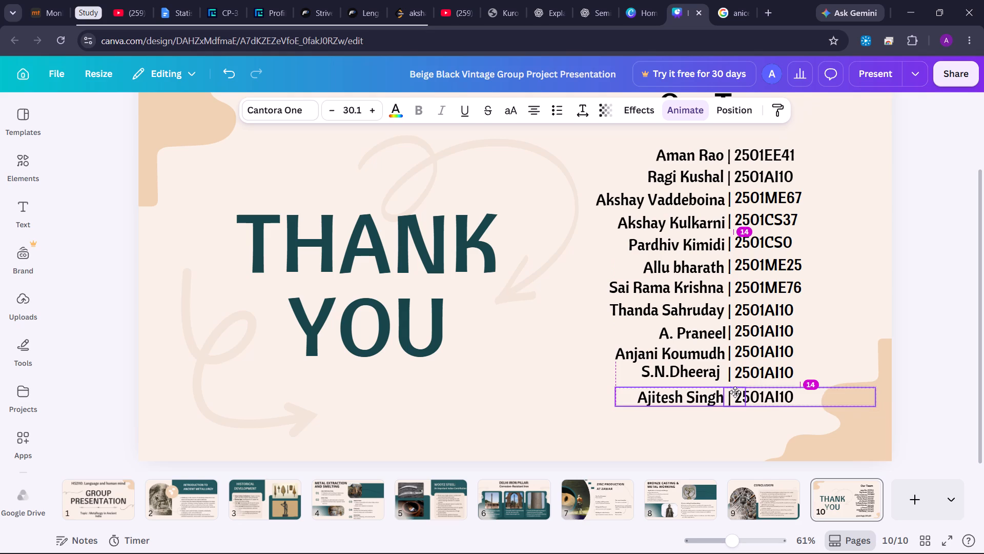
{"action": "left_click_drag", "start_coordinate": [735, 392], "coordinate": [734, 387]}
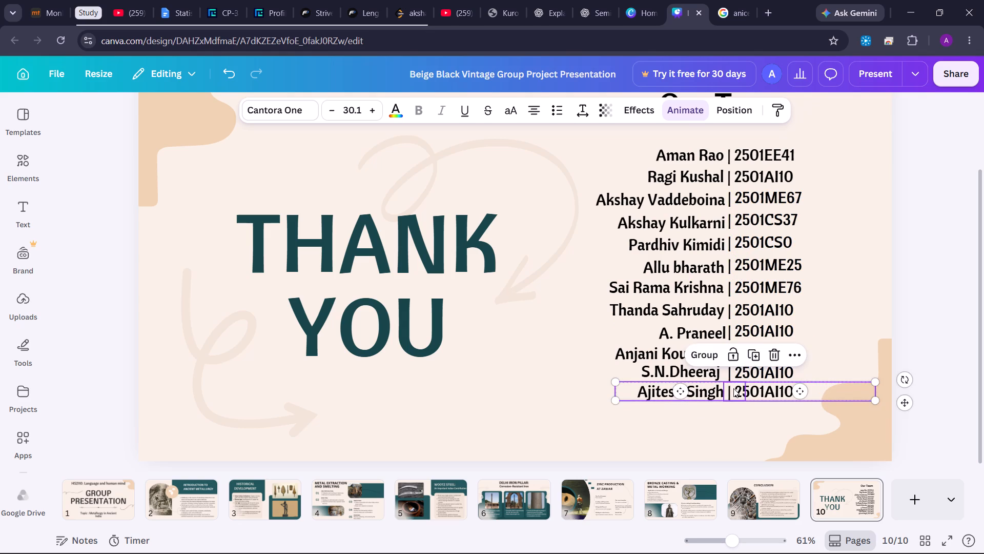
{"action": "left_click", "coordinate": [683, 436]}
{"action": "scroll", "coordinate": [683, 437], "scroll_direction": "up", "scroll_amount": 1}
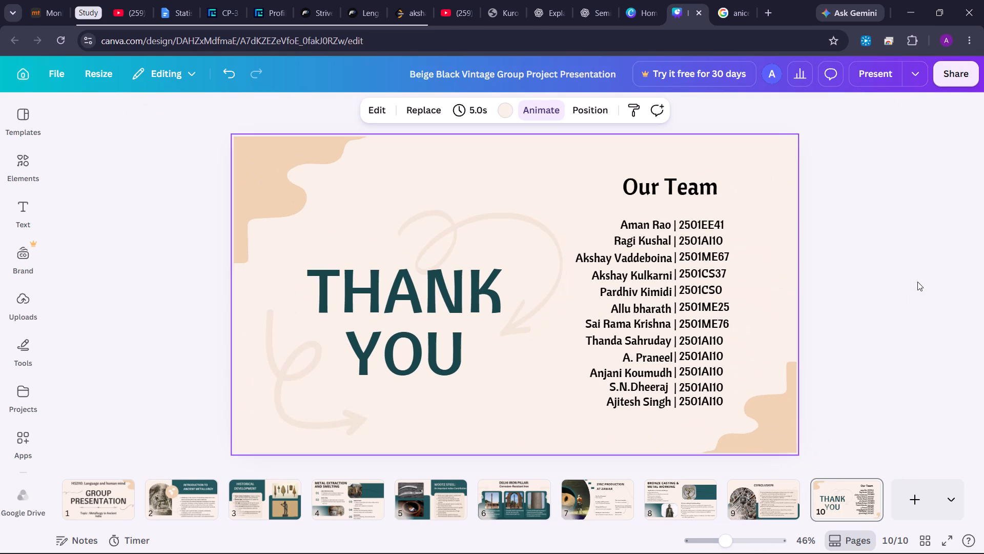
Move the "Our Team" heading down and slightly rightward, closer to the first row and centred over the column of separators.
{"action": "left_click", "coordinate": [702, 186]}
{"action": "left_click_drag", "start_coordinate": [681, 191], "coordinate": [687, 196]}
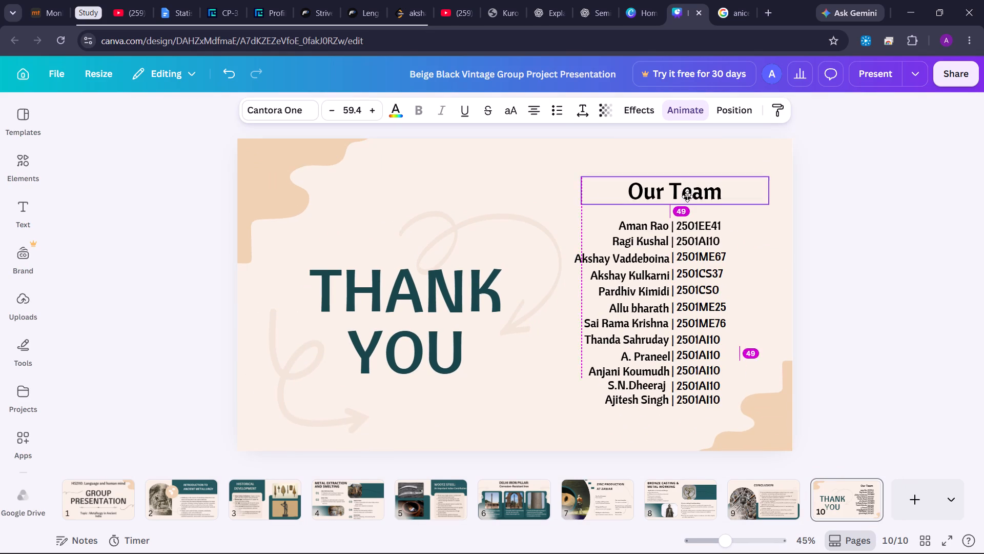
{"action": "left_click_drag", "start_coordinate": [687, 196], "coordinate": [686, 199]}
{"action": "left_click", "coordinate": [846, 214]}
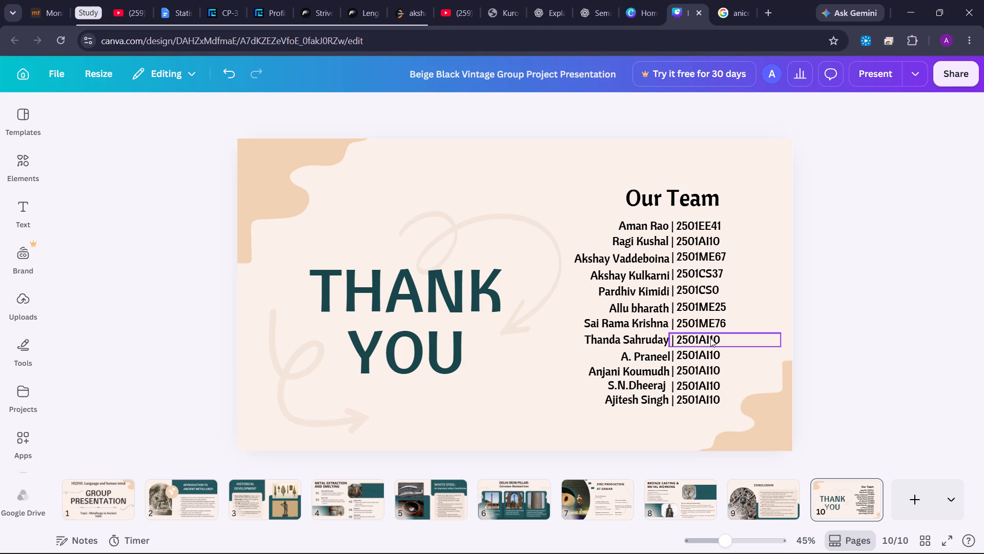
Complete the fifth member's roll number by filling in its missing ending digit.
{"action": "double_click", "coordinate": [718, 287]}
{"action": "left_click", "coordinate": [718, 287]}
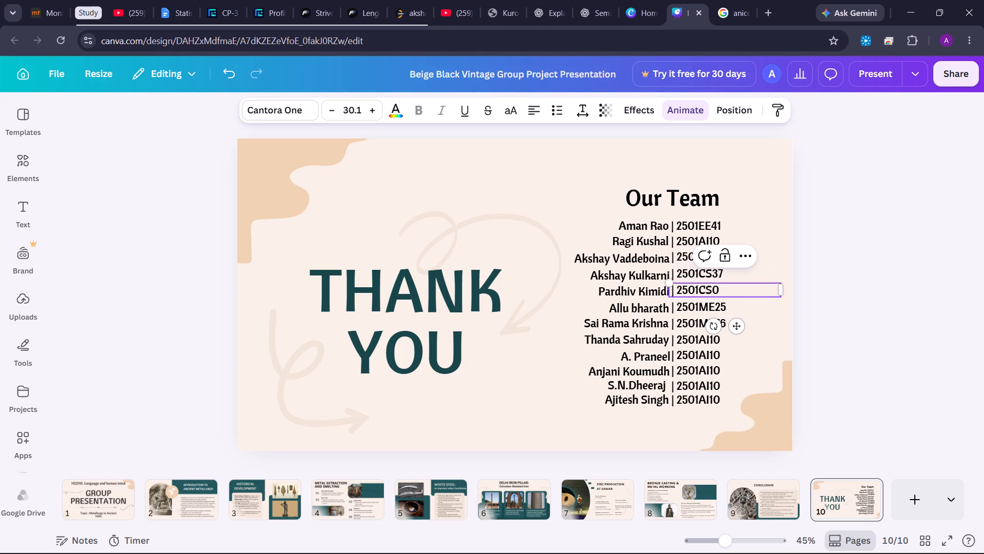
{"action": "key", "text": "BackSpace"}
{"action": "type", "text": "70"}
Replace the eighth member's placeholder roll number with their own, changing the year-programme prefix, branch code to EC and ending number.
{"action": "left_click", "coordinate": [730, 347]}
{"action": "double_click", "coordinate": [714, 337]}
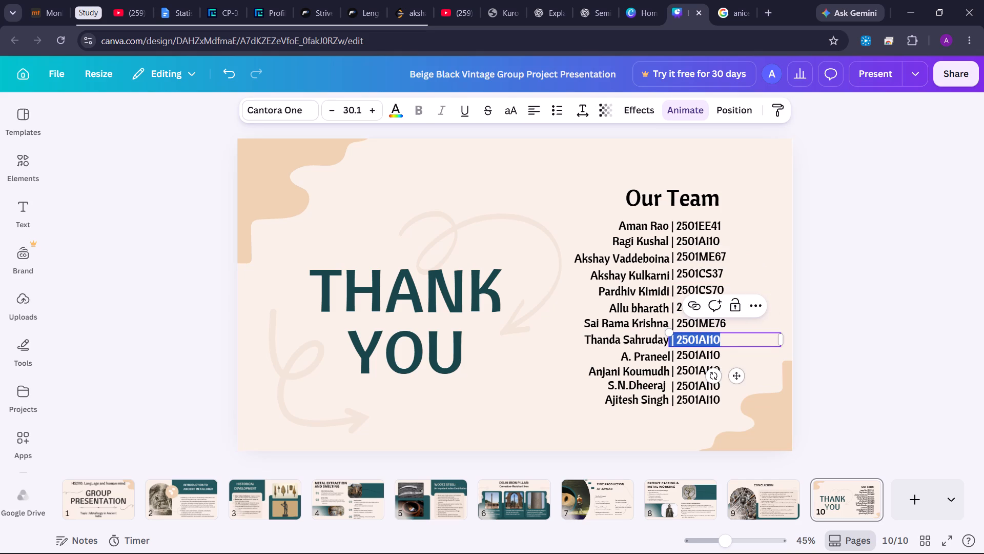
{"action": "left_click", "coordinate": [714, 337]}
{"action": "key", "text": "BackSpace"}
{"action": "key", "text": "BackSpace"}
{"action": "key", "text": "BackSpace"}
{"action": "key", "text": "BackSpace"}
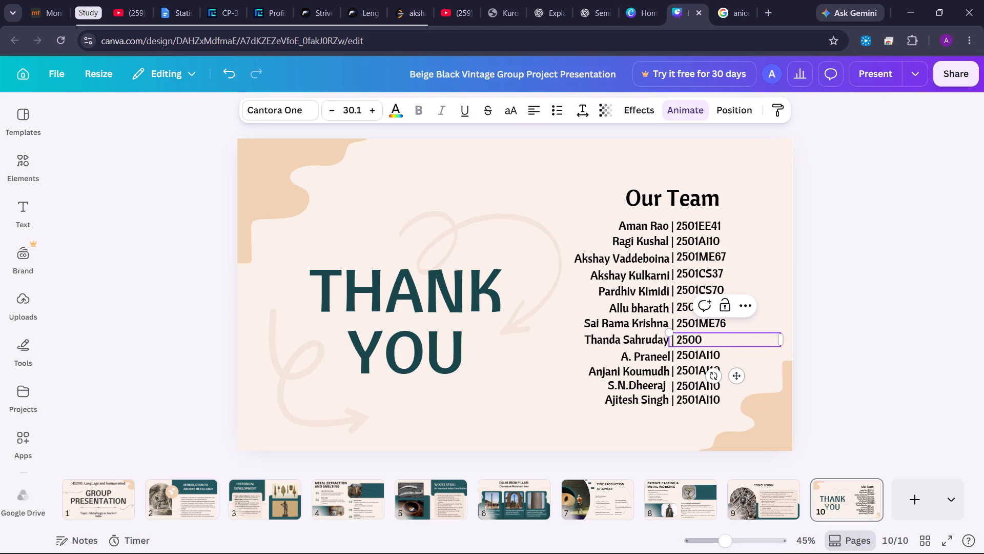
{"action": "key", "text": "3"}
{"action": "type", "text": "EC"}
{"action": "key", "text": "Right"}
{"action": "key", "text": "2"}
Replace the ninth member's placeholder roll number with their own, changing the programme prefix and setting the branch code to VL.
{"action": "double_click", "coordinate": [717, 354]}
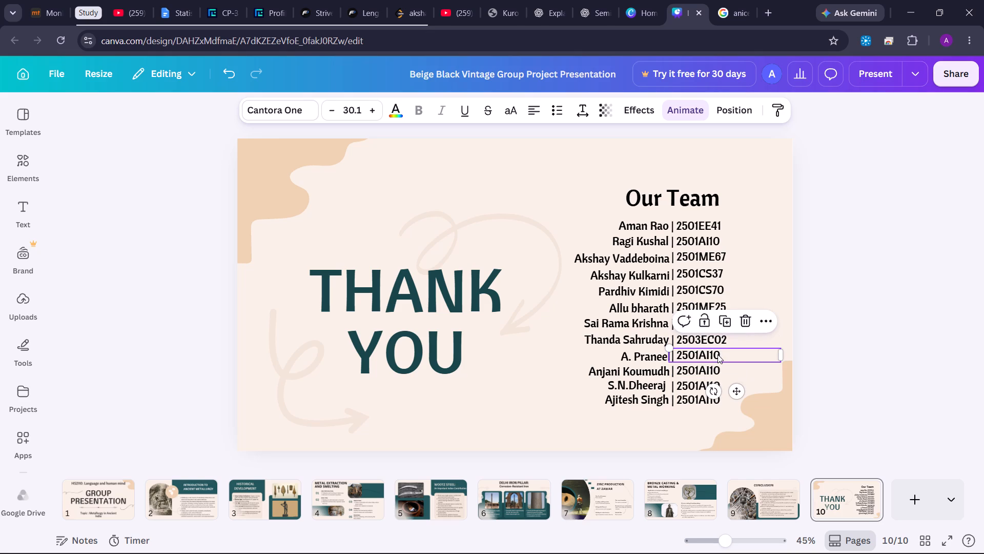
{"action": "left_click", "coordinate": [717, 354]}
{"action": "key", "text": "BackSpace"}
{"action": "key", "text": "BackSpace"}
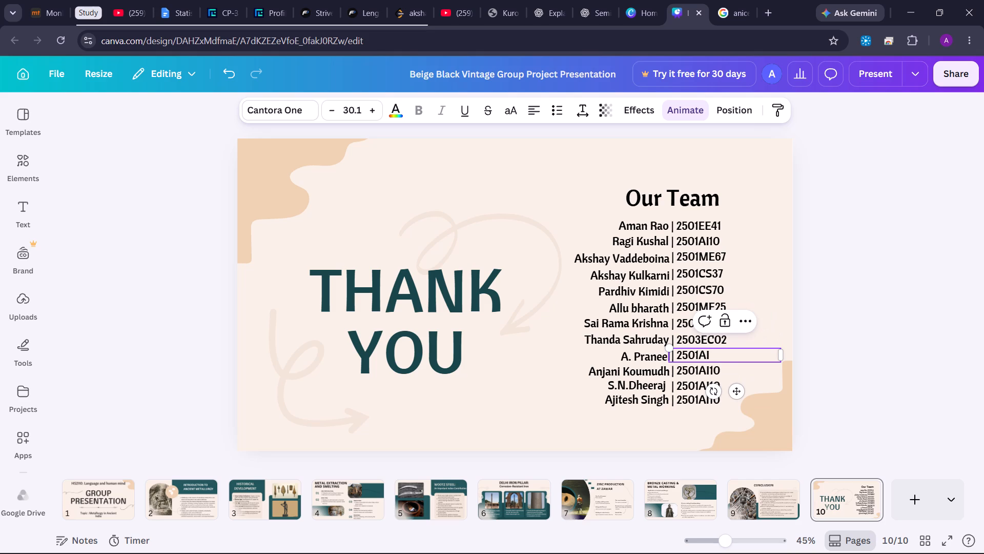
{"action": "left_click", "coordinate": [666, 361]}
{"action": "key", "text": "BackSpace"}
{"action": "key", "text": "BackSpace"}
{"action": "key", "text": "BackSpace"}
{"action": "key", "text": "2"}
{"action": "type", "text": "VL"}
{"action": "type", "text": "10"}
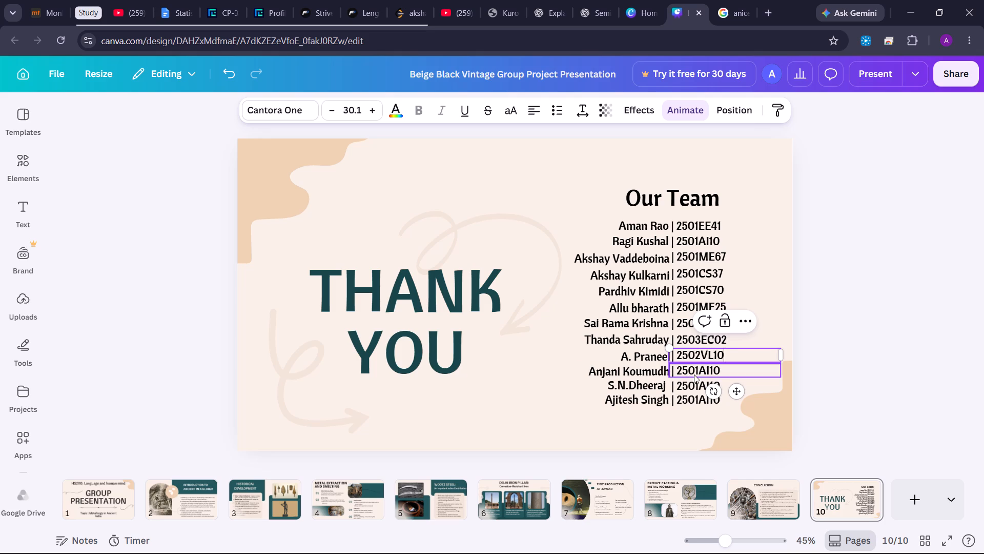
{"action": "double_click", "coordinate": [694, 374]}
{"action": "left_click", "coordinate": [719, 377]}
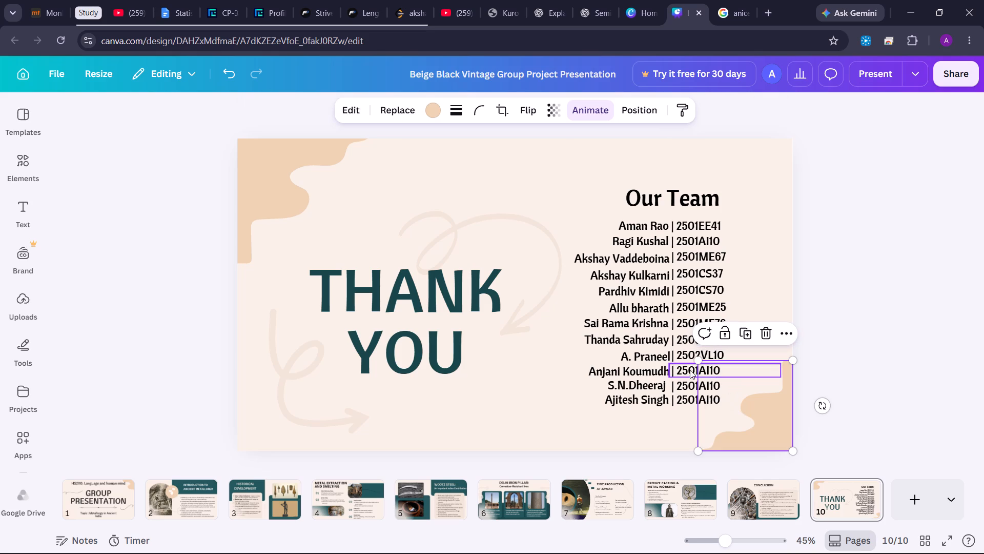
Correct the ninth member's name by fixing the first name's double-e spelling to i and expanding the initial to the full surname.
{"action": "double_click", "coordinate": [656, 360]}
{"action": "left_click", "coordinate": [665, 358]}
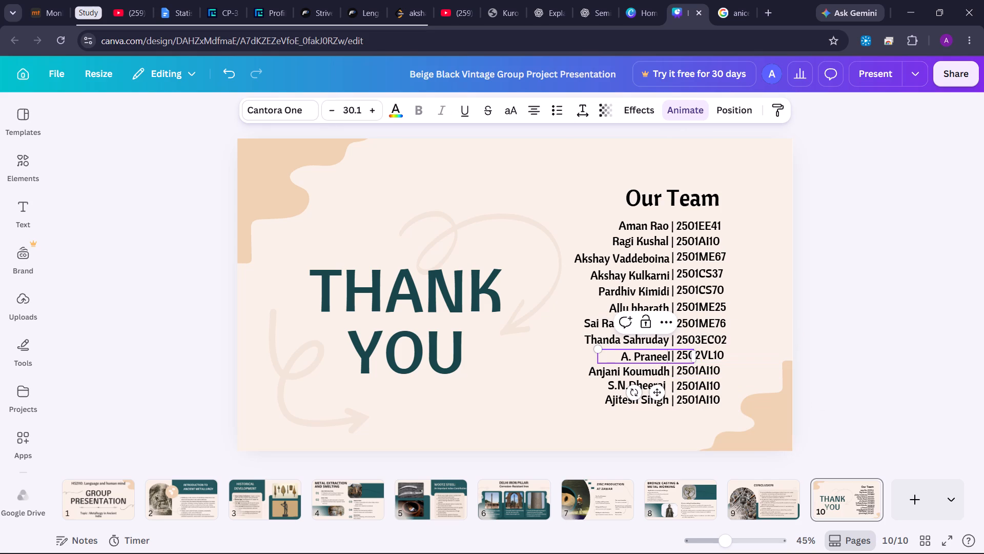
{"action": "key", "text": "BackSpace"}
{"action": "key", "text": "BackSpace"}
{"action": "key", "text": "i"}
{"action": "left_click", "coordinate": [566, 389]}
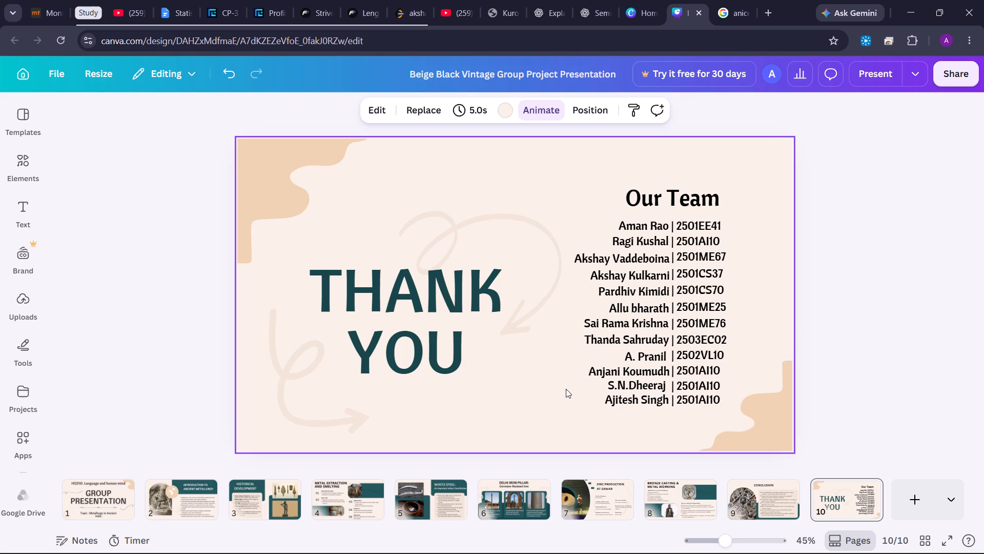
{"action": "double_click", "coordinate": [628, 350]}
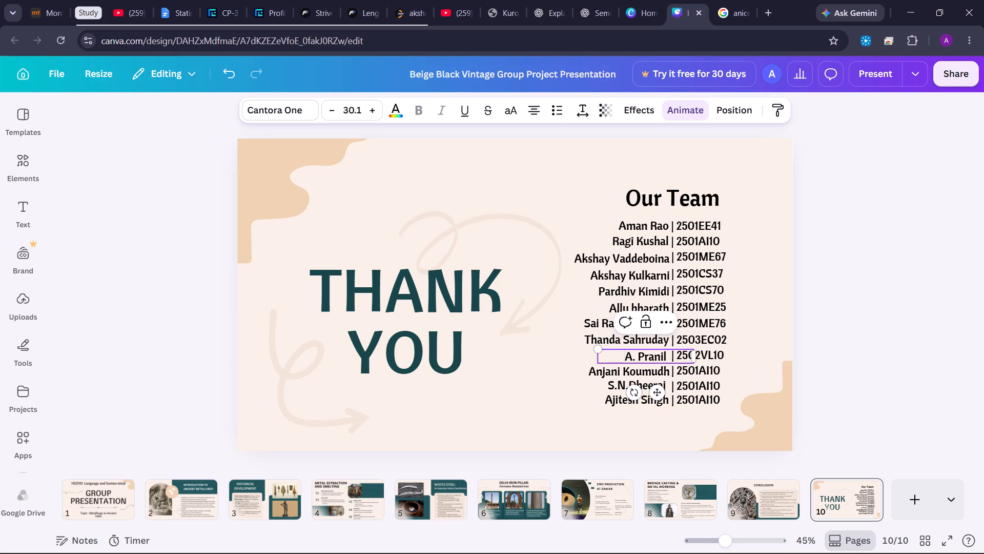
{"action": "left_click", "coordinate": [633, 359]}
{"action": "key", "text": "Right"}
{"action": "key", "text": "BackSpace"}
{"action": "type", "text": "mbidi"}
Shift the ninth member's lengthened name leftward so it ends just before the separator, level with its roll number.
{"action": "left_click", "coordinate": [569, 361]}
{"action": "left_click", "coordinate": [622, 351]}
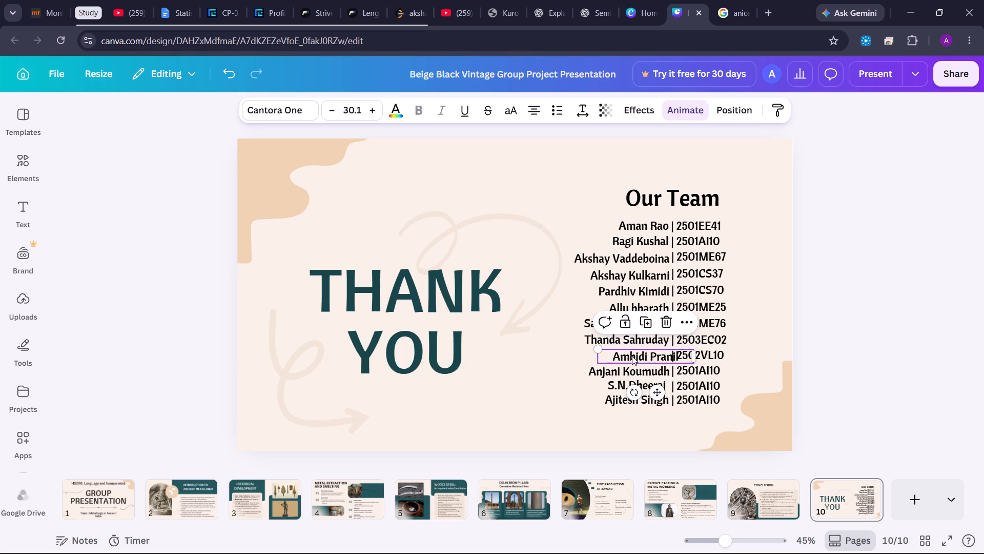
{"action": "left_click_drag", "start_coordinate": [632, 357], "coordinate": [623, 356]}
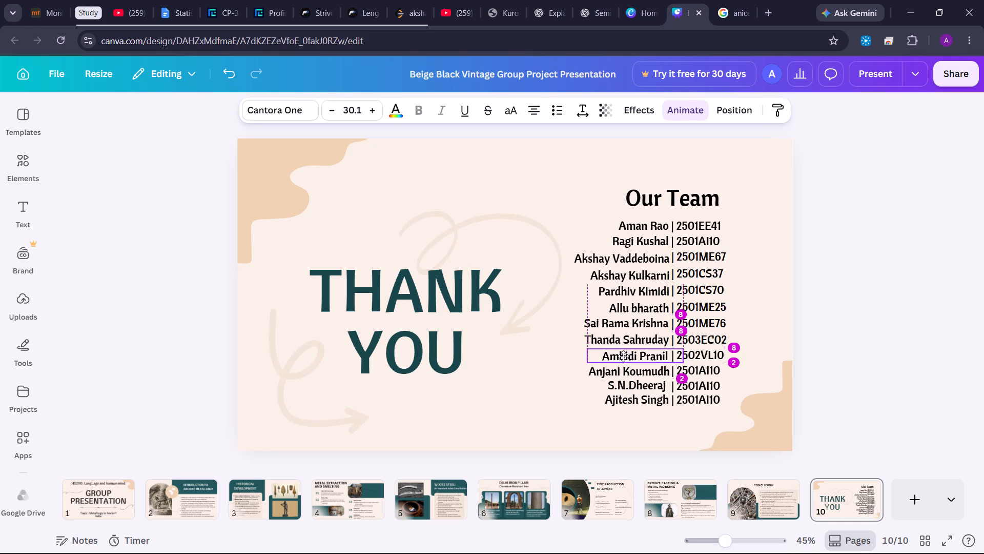
{"action": "left_click_drag", "start_coordinate": [623, 356], "coordinate": [623, 357]}
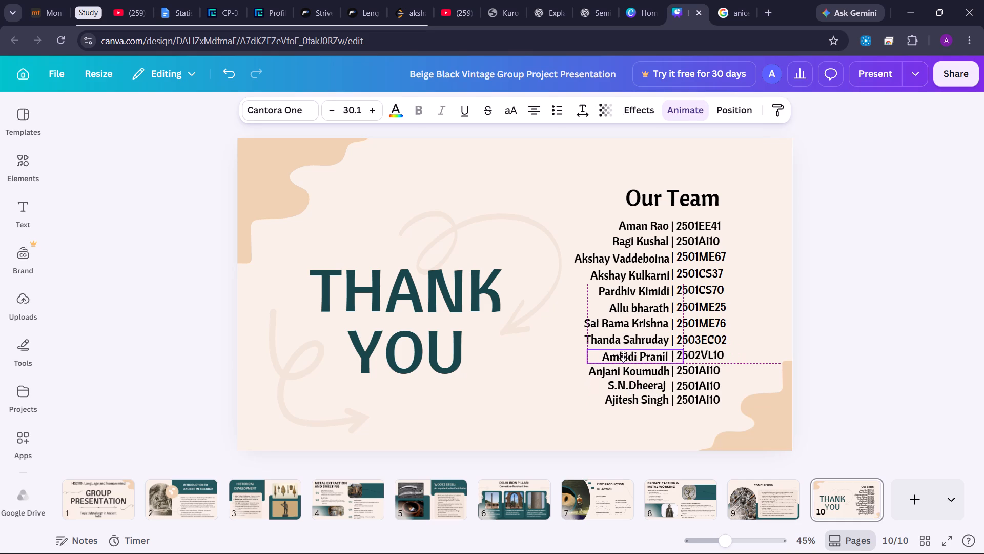
{"action": "left_click_drag", "start_coordinate": [623, 357], "coordinate": [623, 358]}
{"action": "left_click", "coordinate": [554, 362]}
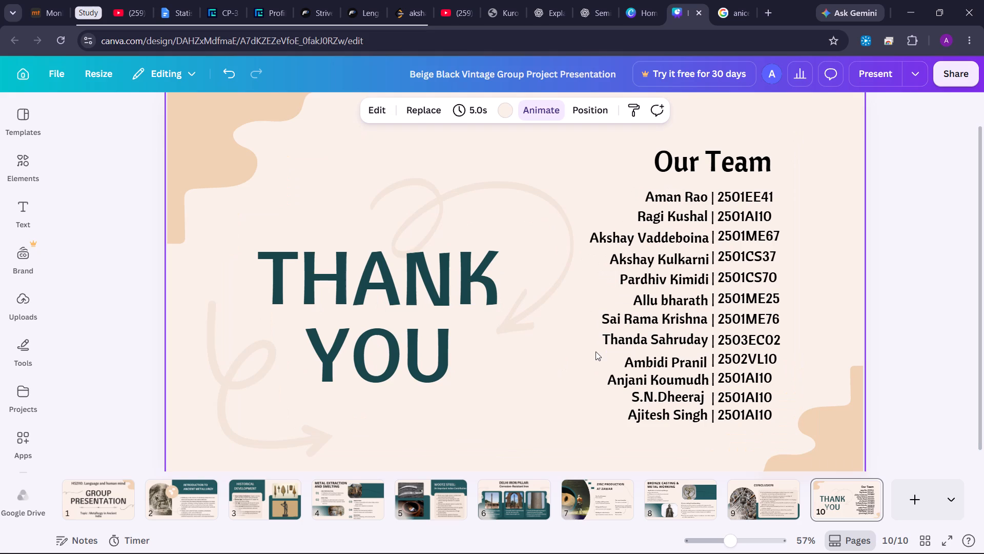
{"action": "left_click", "coordinate": [666, 359]}
{"action": "left_click", "coordinate": [679, 360]}
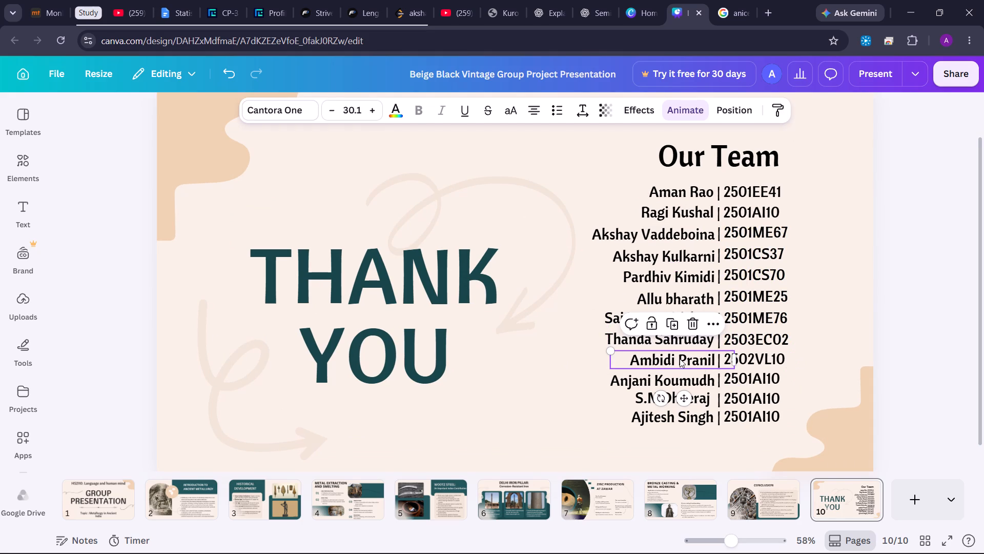
{"action": "left_click", "coordinate": [680, 359]}
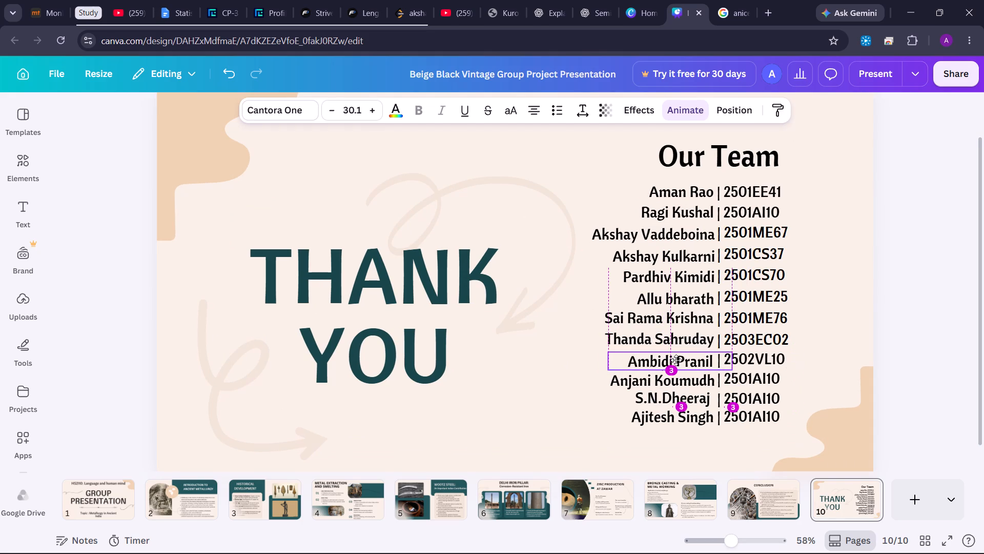
{"action": "left_click", "coordinate": [595, 381]}
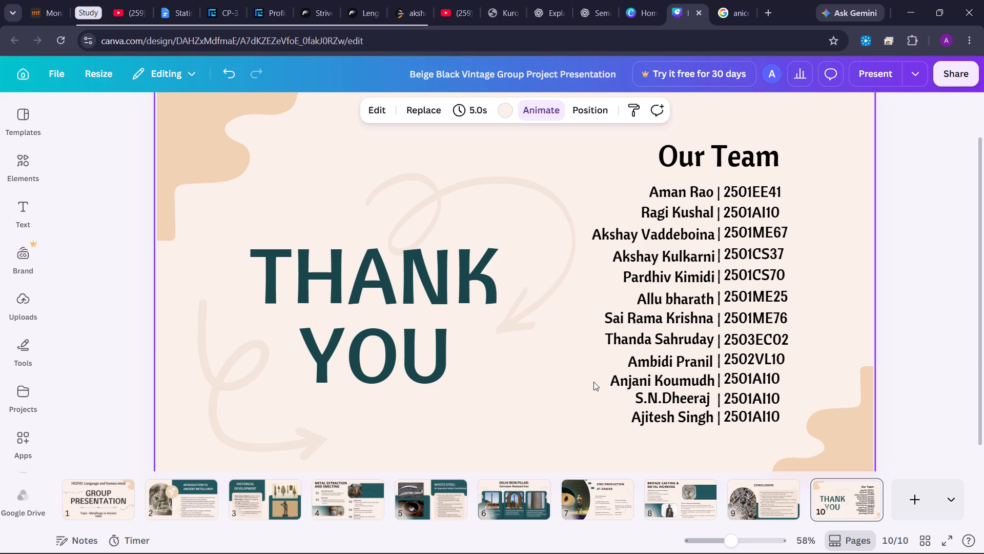
Replace the tenth member's placeholder roll number with their own, changing the branch code to CS and the ending number.
{"action": "double_click", "coordinate": [768, 378]}
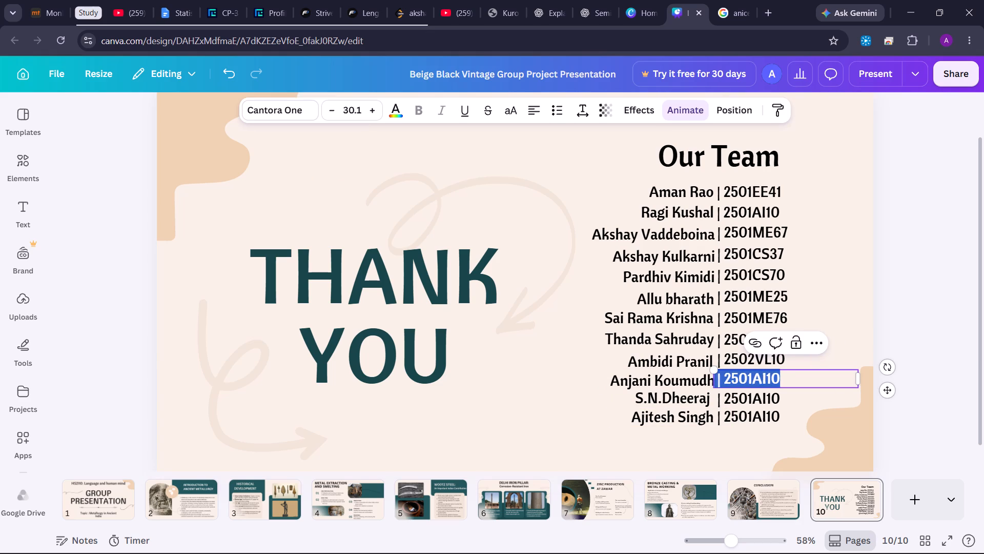
{"action": "left_click", "coordinate": [768, 378]}
{"action": "key", "text": "BackSpace"}
{"action": "key", "text": "BackSpace"}
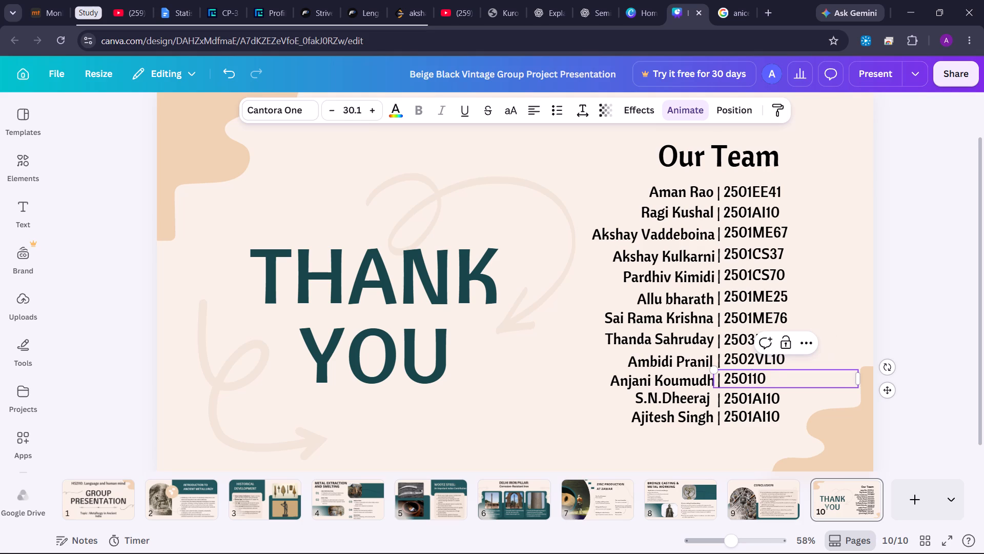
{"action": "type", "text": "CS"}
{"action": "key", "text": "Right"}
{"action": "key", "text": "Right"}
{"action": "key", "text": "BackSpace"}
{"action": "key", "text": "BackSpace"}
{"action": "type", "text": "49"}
Replace the eleventh member's placeholder roll number with their own, changing the branch code to CS and the ending number.
{"action": "double_click", "coordinate": [730, 399]}
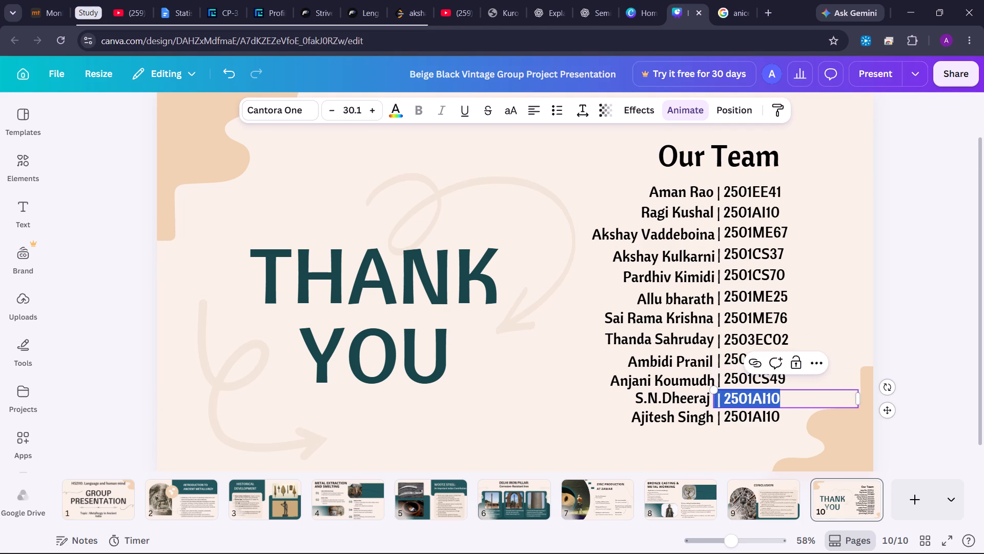
{"action": "left_click", "coordinate": [779, 402]}
{"action": "key", "text": "BackSpace"}
{"action": "key", "text": "BackSpace"}
{"action": "key", "text": "BackSpace"}
{"action": "key", "text": "BackSpace"}
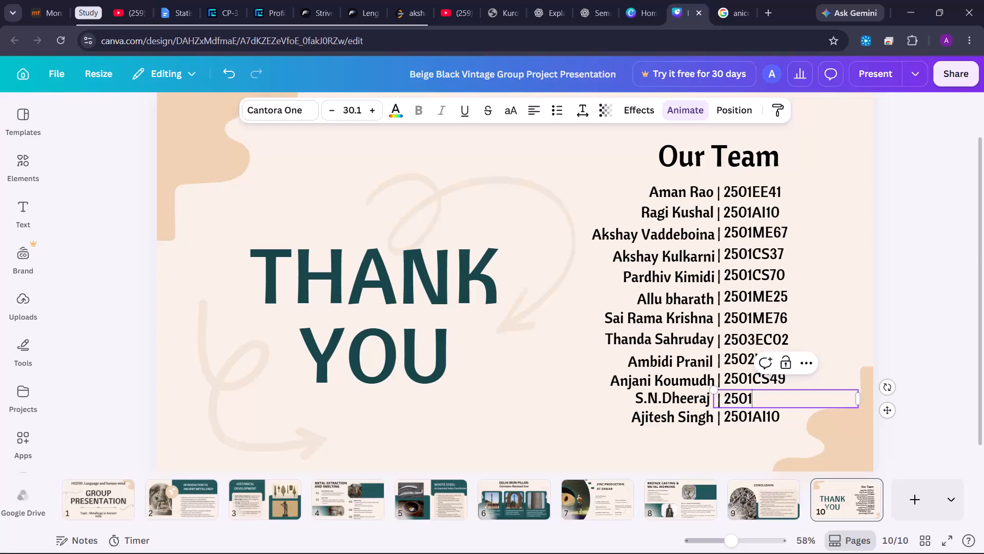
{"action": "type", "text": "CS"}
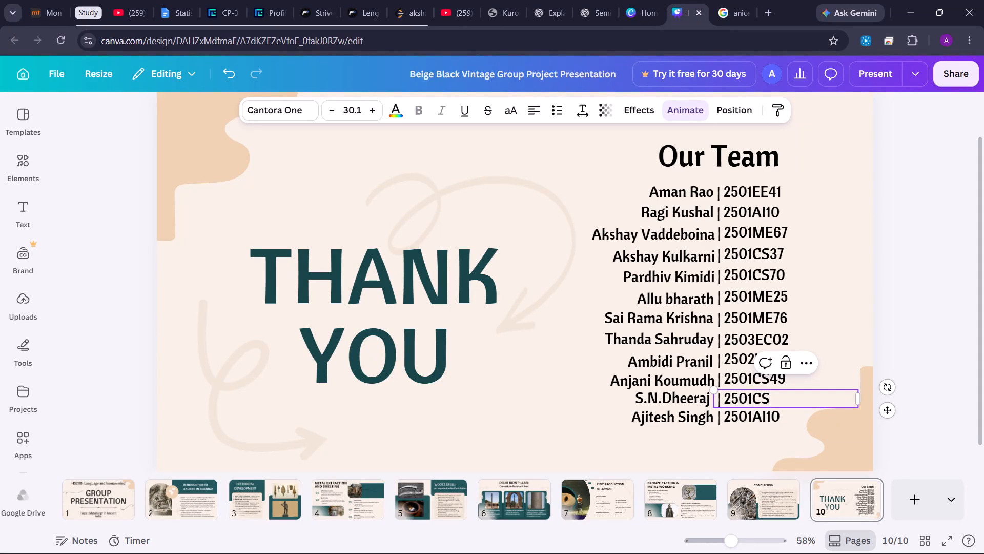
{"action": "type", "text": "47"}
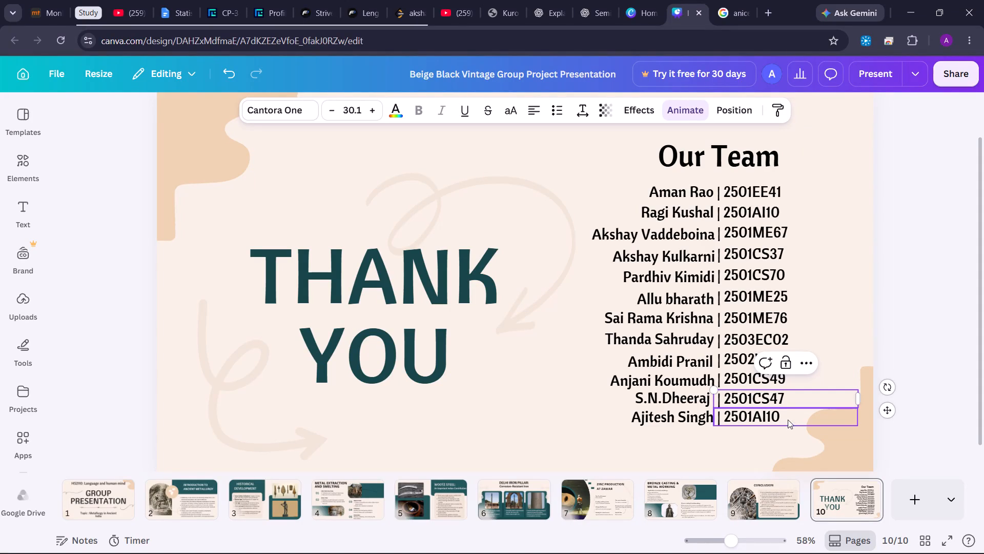
Replace the twelfth member's placeholder roll number with their own, changing the branch code to ME and the ending number.
{"action": "double_click", "coordinate": [782, 418]}
{"action": "left_click", "coordinate": [780, 414]}
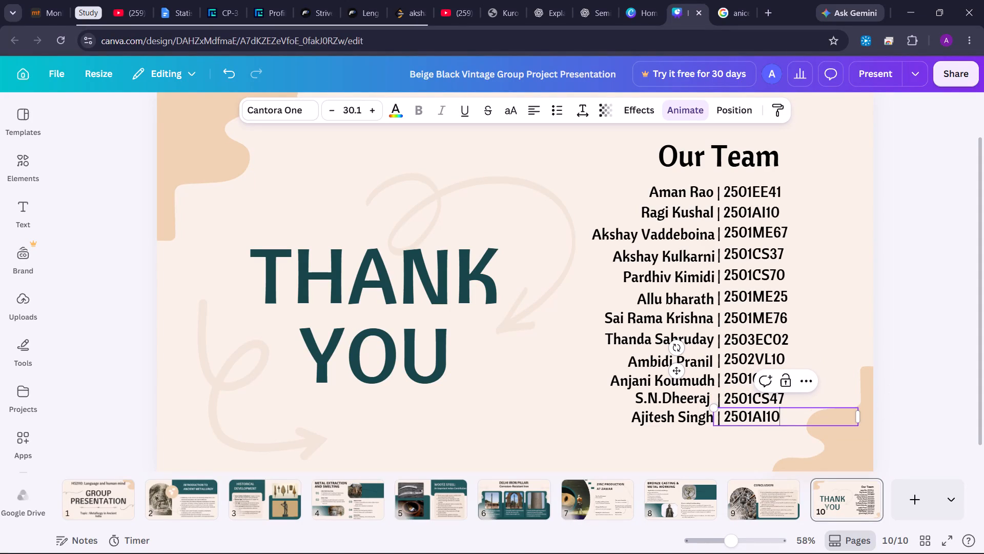
{"action": "key", "text": "BackSpace"}
{"action": "key", "text": "BackSpace"}
{"action": "key", "text": "BackSpace"}
{"action": "key", "text": "BackSpace"}
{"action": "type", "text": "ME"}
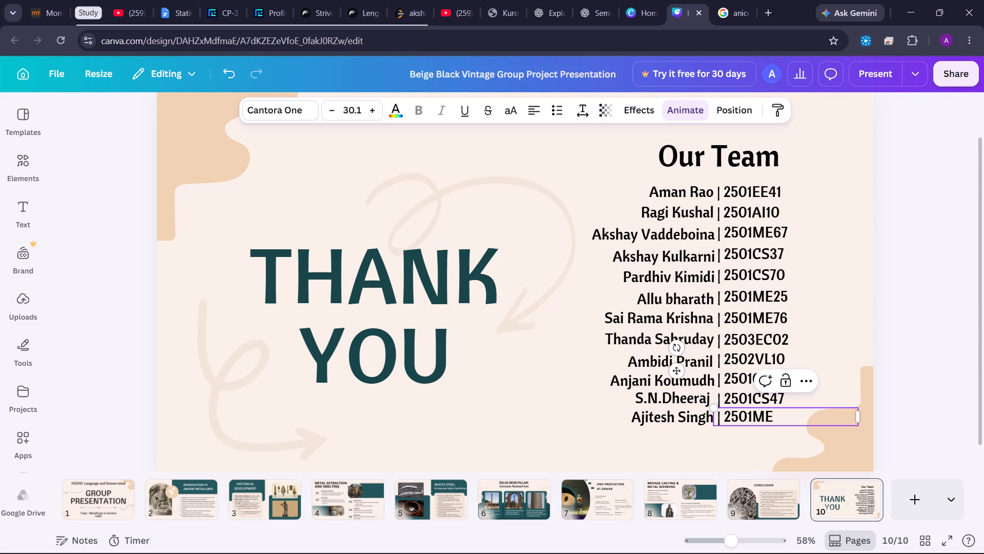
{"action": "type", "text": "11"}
{"action": "left_click", "coordinate": [568, 449]}
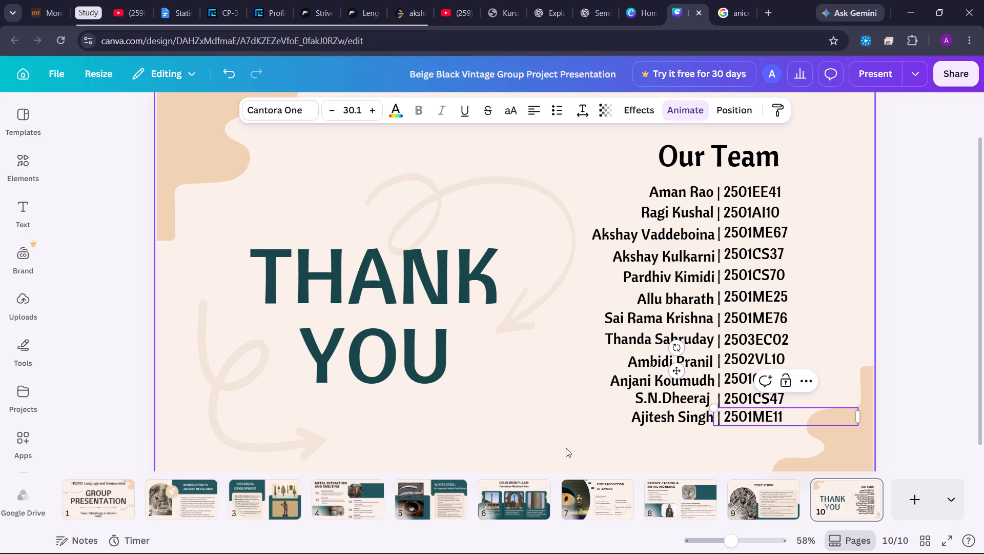
{"action": "left_click", "coordinate": [801, 321]}
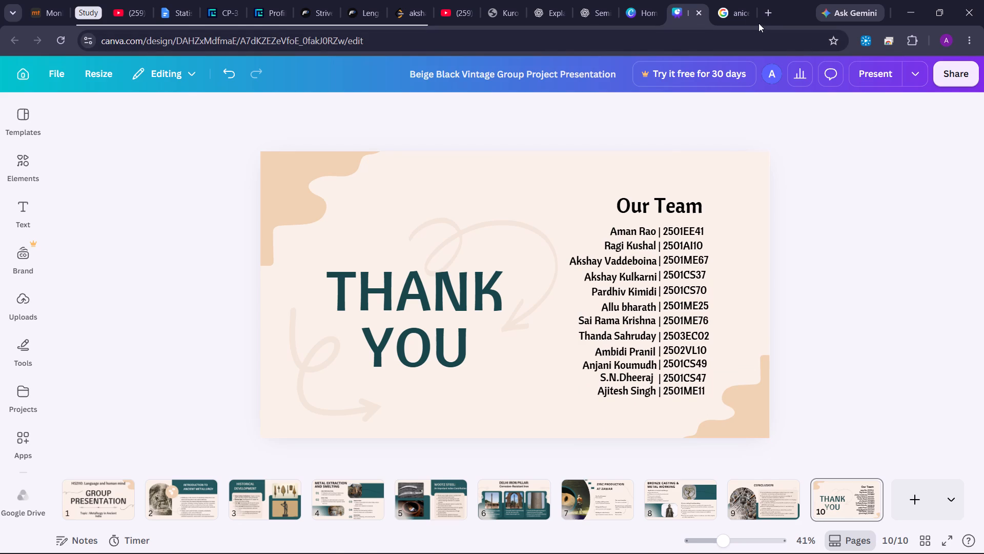
Search Google Images for "cat image", and refine the search to "cat image meme happpy".
{"action": "left_click", "coordinate": [739, 10]}
{"action": "left_click", "coordinate": [581, 82]}
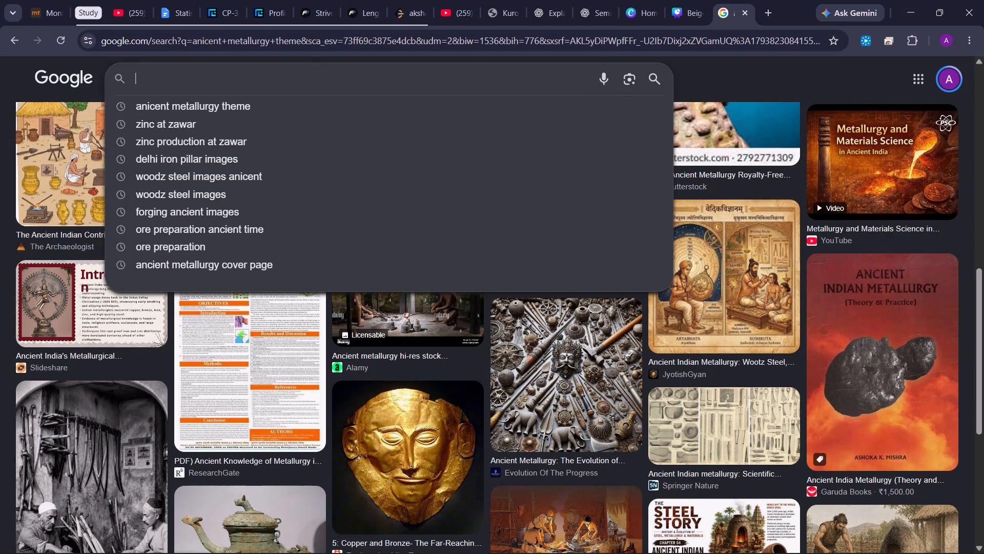
{"action": "type", "text": "cat"}
{"action": "key", "text": "space"}
{"action": "type", "text": "image"}
{"action": "key", "text": "Return"}
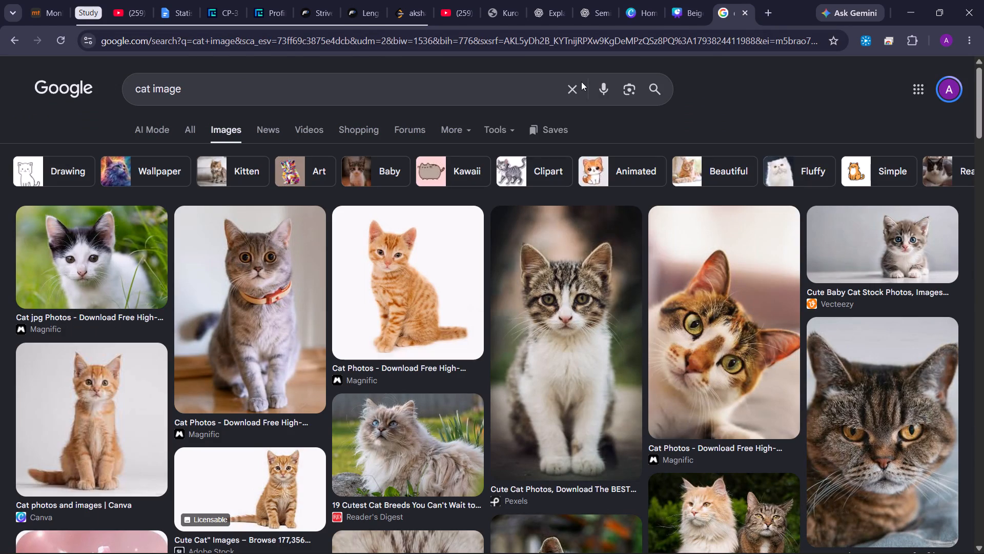
{"action": "left_click", "coordinate": [459, 100]}
{"action": "key", "text": "space"}
{"action": "type", "text": "meme happpy"}
{"action": "key", "text": "Return"}
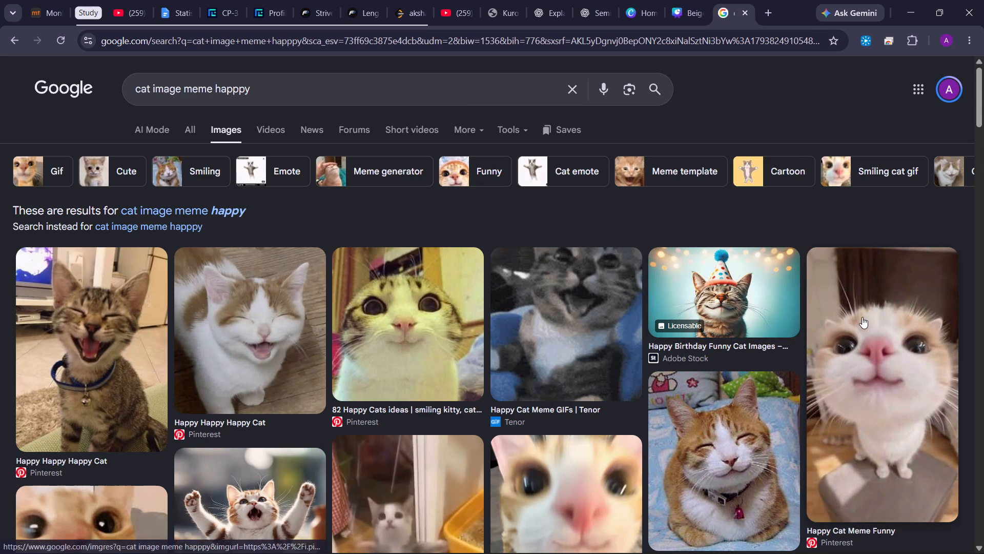
Copy the "Happy Cat Meme Funny" picture from the image results and paste it onto the Canva Thank You slide.
{"action": "scroll", "coordinate": [862, 317], "scroll_direction": "down", "scroll_amount": 3}
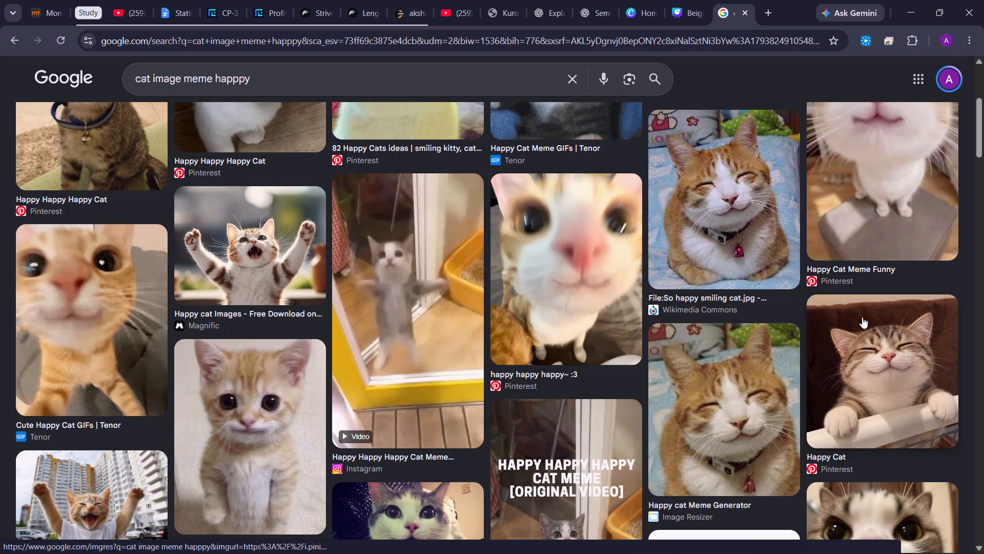
{"action": "scroll", "coordinate": [862, 317], "scroll_direction": "up", "scroll_amount": 2}
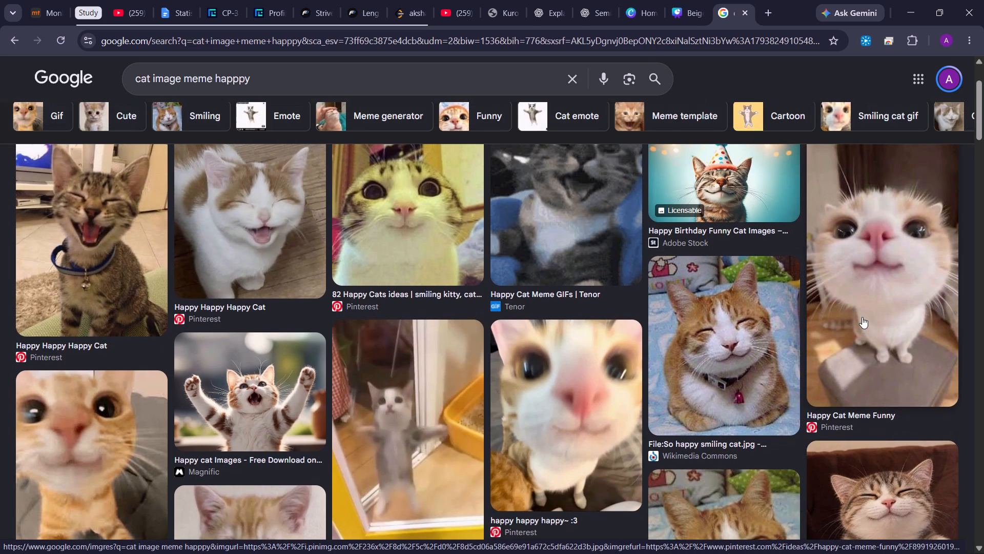
{"action": "scroll", "coordinate": [862, 317], "scroll_direction": "down", "scroll_amount": 6}
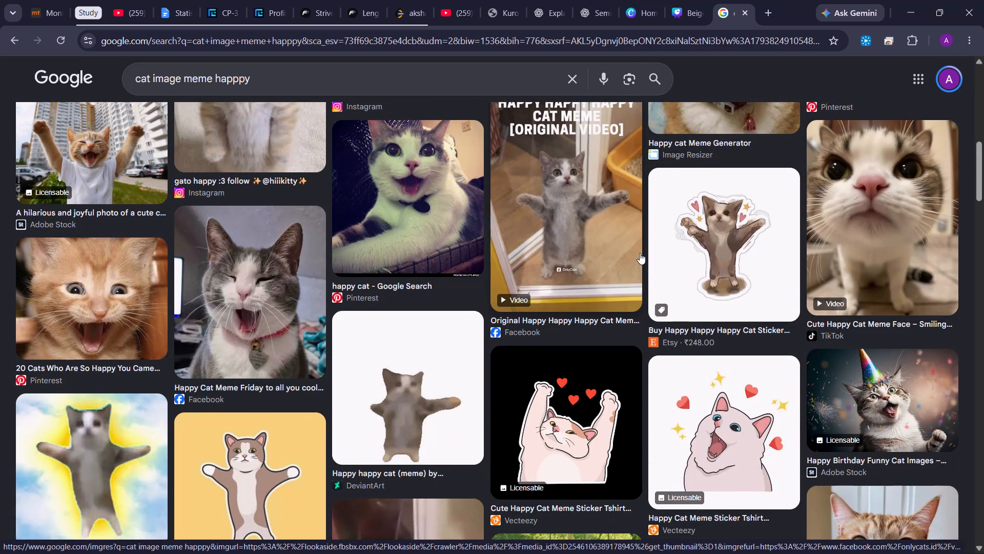
{"action": "scroll", "coordinate": [640, 253], "scroll_direction": "down", "scroll_amount": 3}
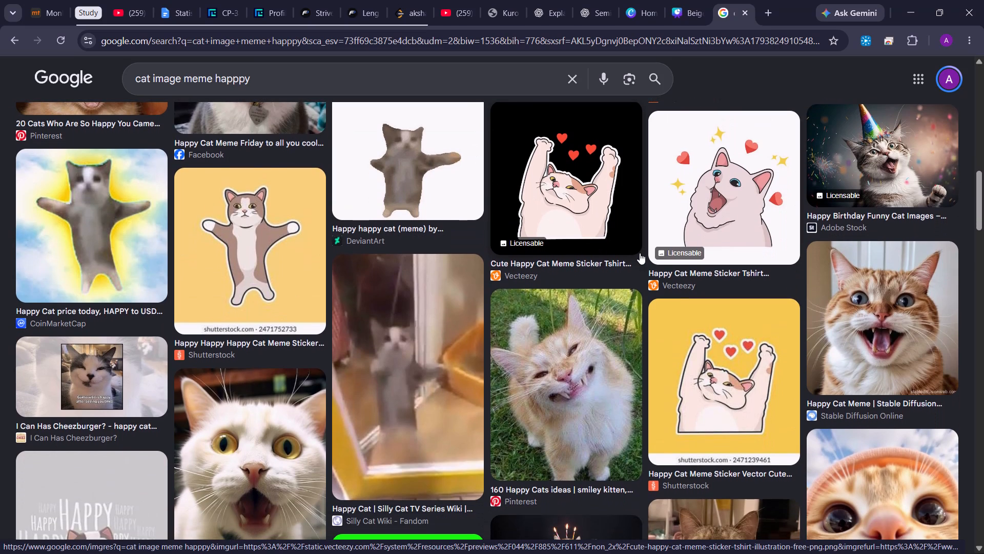
{"action": "scroll", "coordinate": [640, 253], "scroll_direction": "down", "scroll_amount": 4}
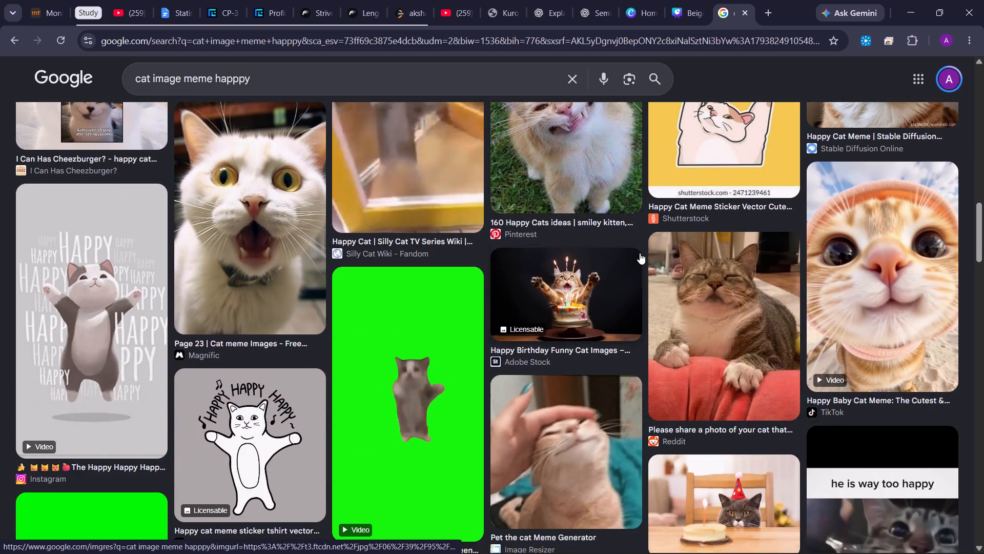
{"action": "scroll", "coordinate": [640, 253], "scroll_direction": "up", "scroll_amount": 7}
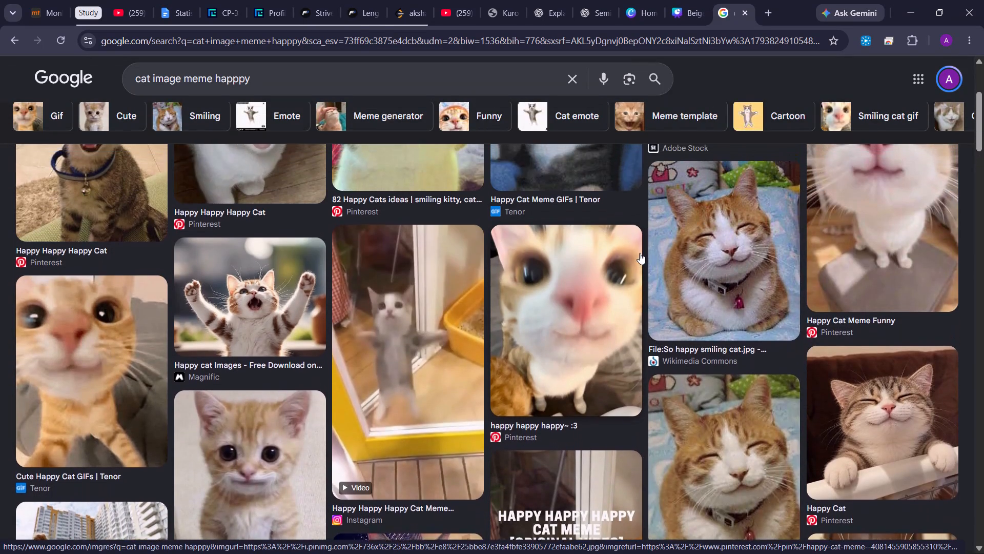
{"action": "scroll", "coordinate": [752, 243], "scroll_direction": "up", "scroll_amount": 3}
{"action": "right_click", "coordinate": [867, 317]}
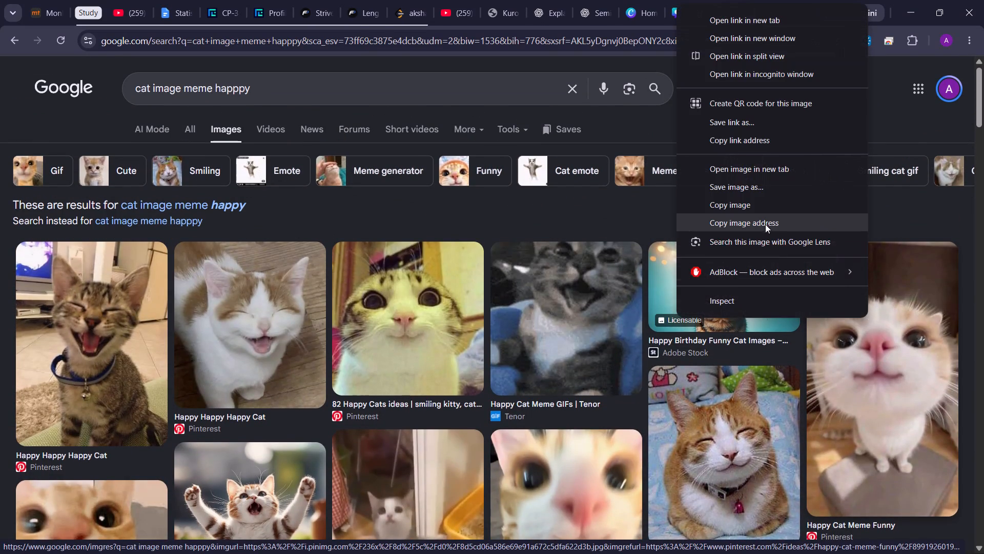
{"action": "left_click", "coordinate": [772, 213]}
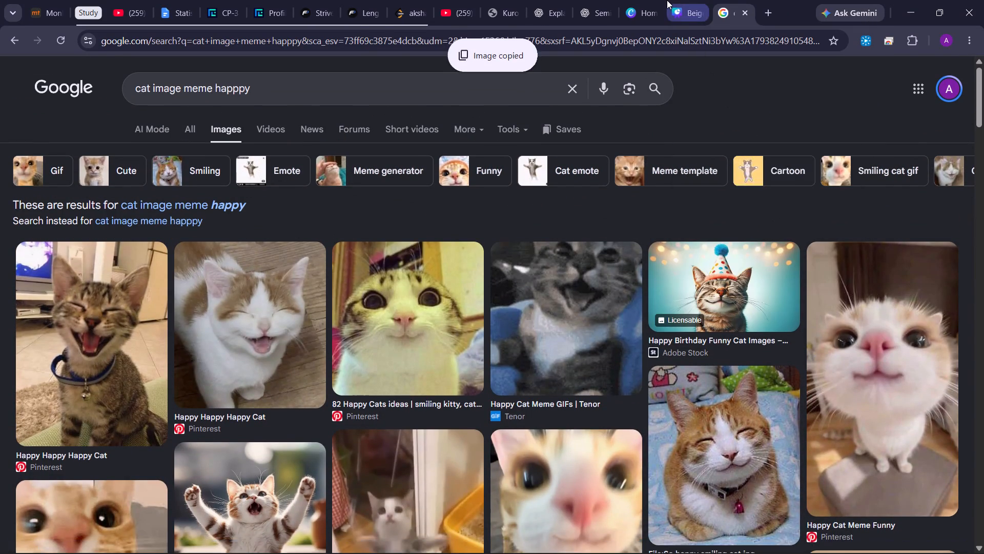
{"action": "left_click", "coordinate": [668, 0]}
{"action": "left_click", "coordinate": [829, 233]}
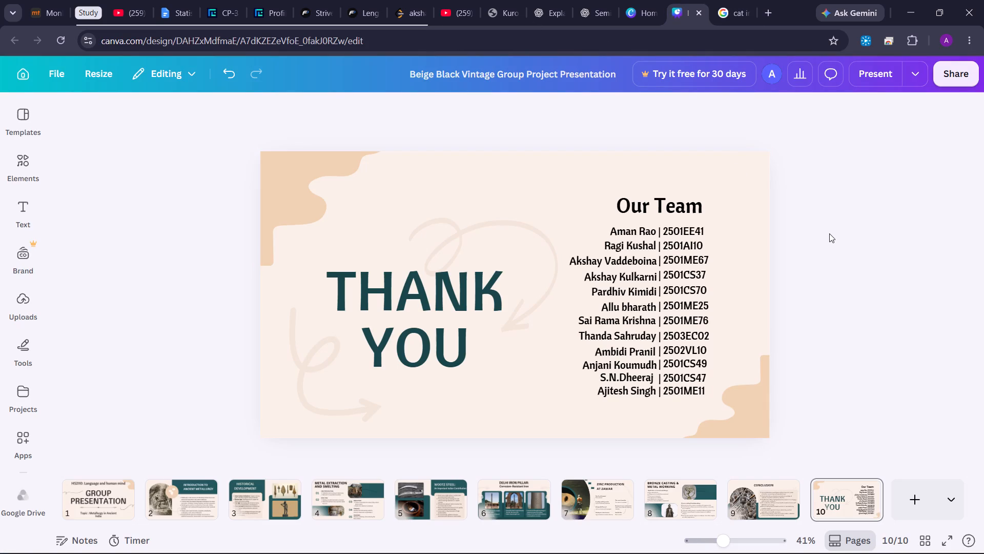
{"action": "key", "text": "ctrl+v"}
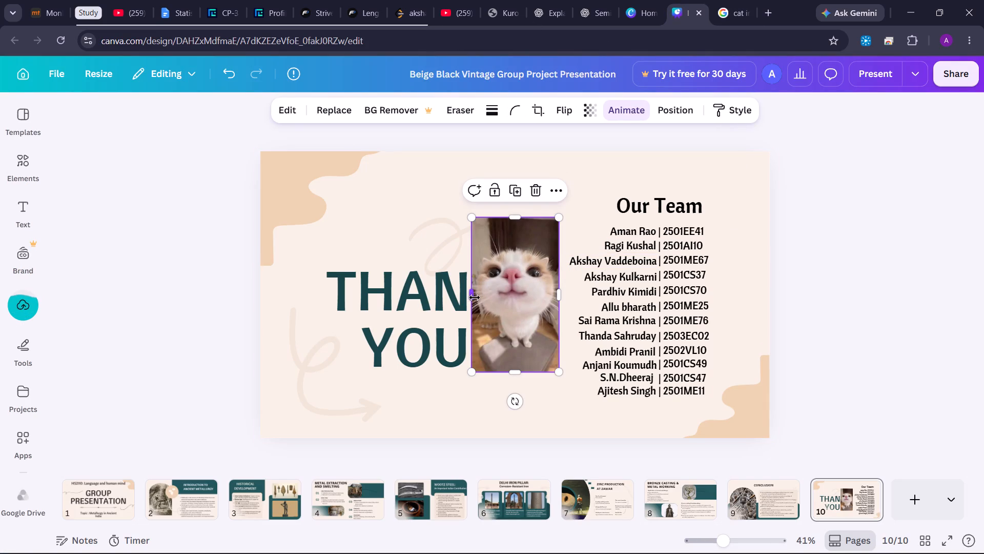
Widen the cat picture to about 420 by 583 and move it over the THANK YOU heading.
{"action": "left_click_drag", "start_coordinate": [474, 297], "coordinate": [451, 308]}
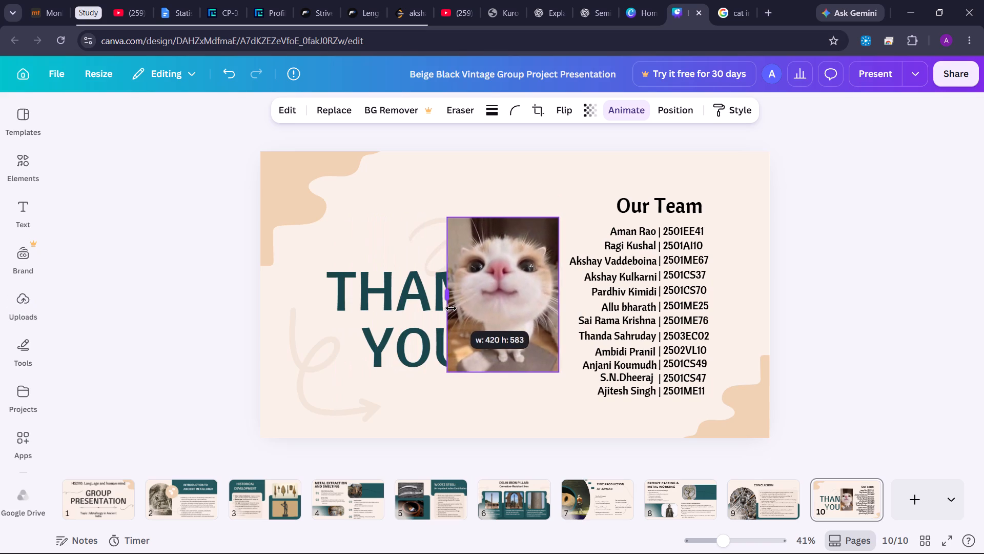
{"action": "left_click_drag", "start_coordinate": [451, 308], "coordinate": [452, 308]}
{"action": "left_click_drag", "start_coordinate": [501, 302], "coordinate": [440, 283]}
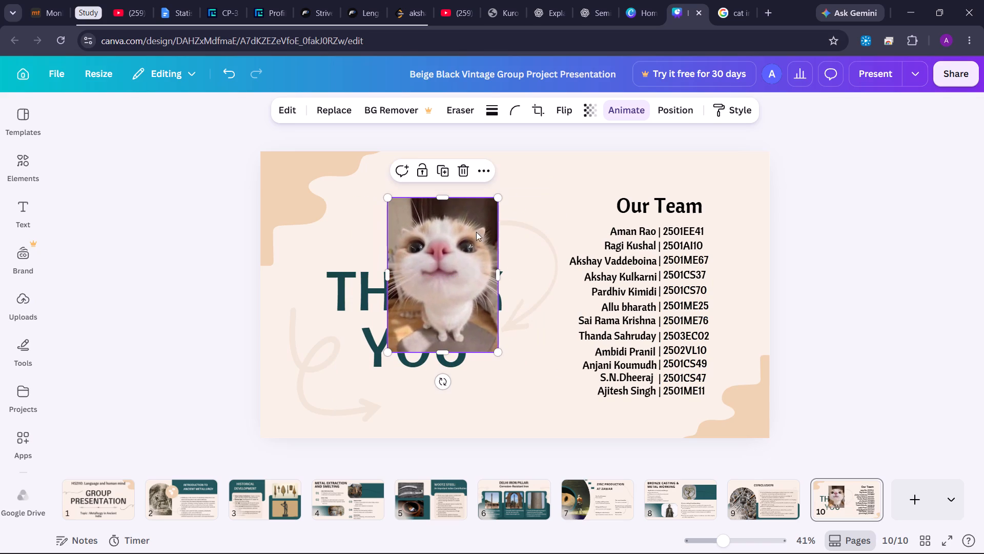
Reduce the cat picture's opacity to about half so the THANK YOU heading shows through.
{"action": "left_click", "coordinate": [592, 110]}
{"action": "left_click_drag", "start_coordinate": [610, 166], "coordinate": [573, 170]}
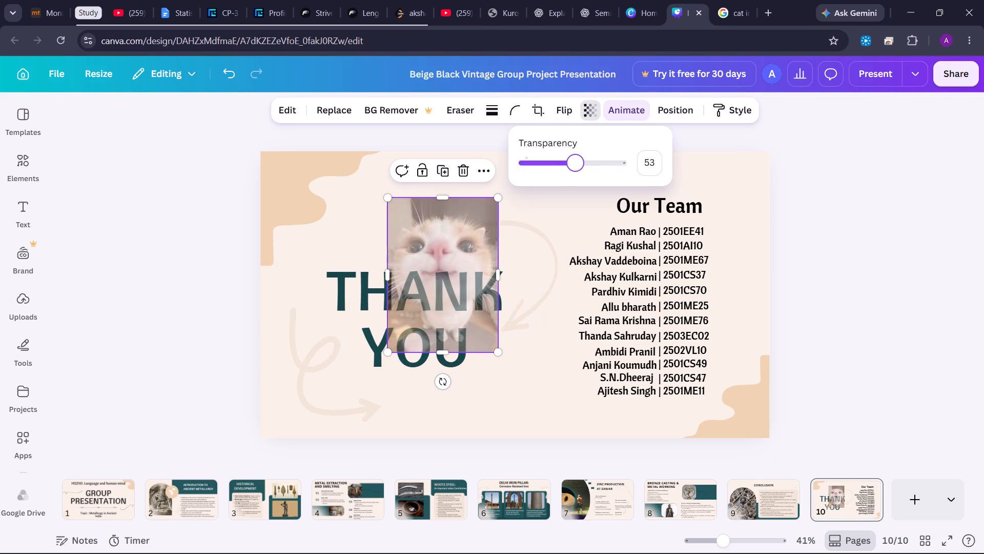
{"action": "left_click_drag", "start_coordinate": [573, 170], "coordinate": [565, 170]}
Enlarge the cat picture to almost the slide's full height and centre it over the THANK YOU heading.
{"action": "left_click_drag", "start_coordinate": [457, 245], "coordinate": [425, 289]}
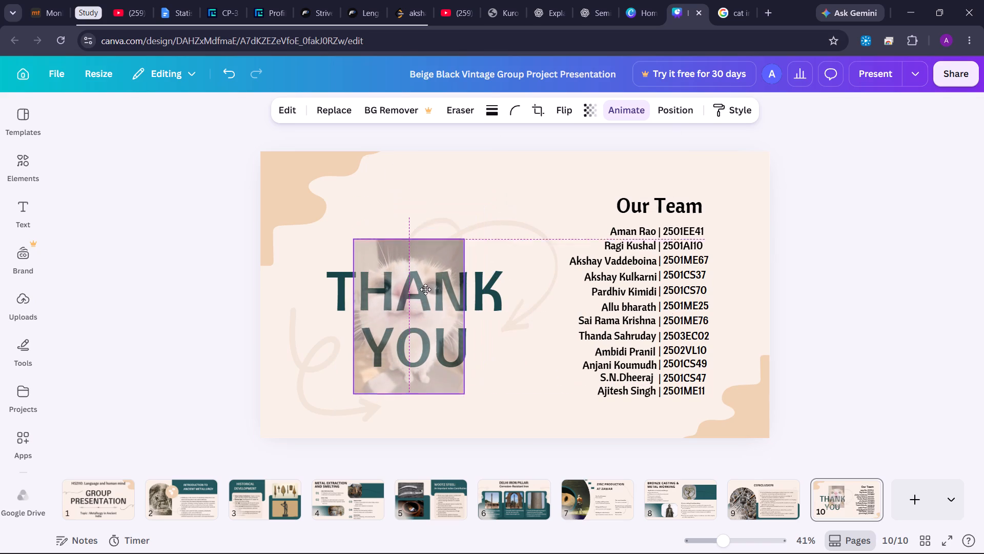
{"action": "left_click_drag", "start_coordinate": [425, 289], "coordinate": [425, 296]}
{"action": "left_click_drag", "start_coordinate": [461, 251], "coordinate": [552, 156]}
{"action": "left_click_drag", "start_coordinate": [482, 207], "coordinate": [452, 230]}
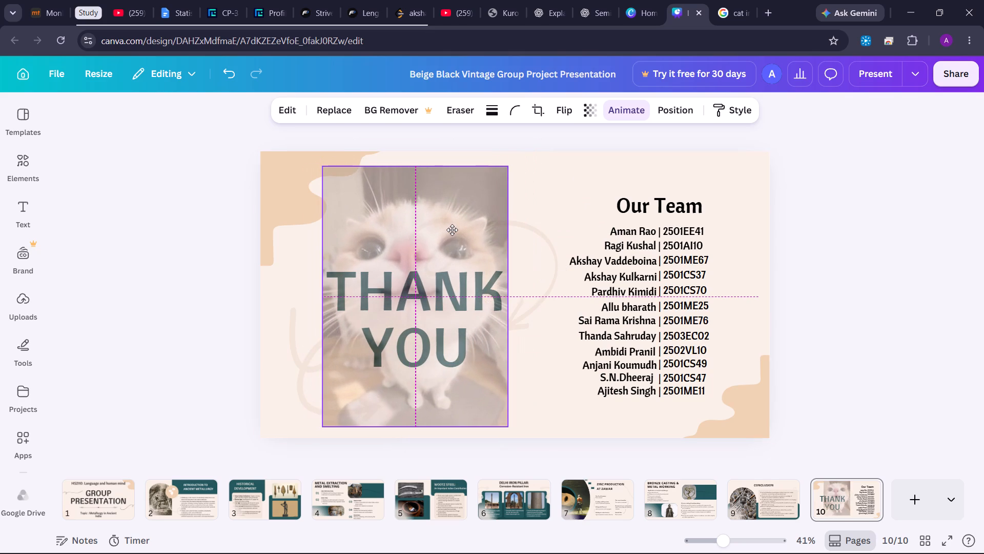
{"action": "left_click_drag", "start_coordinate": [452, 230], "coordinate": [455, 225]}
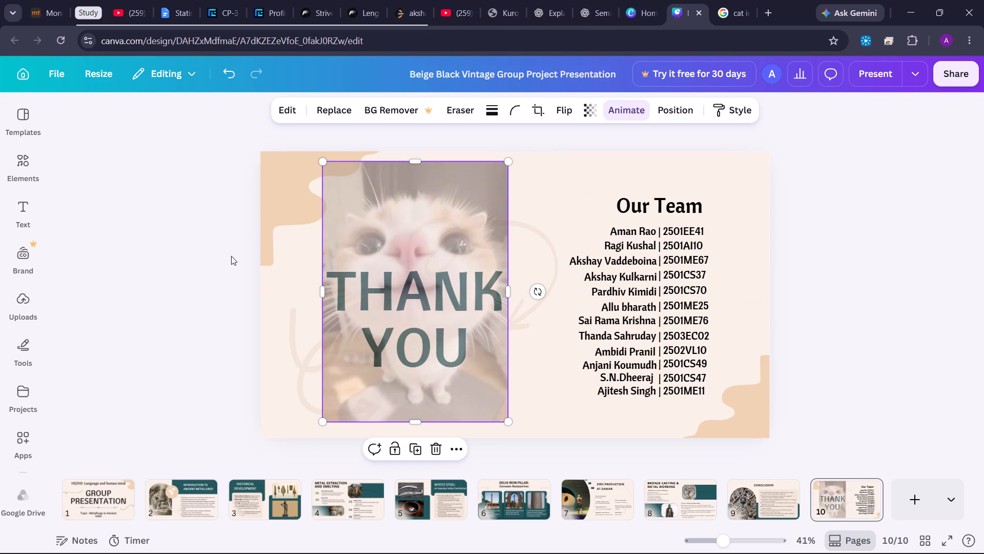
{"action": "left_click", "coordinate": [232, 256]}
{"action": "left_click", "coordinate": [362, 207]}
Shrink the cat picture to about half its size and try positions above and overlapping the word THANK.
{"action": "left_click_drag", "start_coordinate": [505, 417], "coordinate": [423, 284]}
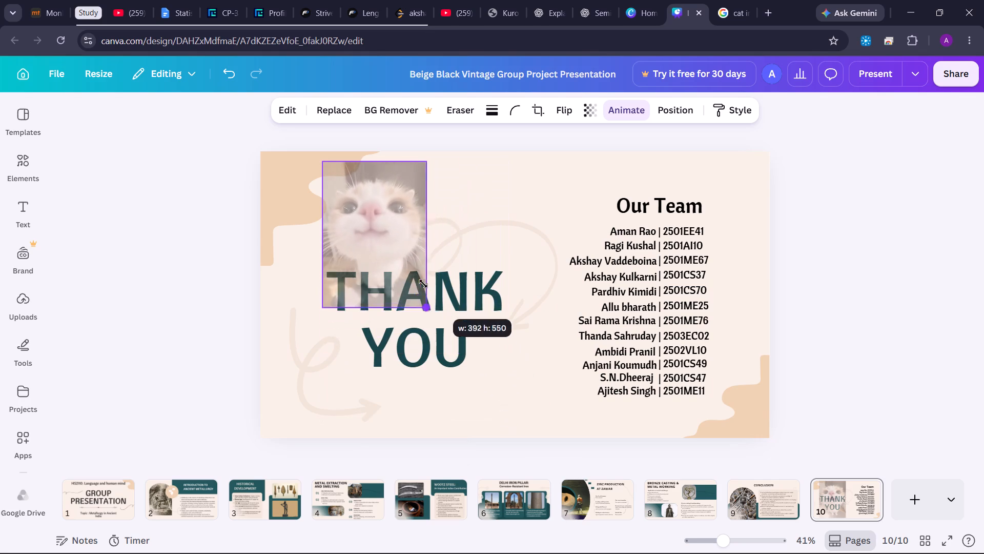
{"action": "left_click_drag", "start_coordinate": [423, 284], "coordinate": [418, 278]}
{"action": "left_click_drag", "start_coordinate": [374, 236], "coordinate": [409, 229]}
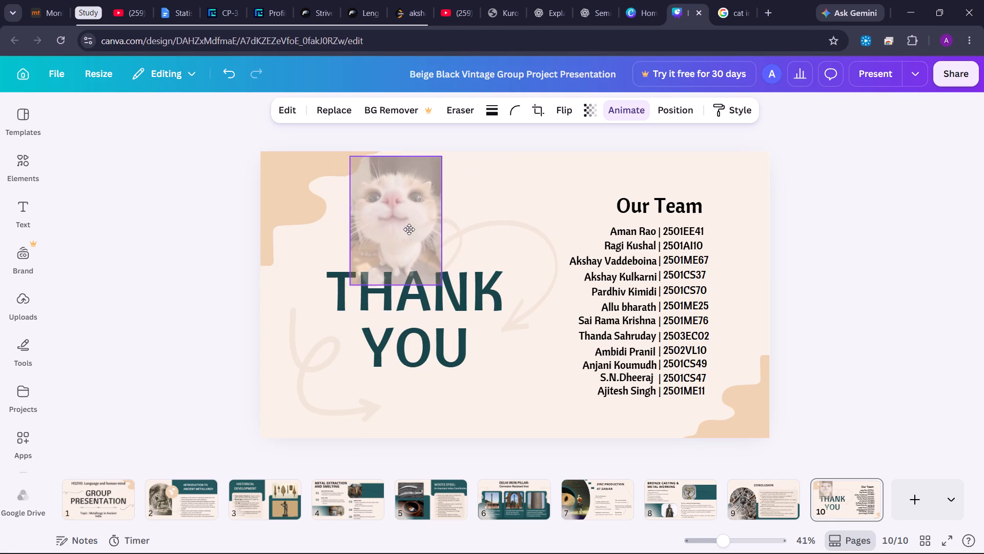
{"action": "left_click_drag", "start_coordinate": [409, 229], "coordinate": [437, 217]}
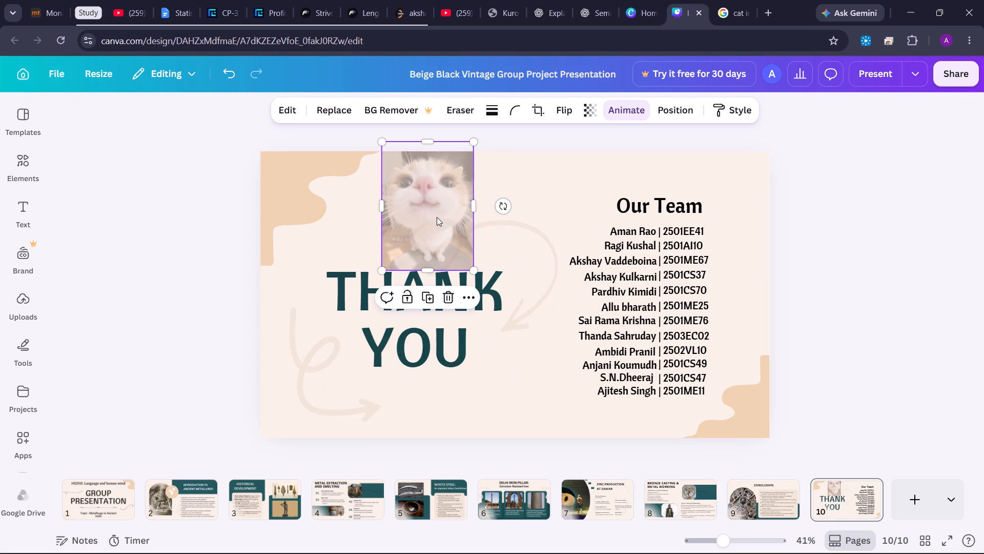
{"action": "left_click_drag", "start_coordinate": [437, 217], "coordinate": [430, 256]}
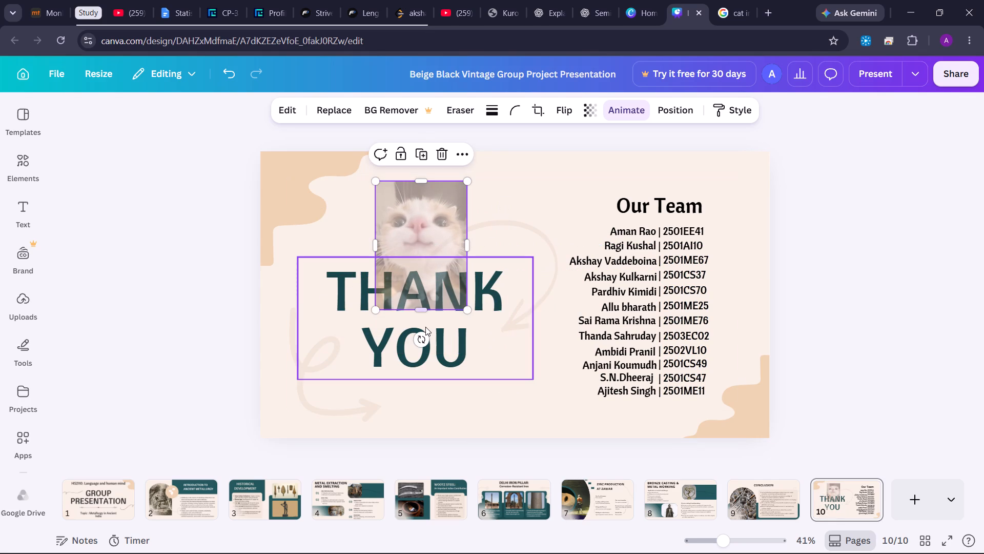
Shrink the cat picture to a small thumbnail and place it just below and right of the word YOU.
{"action": "left_click_drag", "start_coordinate": [426, 225], "coordinate": [519, 339]}
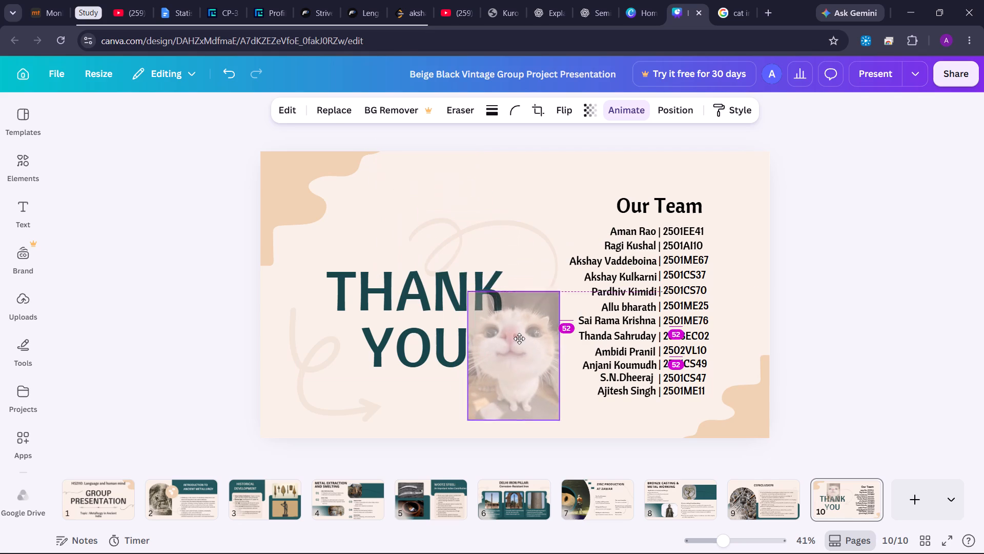
{"action": "left_click_drag", "start_coordinate": [519, 339], "coordinate": [519, 341]}
{"action": "left_click_drag", "start_coordinate": [466, 298], "coordinate": [511, 349]}
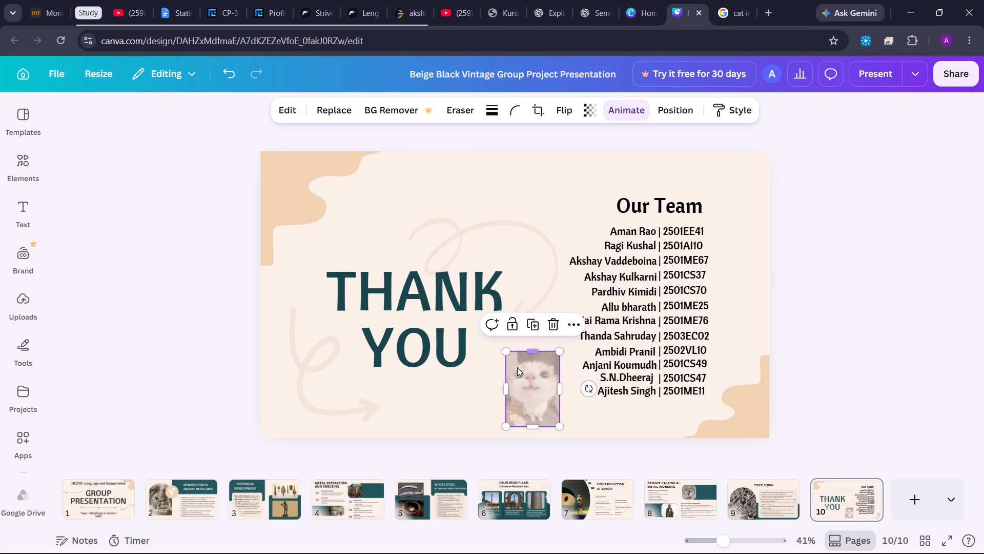
{"action": "left_click_drag", "start_coordinate": [519, 373], "coordinate": [505, 370]}
{"action": "left_click", "coordinate": [452, 402]}
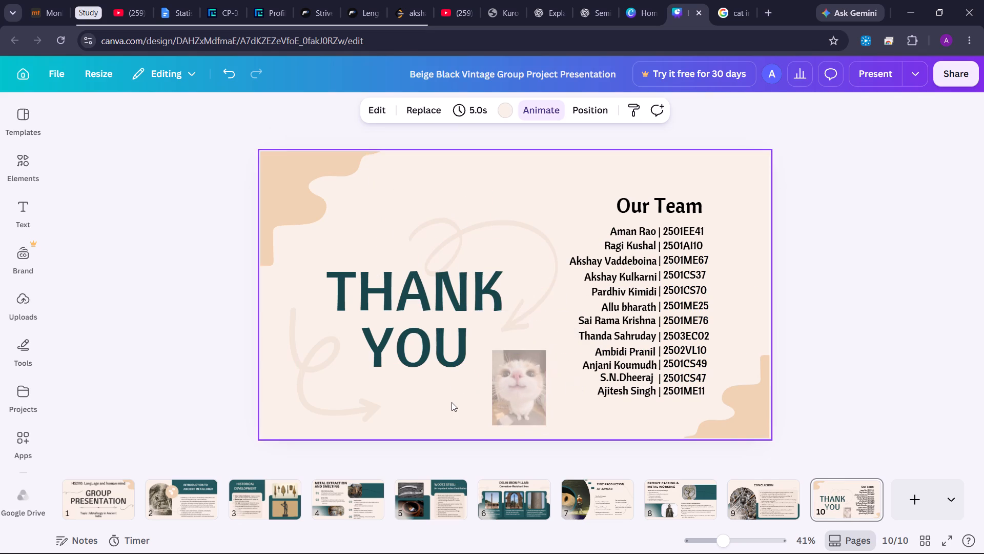
Delete the cat picture from the Thank You slide.
{"action": "left_click", "coordinate": [510, 381]}
{"action": "key", "text": "BackSpace"}
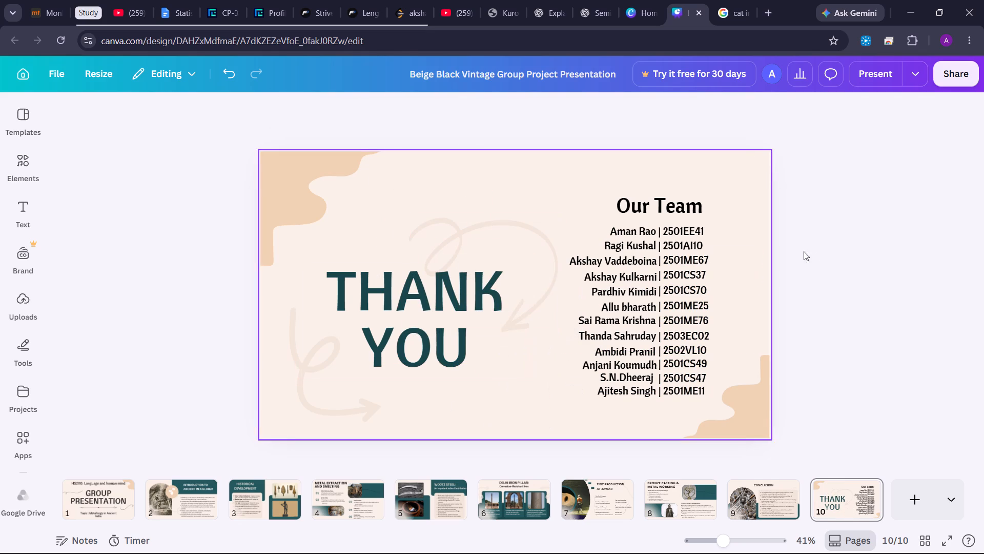
{"action": "left_click", "coordinate": [824, 251]}
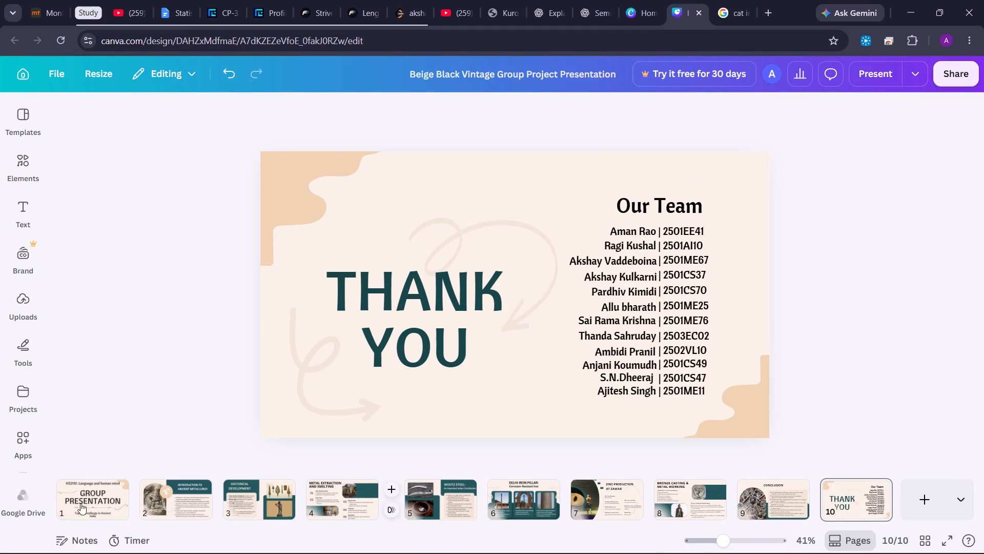
{"action": "left_click", "coordinate": [94, 496]}
{"action": "left_click", "coordinate": [842, 82]}
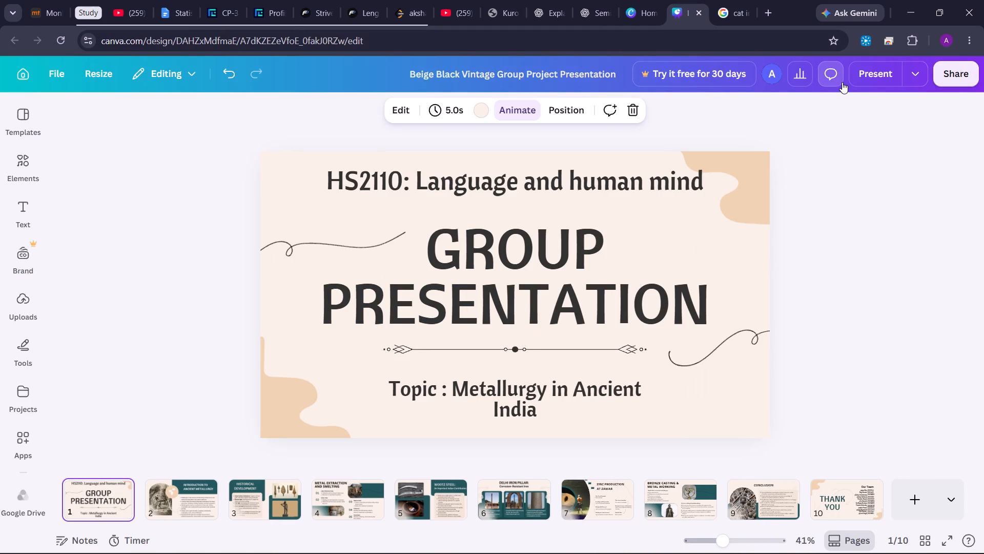
{"action": "left_click", "coordinate": [972, 115]}
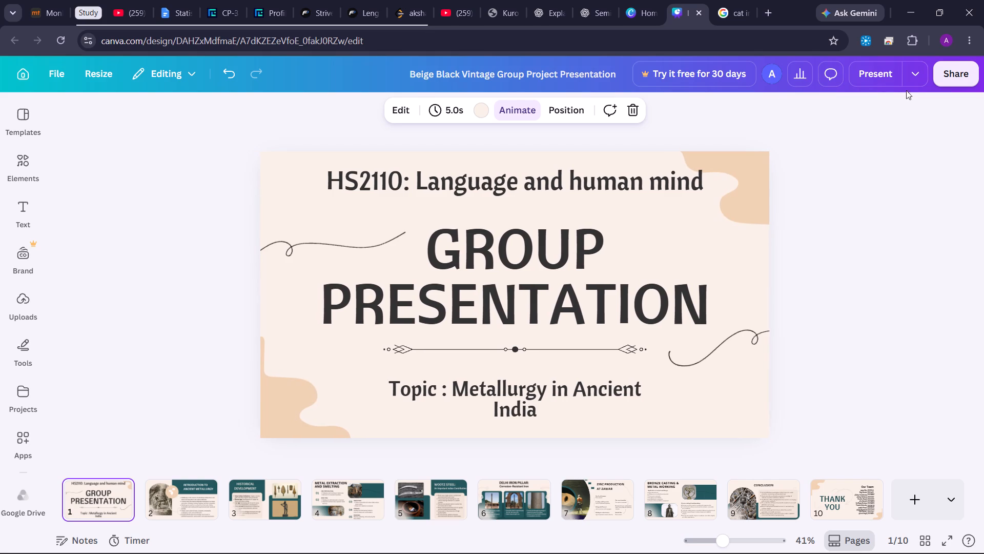
{"action": "left_click", "coordinate": [880, 81]}
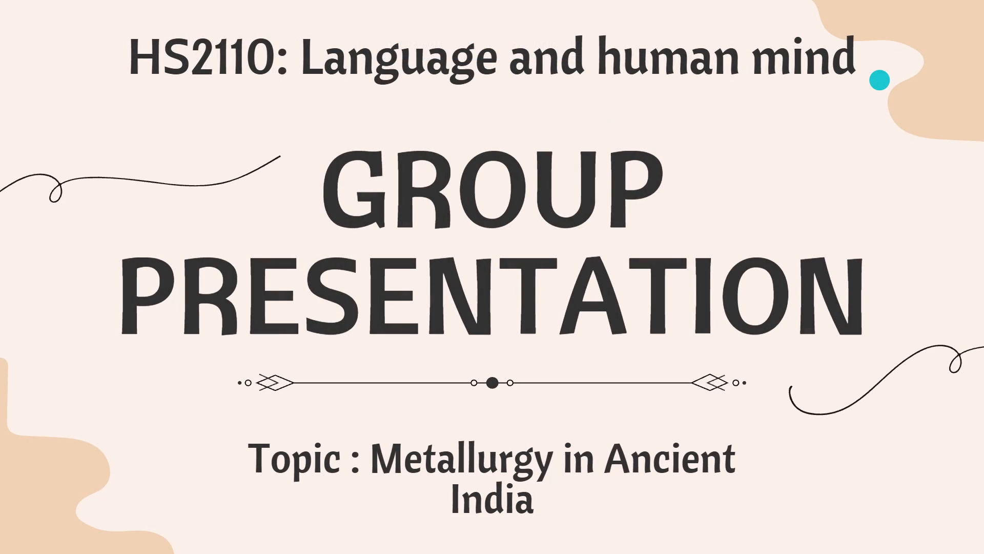
{"action": "key", "text": "Right"}
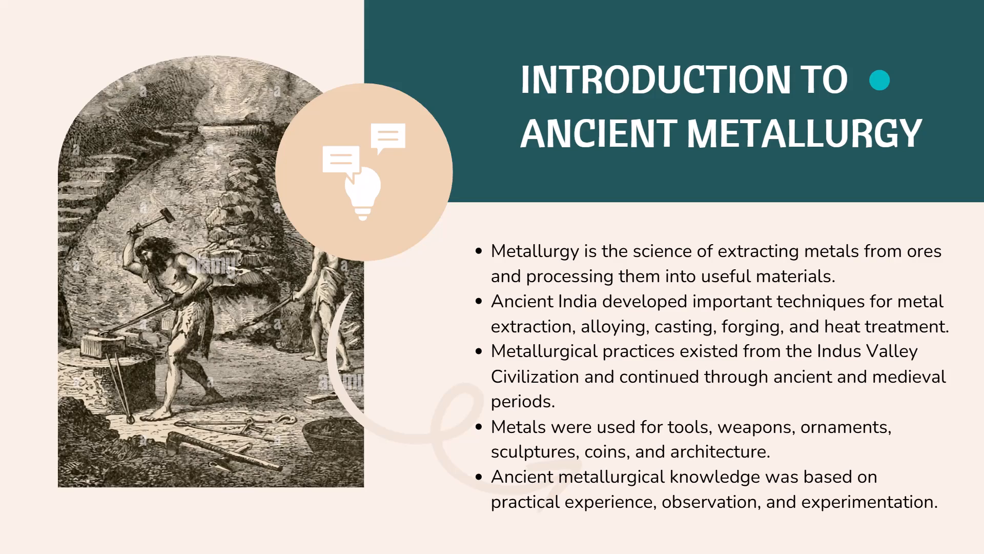
{"action": "key", "text": "Right"}
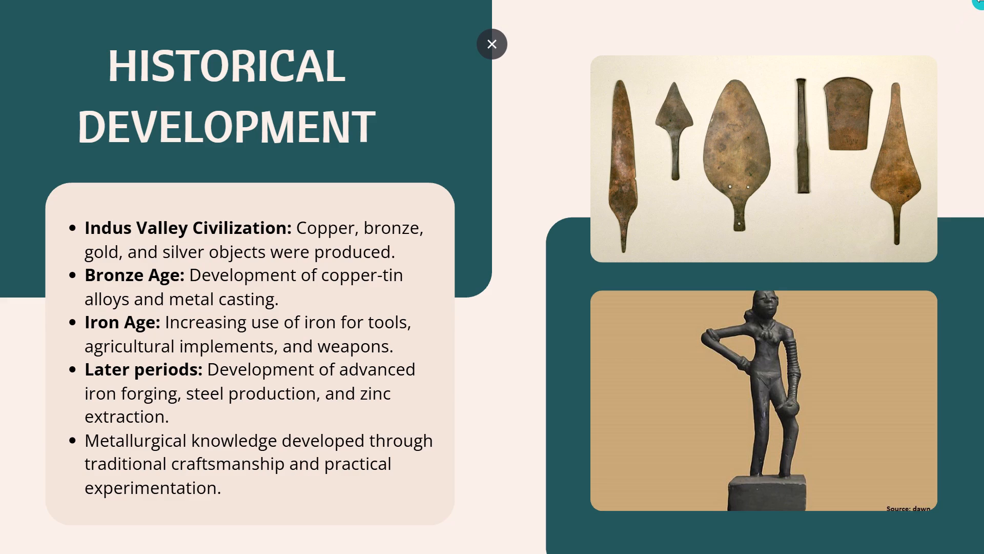
{"action": "key", "text": "Right"}
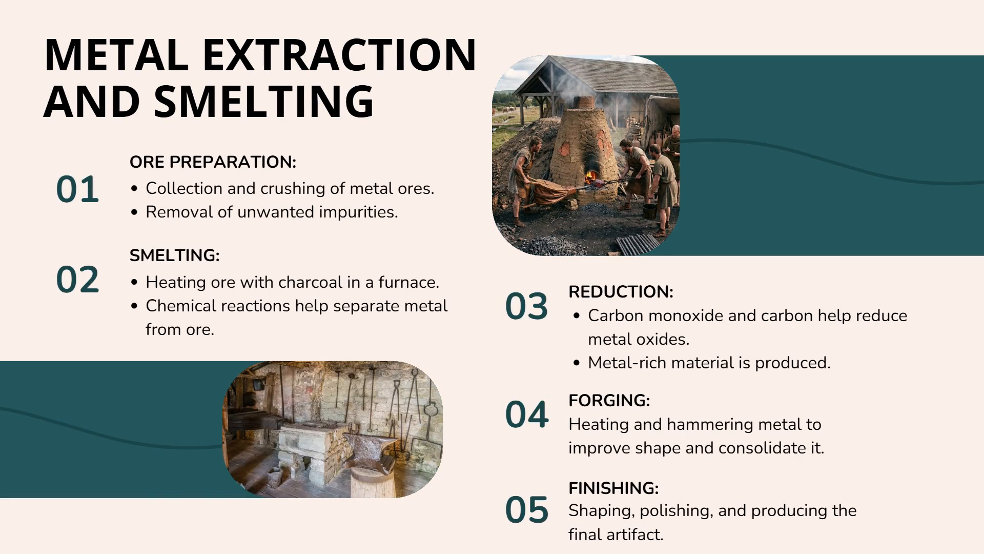
{"action": "key", "text": "Right"}
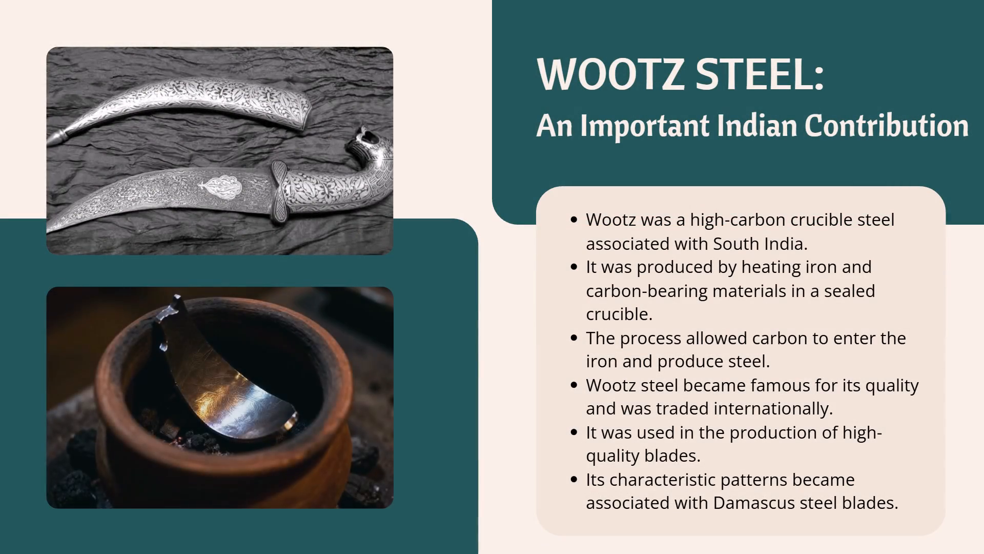
{"action": "key", "text": "Right"}
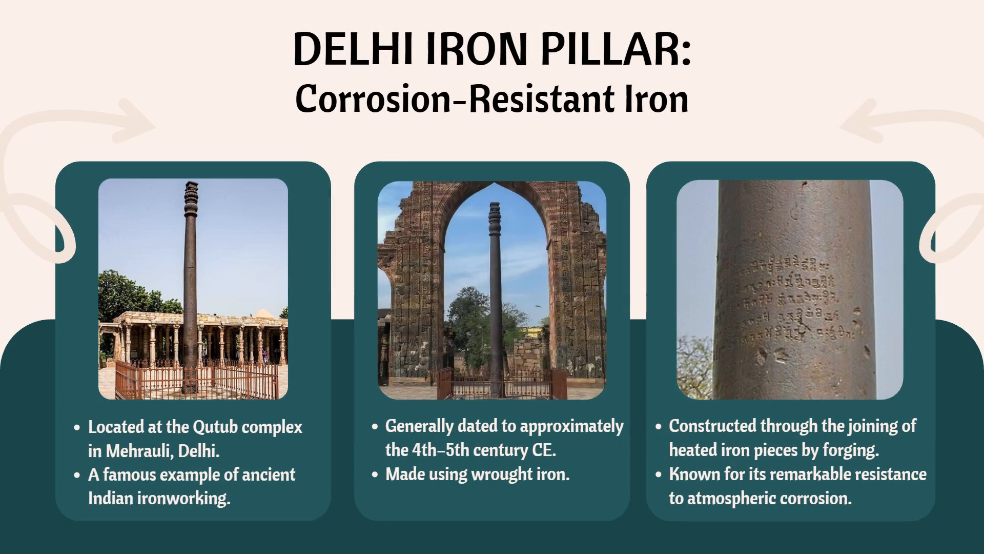
{"action": "key", "text": "Right"}
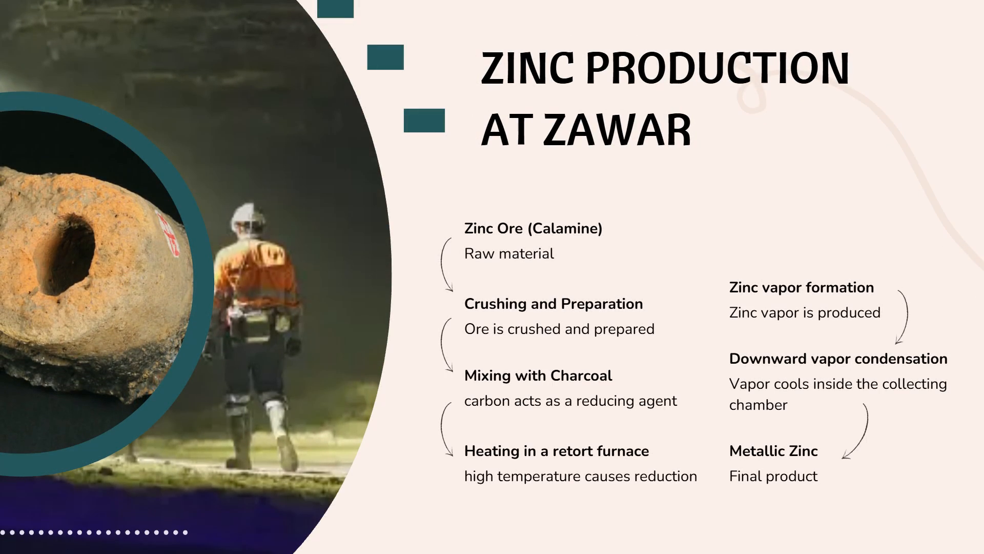
{"action": "key", "text": "Right"}
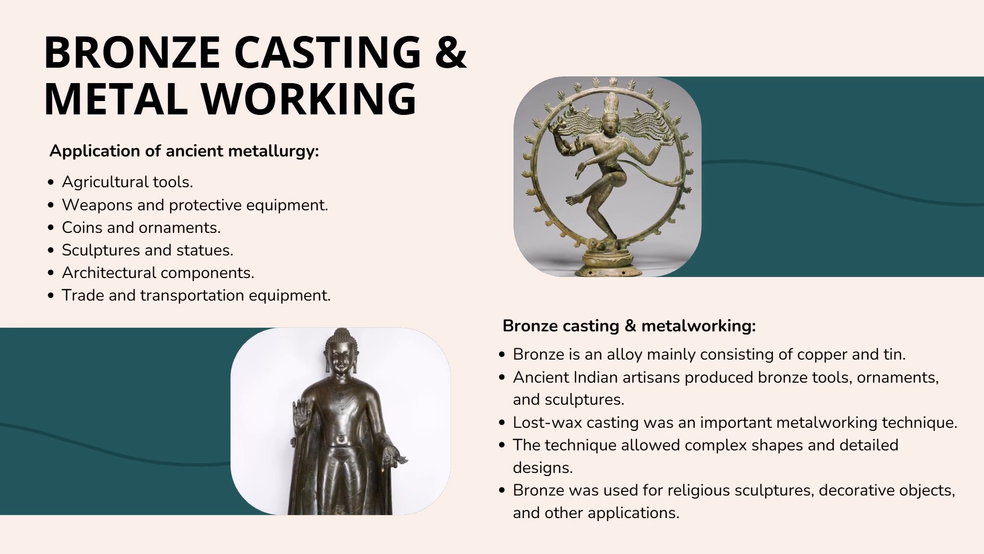
{"action": "key", "text": "Right"}
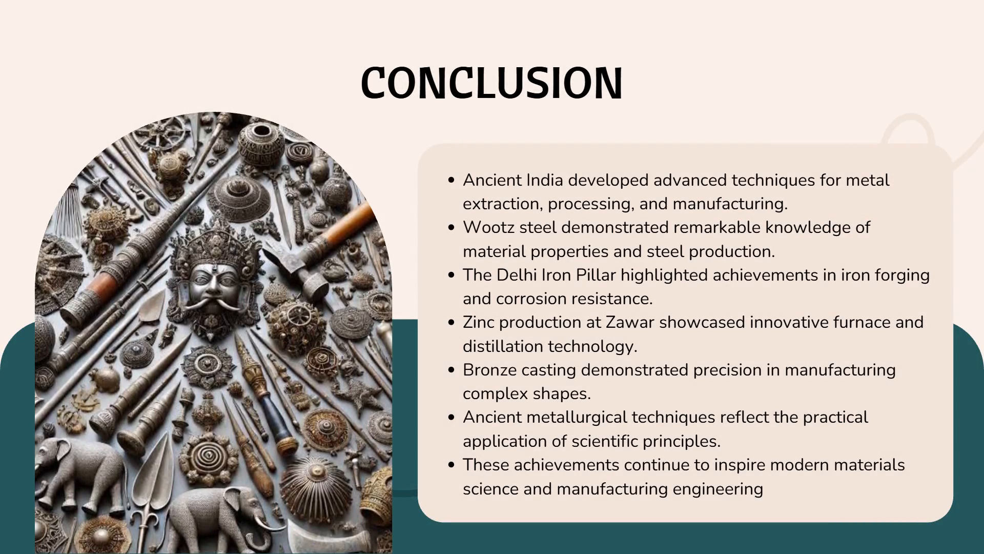
{"action": "key", "text": "Right"}
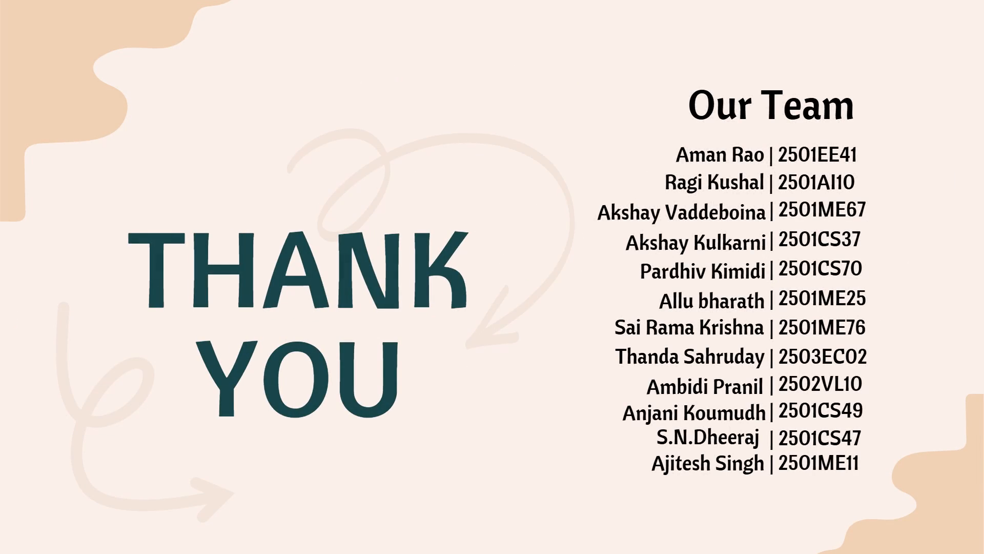
Go back to the title slide, review the presentation a second time through to the Thank You slide, and leave full screen.
{"action": "key", "text": "Left"}
{"action": "key", "text": "Left"}
{"action": "key", "text": "Left"}
{"action": "key", "text": "Left"}
{"action": "key", "text": "Left"}
{"action": "key", "text": "Left"}
{"action": "key", "text": "Left"}
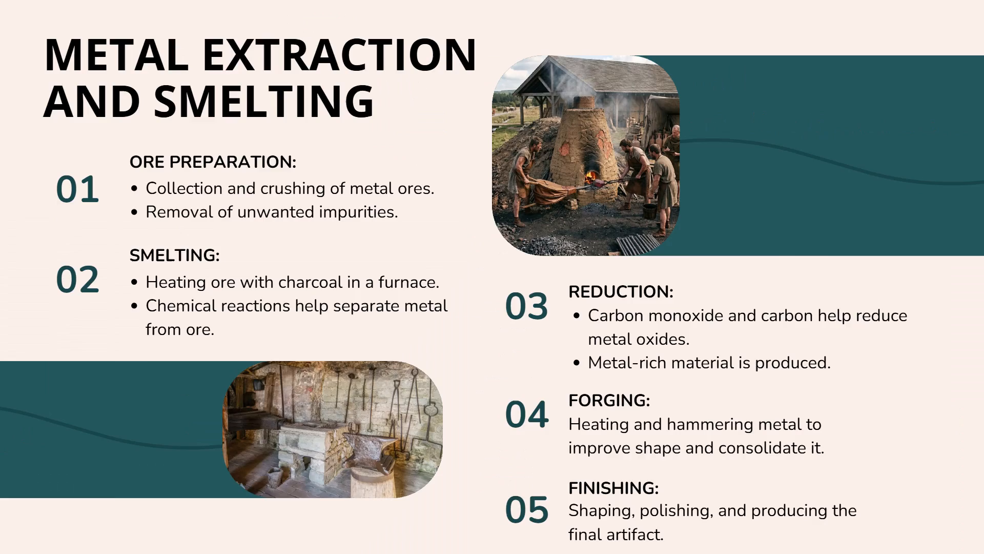
{"action": "key", "text": "Left"}
{"action": "key", "text": "Left"}
{"action": "key", "text": "Left"}
{"action": "key", "text": "Right"}
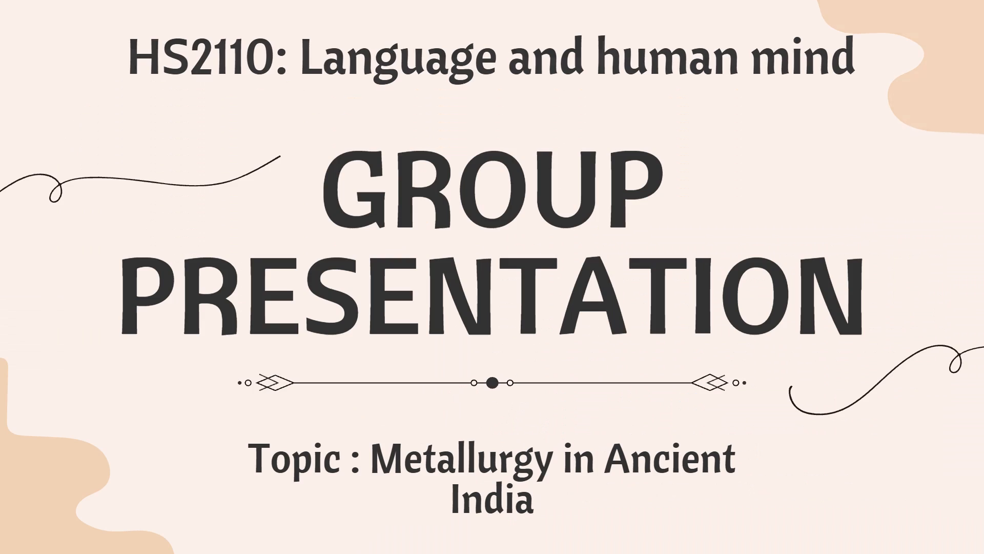
{"action": "key", "text": "Right"}
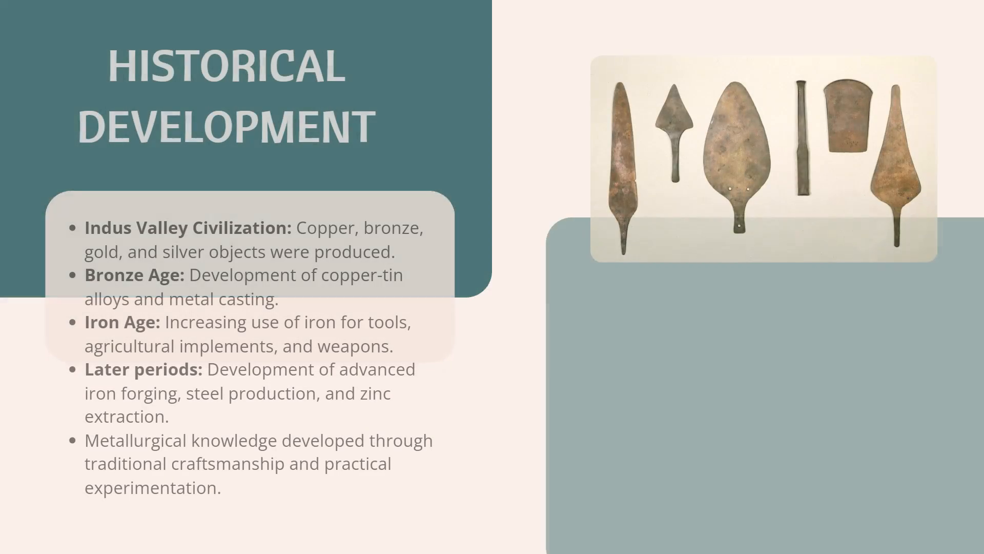
{"action": "key", "text": "Right"}
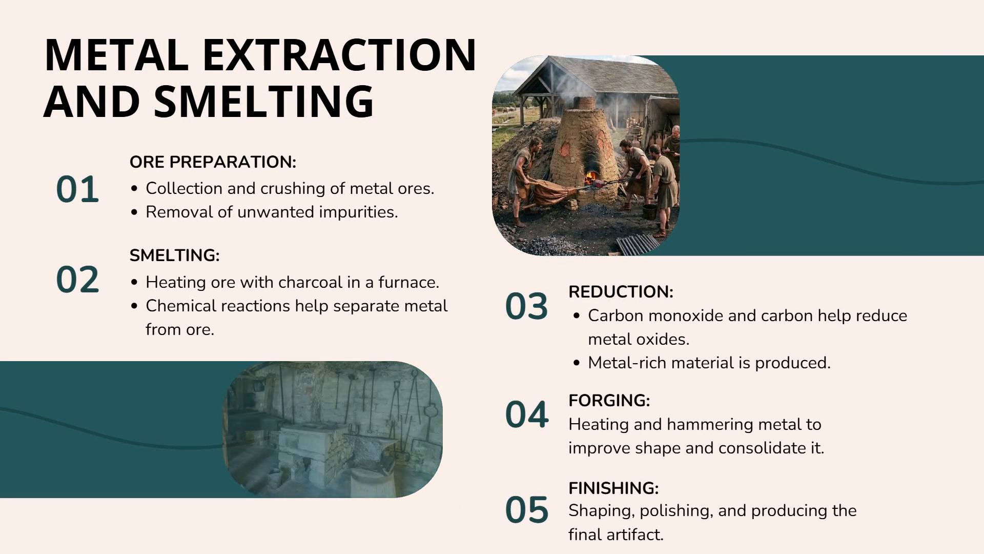
{"action": "key", "text": "Right"}
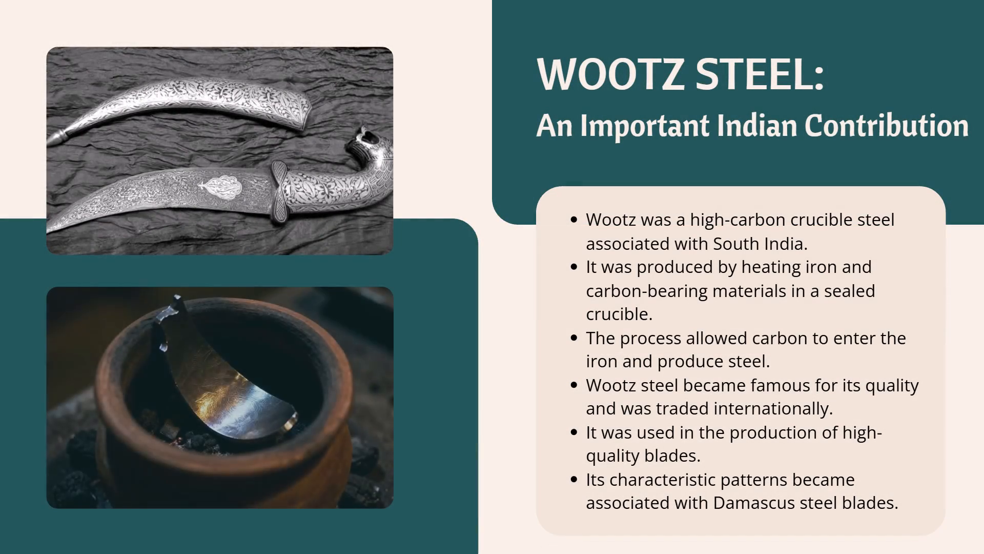
{"action": "key", "text": "Right"}
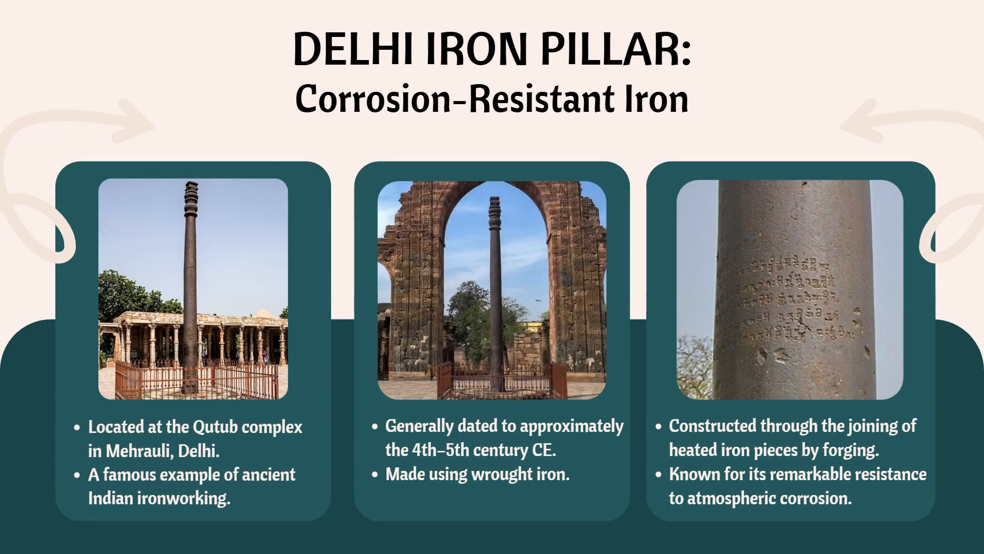
{"action": "key", "text": "Right"}
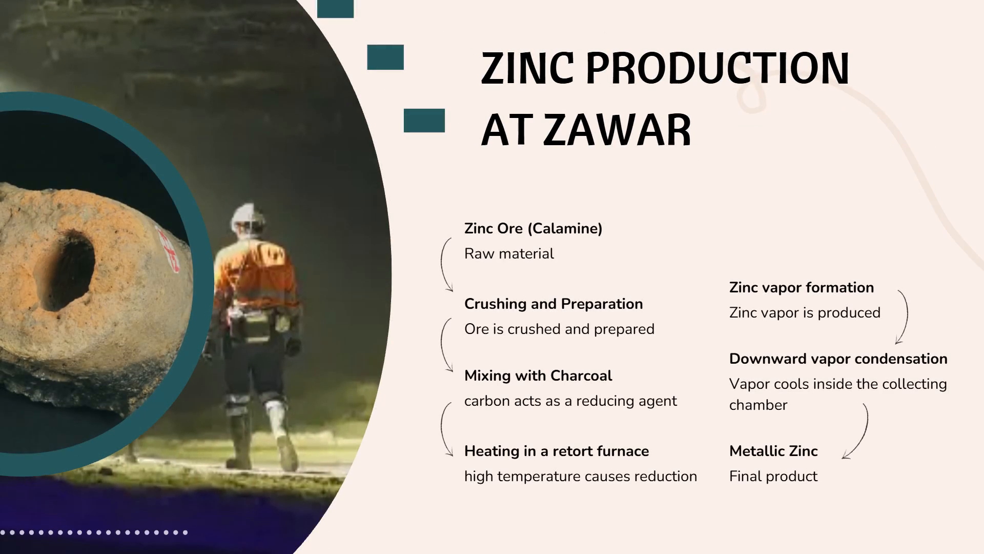
{"action": "key", "text": "Right"}
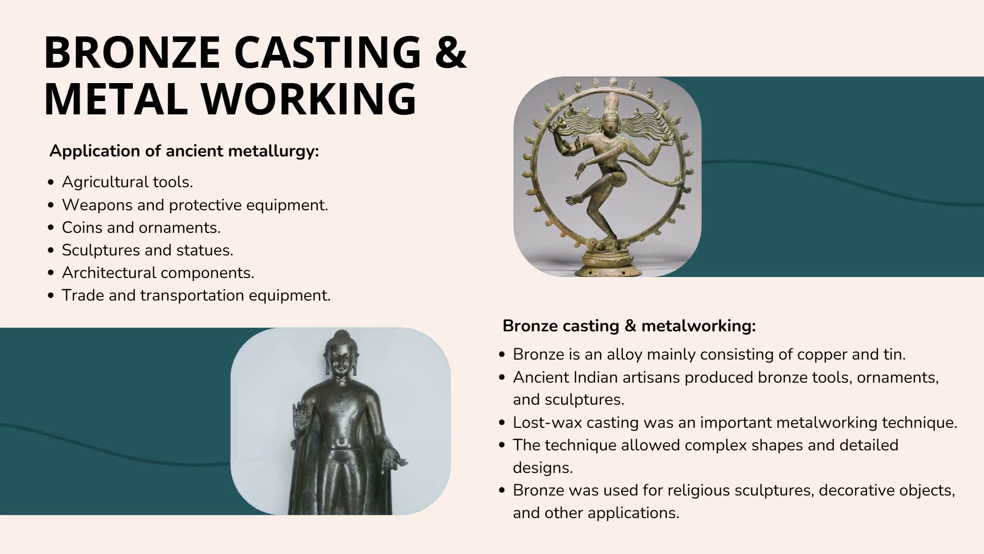
{"action": "key", "text": "Right"}
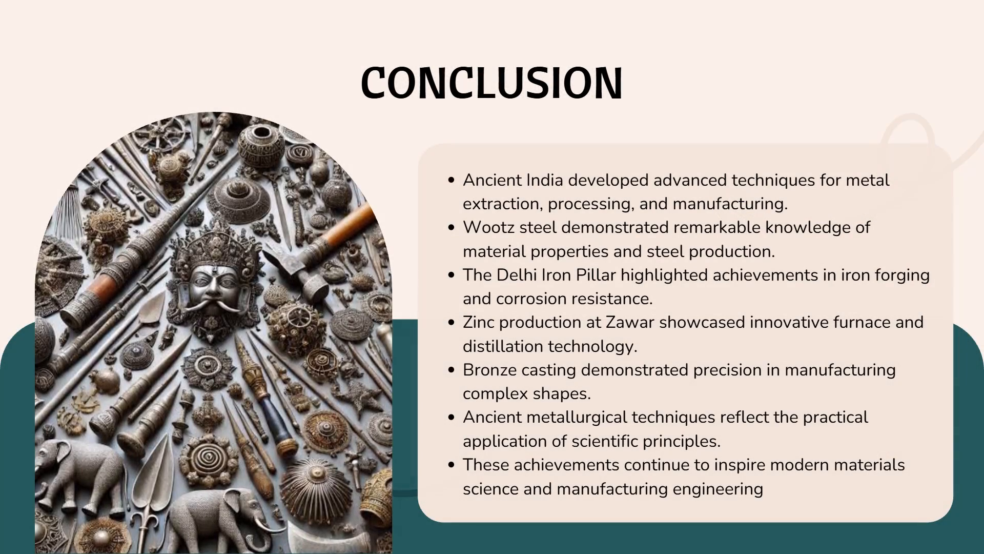
{"action": "key", "text": "Right"}
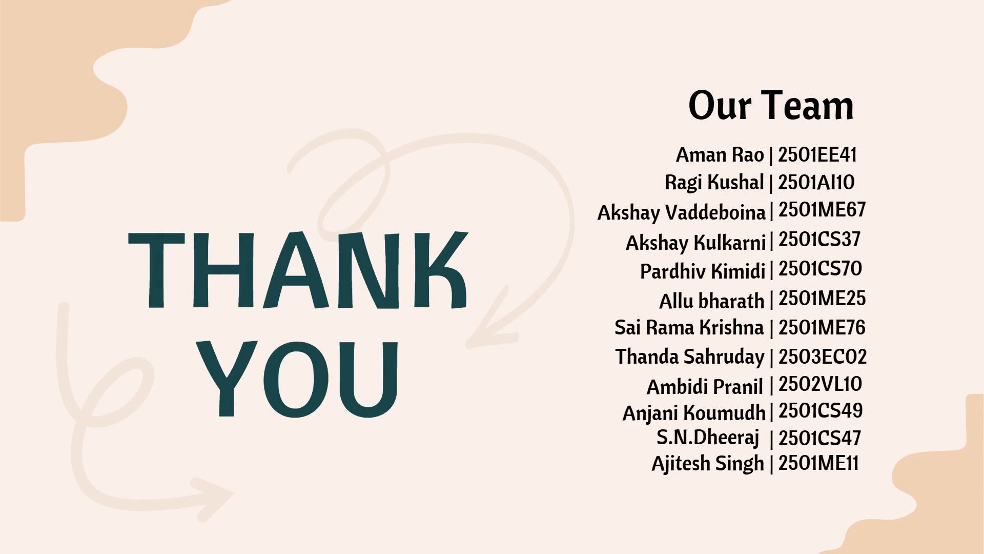
{"action": "key", "text": "Escape"}
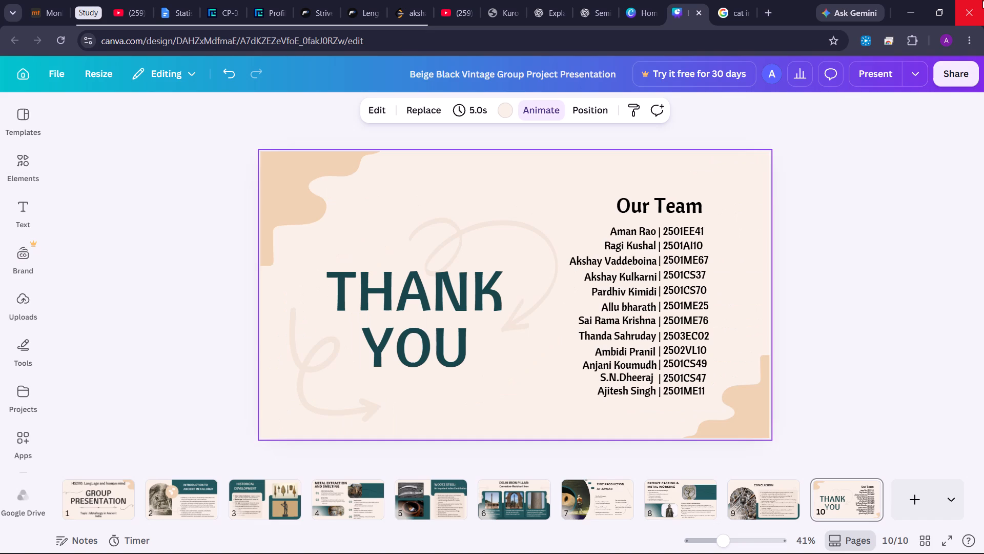
Download all pages of the design as a Microsoft PowerPoint file.
{"action": "left_click", "coordinate": [865, 137]}
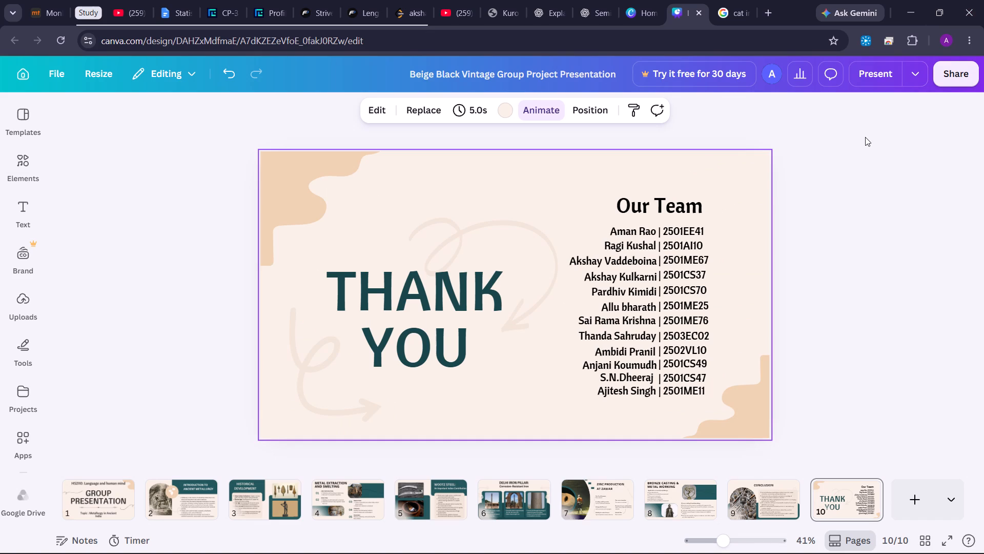
{"action": "left_click", "coordinate": [951, 83]}
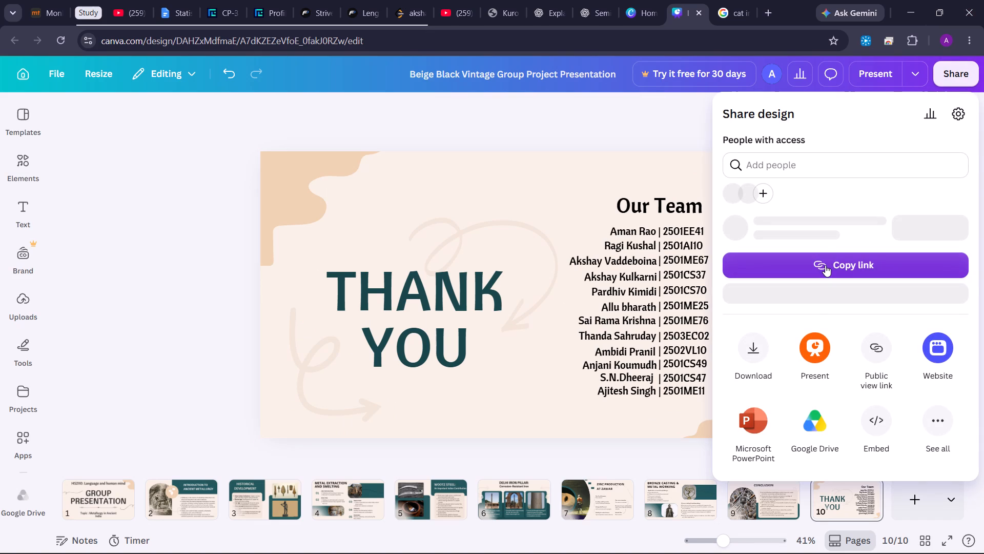
{"action": "left_click", "coordinate": [753, 436]}
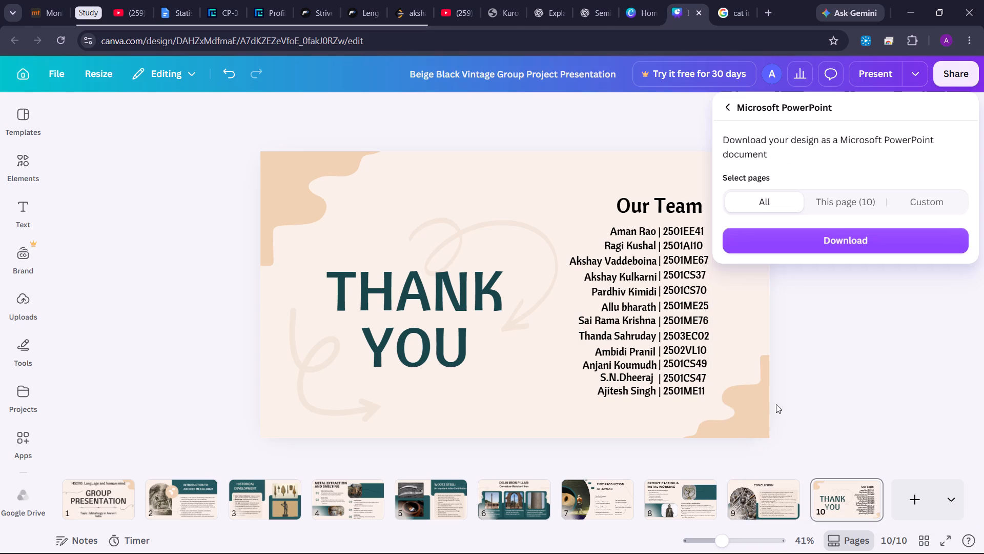
{"action": "left_click", "coordinate": [828, 245]}
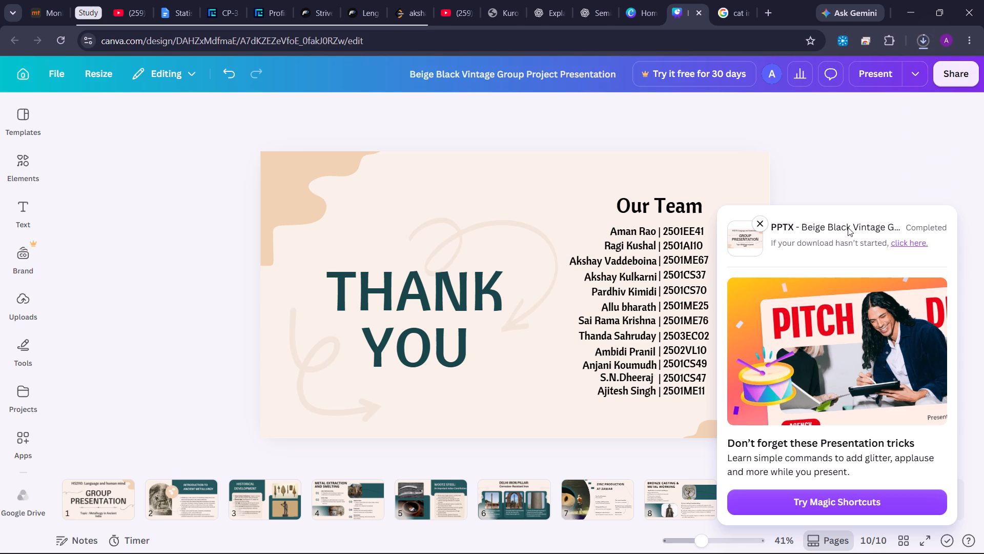
{"action": "left_click", "coordinate": [764, 222]}
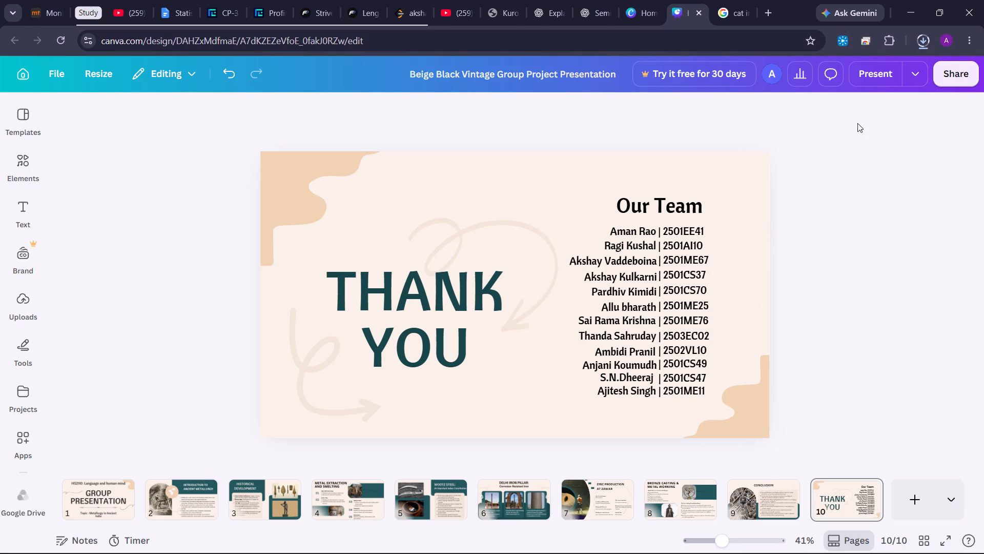
Open the downloaded Beige Black Vintage Group Project Presentation .pptx file in PowerPoint, using that app just once.
{"action": "left_click", "coordinate": [919, 36]}
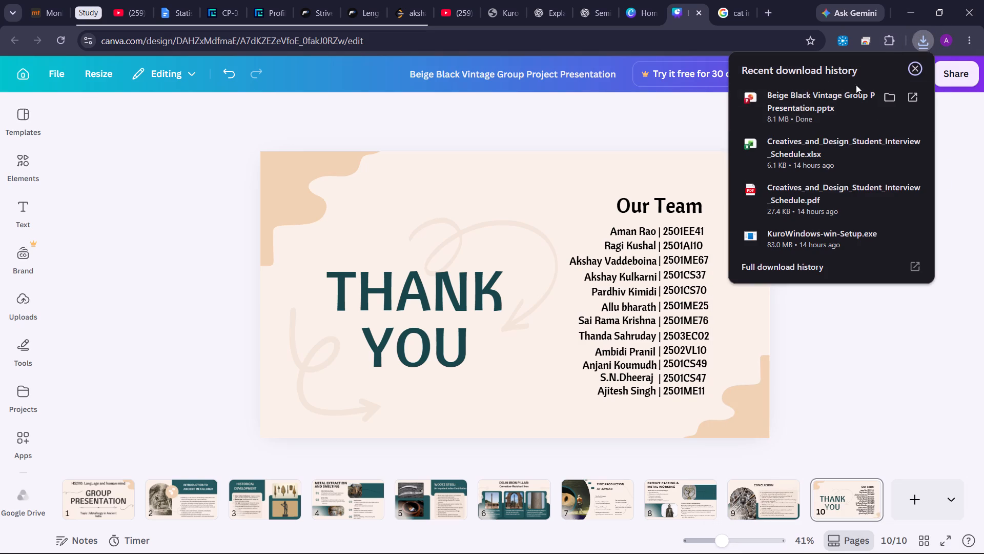
{"action": "double_click", "coordinate": [838, 90]}
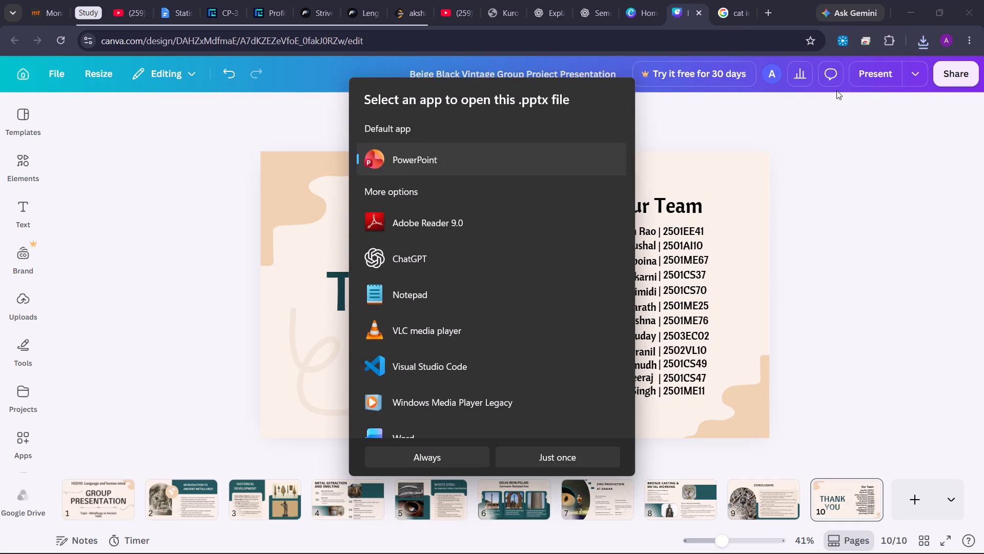
{"action": "left_click", "coordinate": [542, 446]}
{"action": "left_click", "coordinate": [537, 452]}
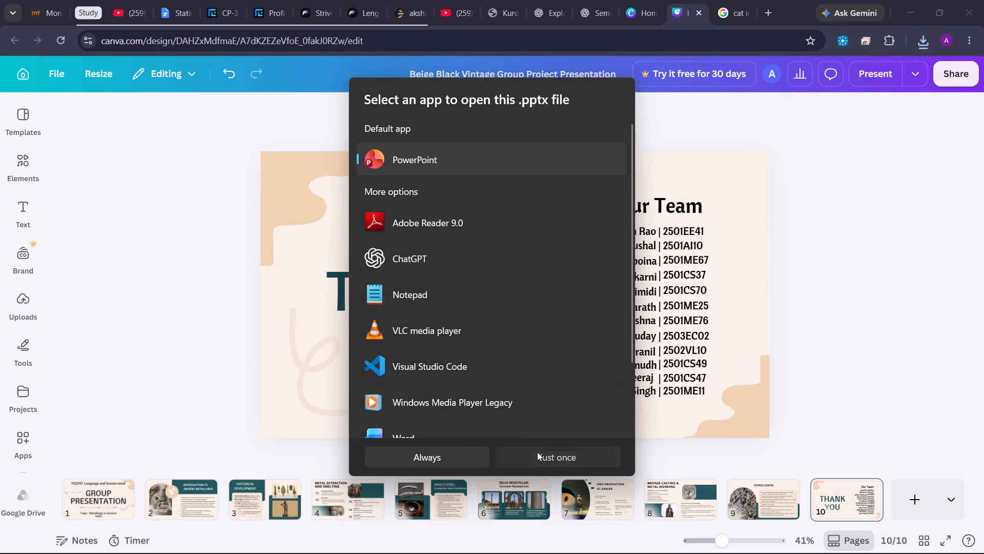
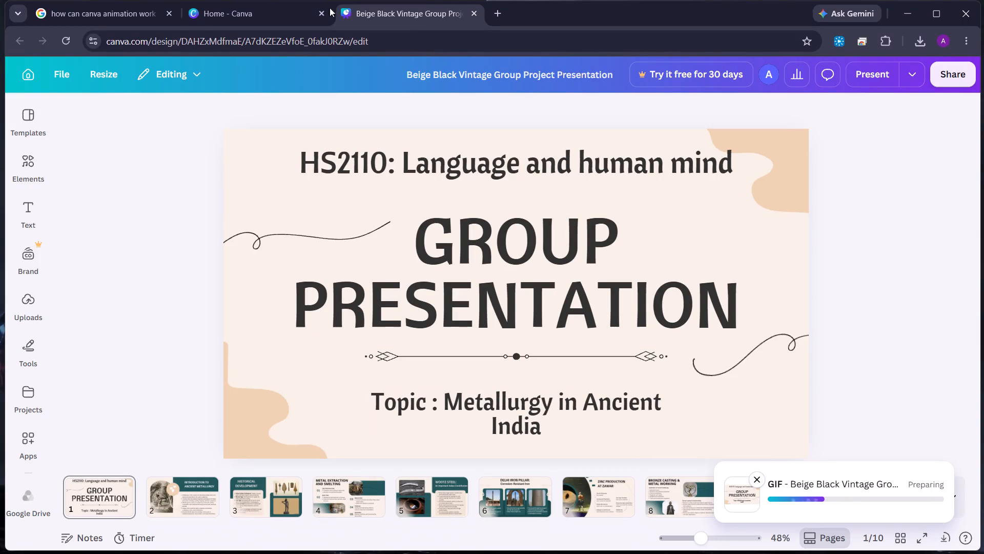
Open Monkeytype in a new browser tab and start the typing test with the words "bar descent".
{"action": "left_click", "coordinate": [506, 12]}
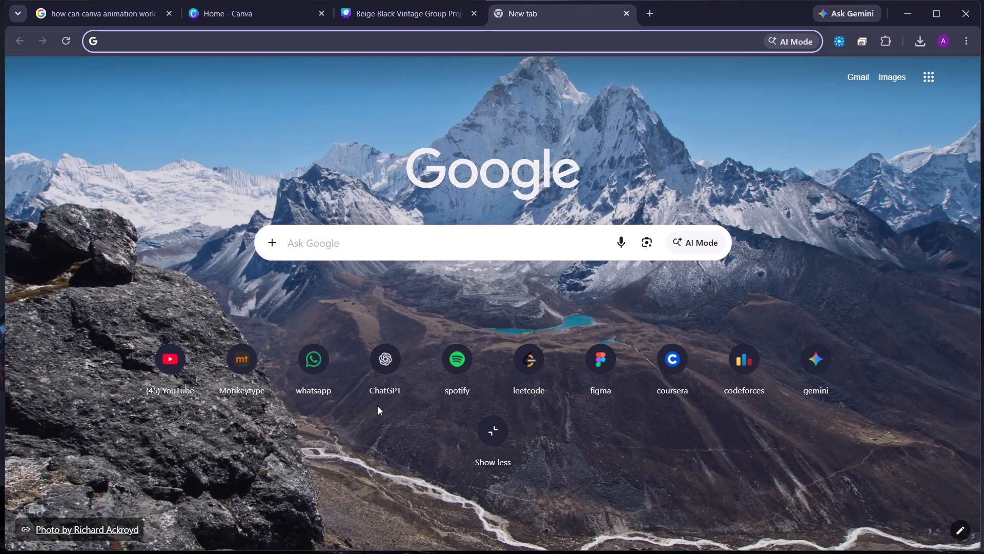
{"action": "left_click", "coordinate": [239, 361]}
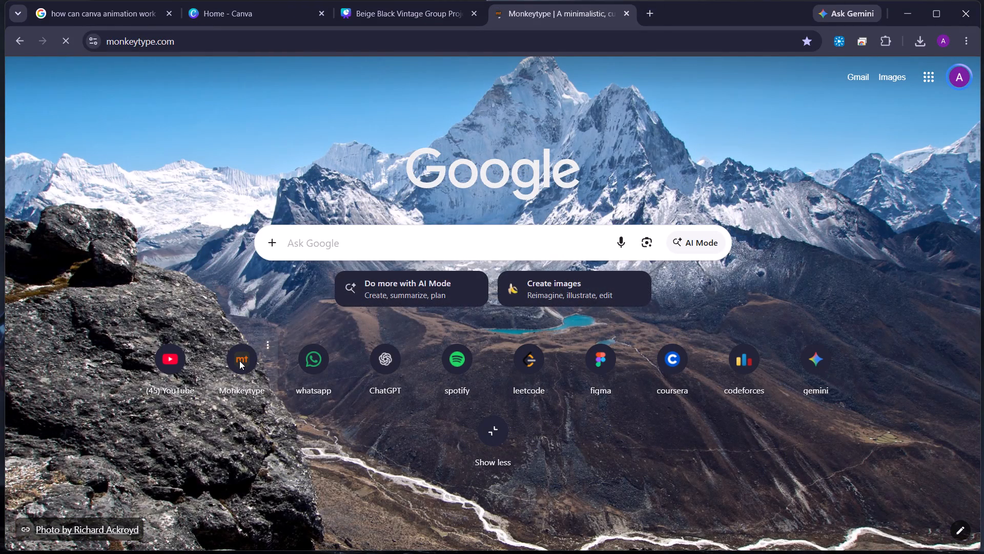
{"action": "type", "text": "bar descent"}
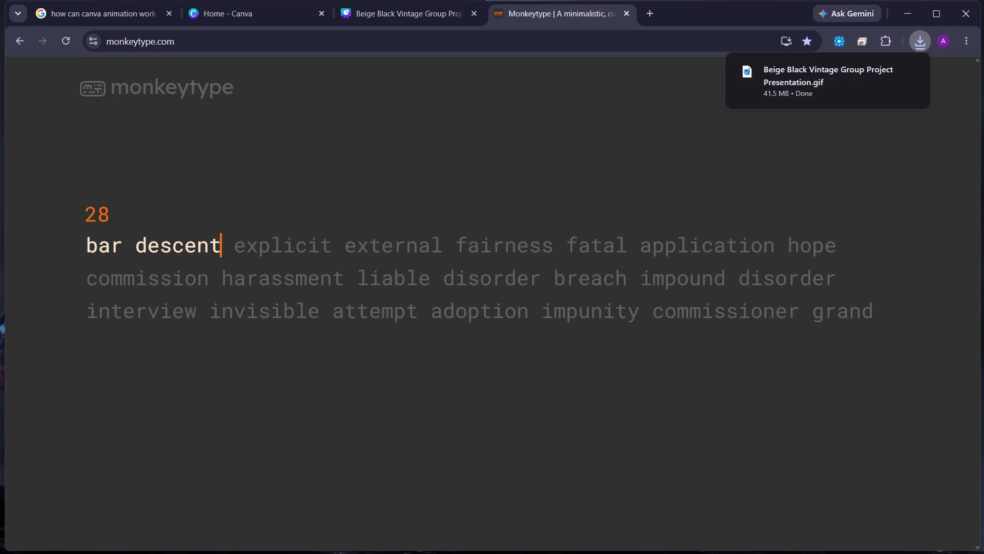
Open the downloaded presentation GIF in Photos, maximize the viewer and watch its animated slides play.
{"action": "double_click", "coordinate": [816, 58]}
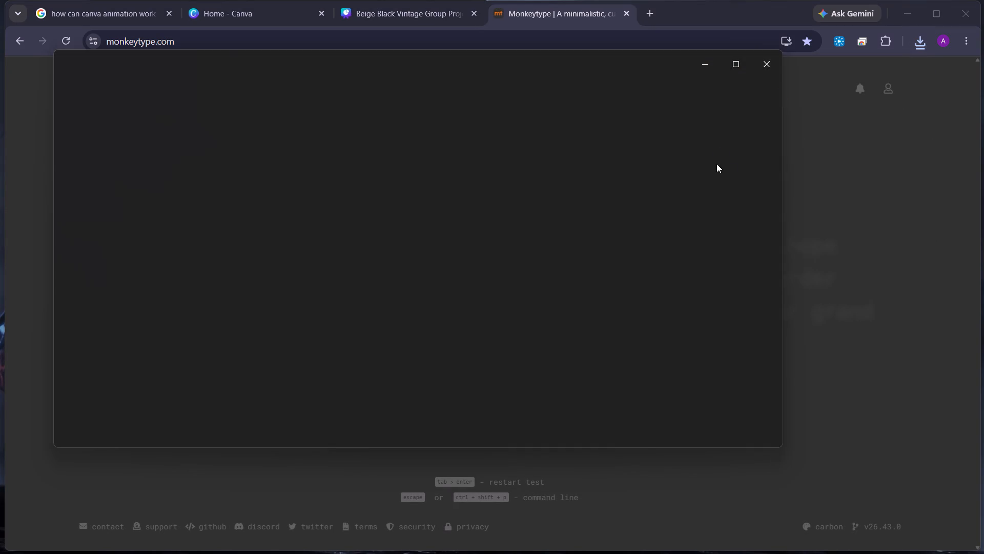
{"action": "left_click", "coordinate": [737, 66]}
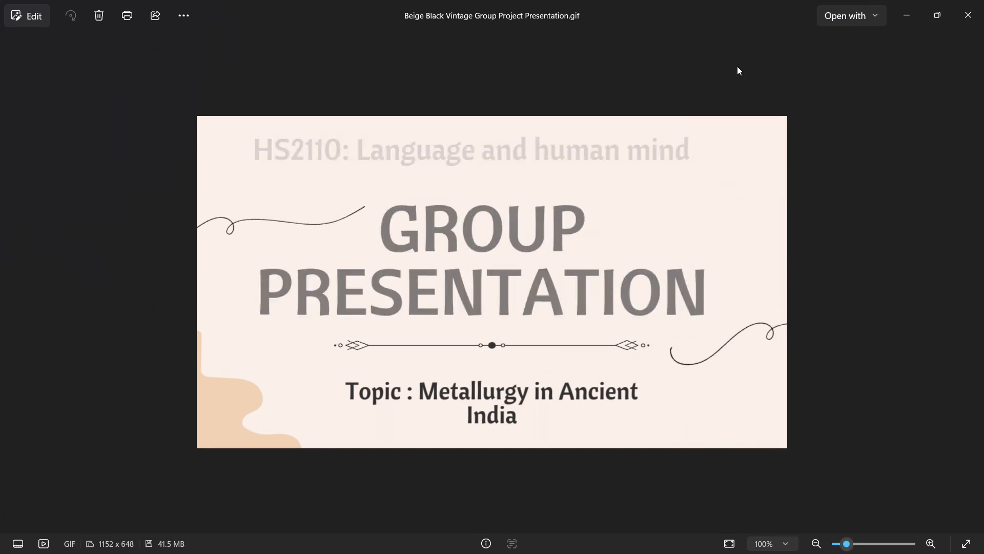
{"action": "key", "text": "Right"}
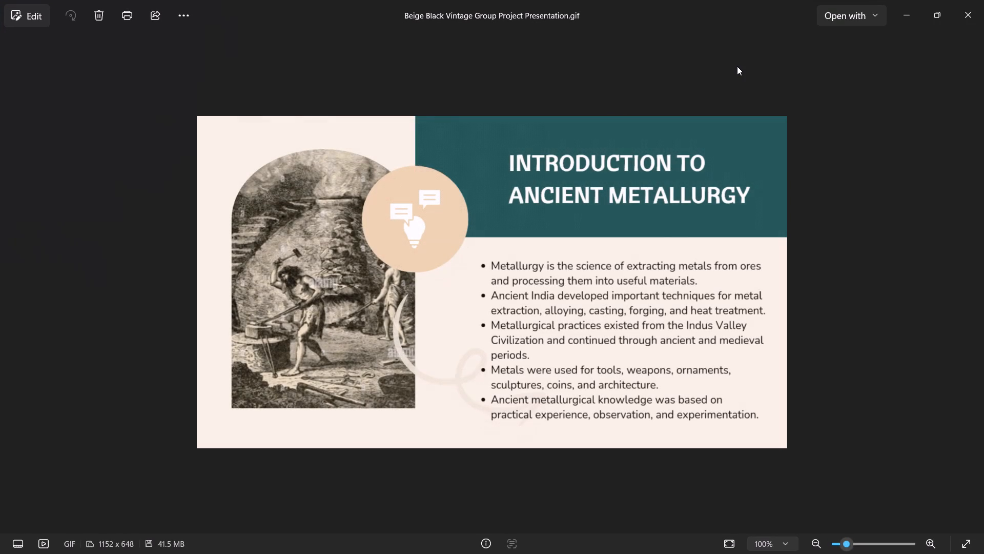
{"action": "left_click", "coordinate": [604, 190]}
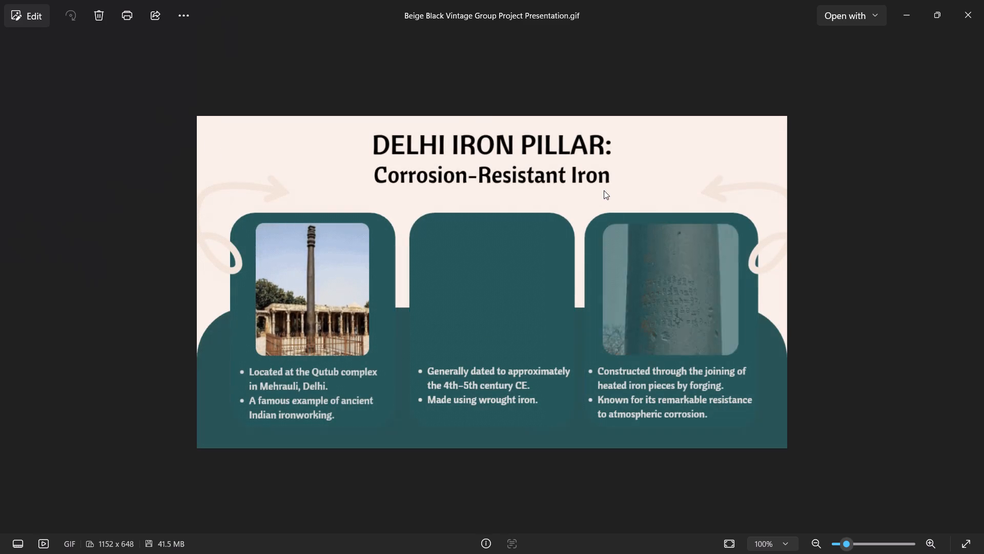
Play the GIF as a full-screen slideshow, try to move back and forth between its slides, and close Photos.
{"action": "left_click", "coordinate": [45, 536]}
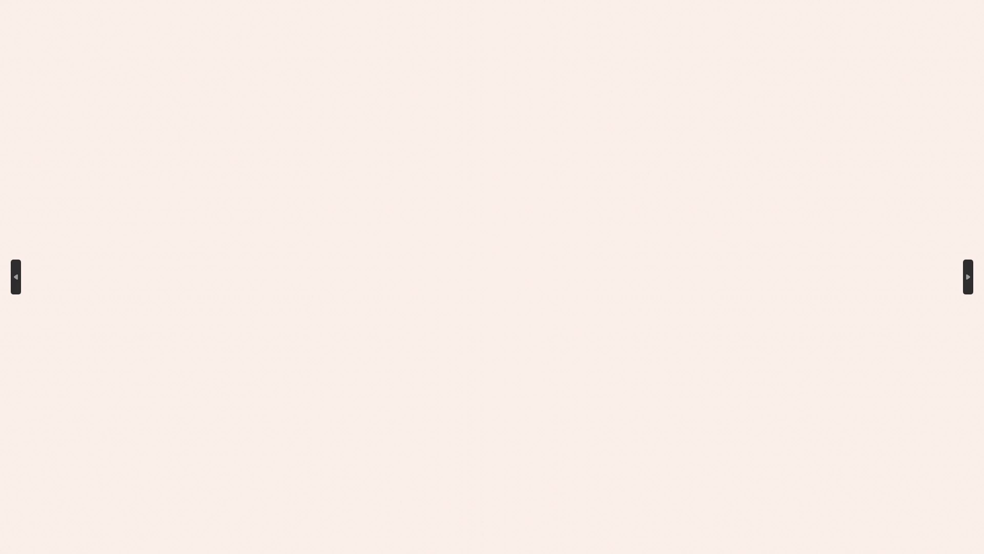
{"action": "key", "text": "Left"}
{"action": "key", "text": "Right"}
{"action": "key", "text": "Left"}
{"action": "key", "text": "Left"}
{"action": "key", "text": "Left"}
{"action": "key", "text": "Left"}
{"action": "key", "text": "Right"}
{"action": "key", "text": "Right"}
{"action": "key", "text": "Right"}
{"action": "key", "text": "Right"}
{"action": "key", "text": "Right"}
{"action": "key", "text": "Down"}
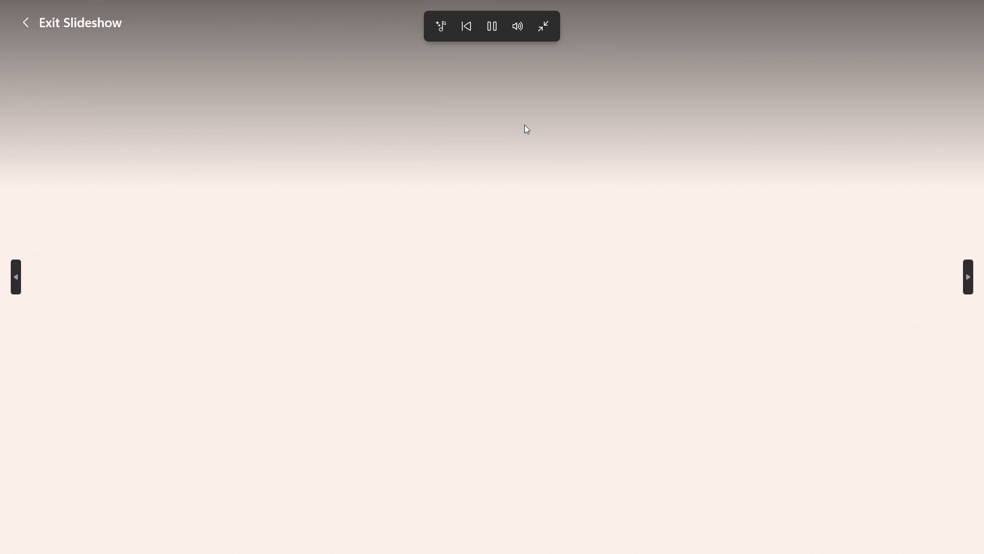
{"action": "left_click", "coordinate": [485, 26]}
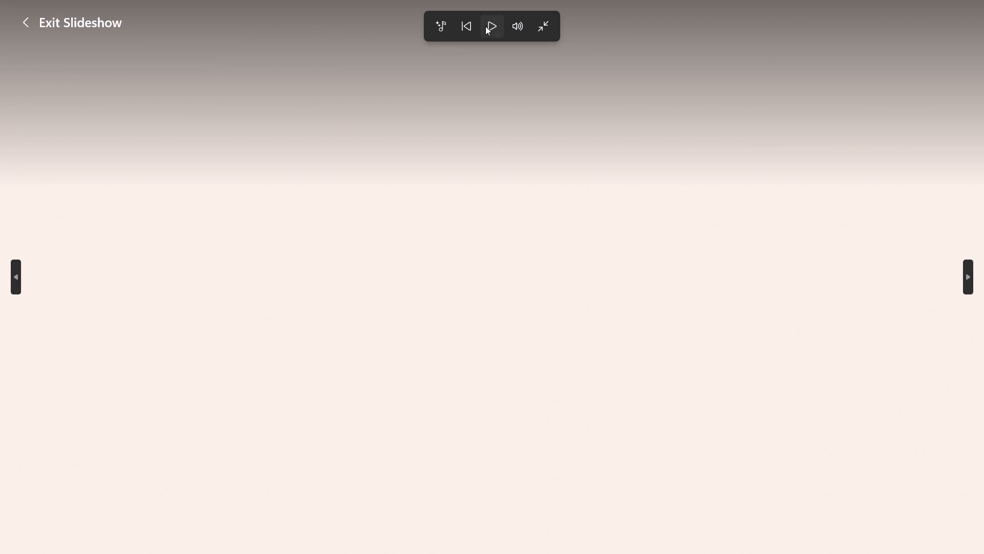
{"action": "left_click", "coordinate": [485, 26]}
{"action": "left_click", "coordinate": [965, 286]}
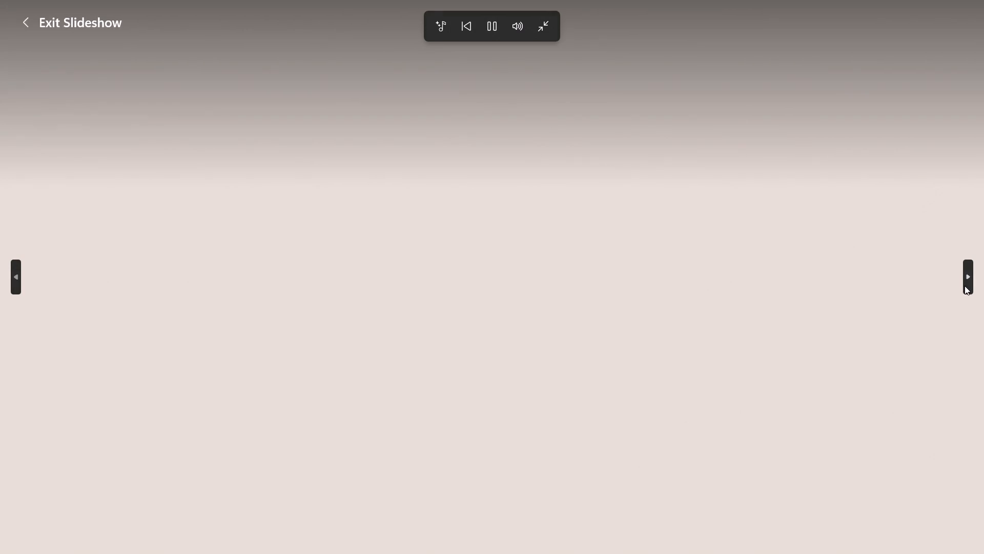
{"action": "left_click", "coordinate": [965, 286]}
{"action": "left_click", "coordinate": [19, 284]}
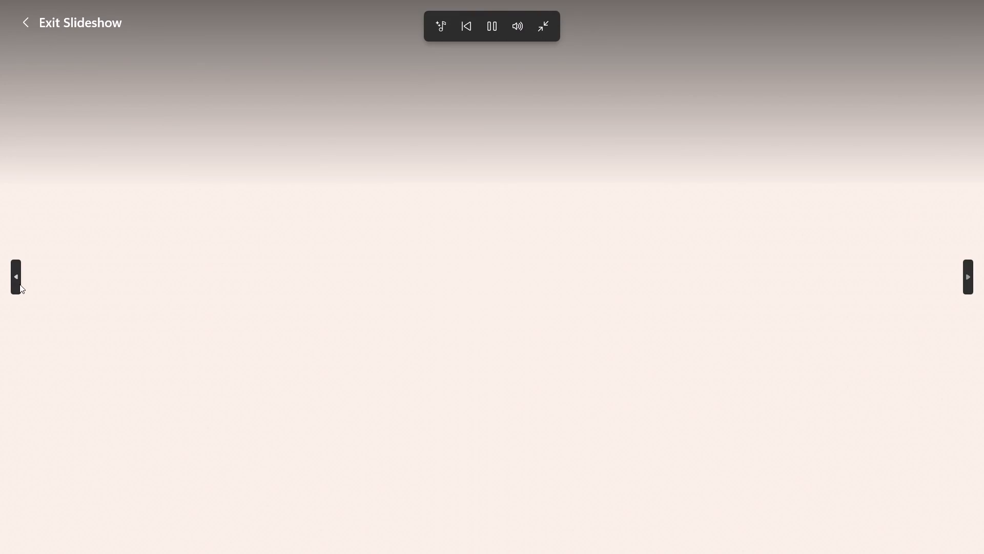
{"action": "double_click", "coordinate": [19, 284]}
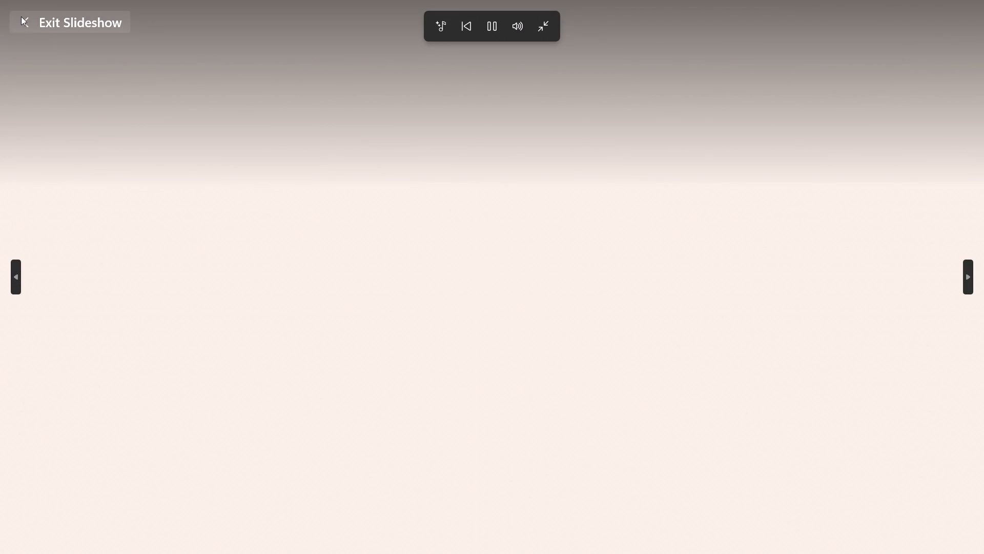
{"action": "left_click", "coordinate": [23, 16]}
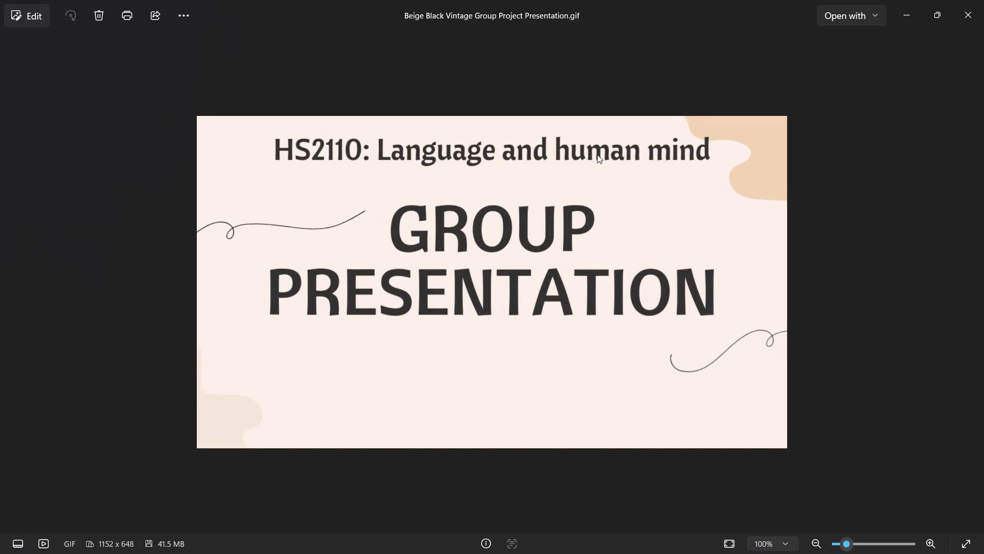
{"action": "left_click", "coordinate": [969, 0]}
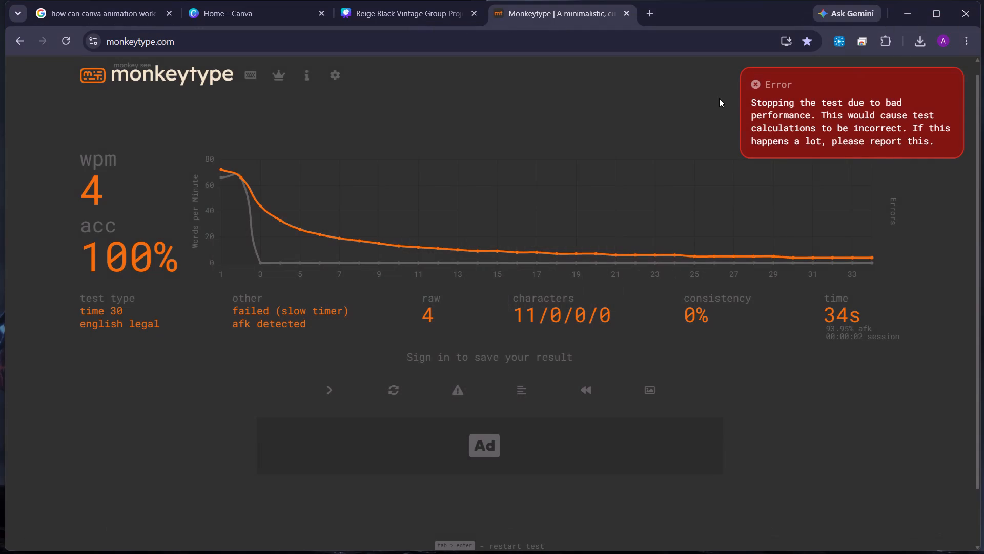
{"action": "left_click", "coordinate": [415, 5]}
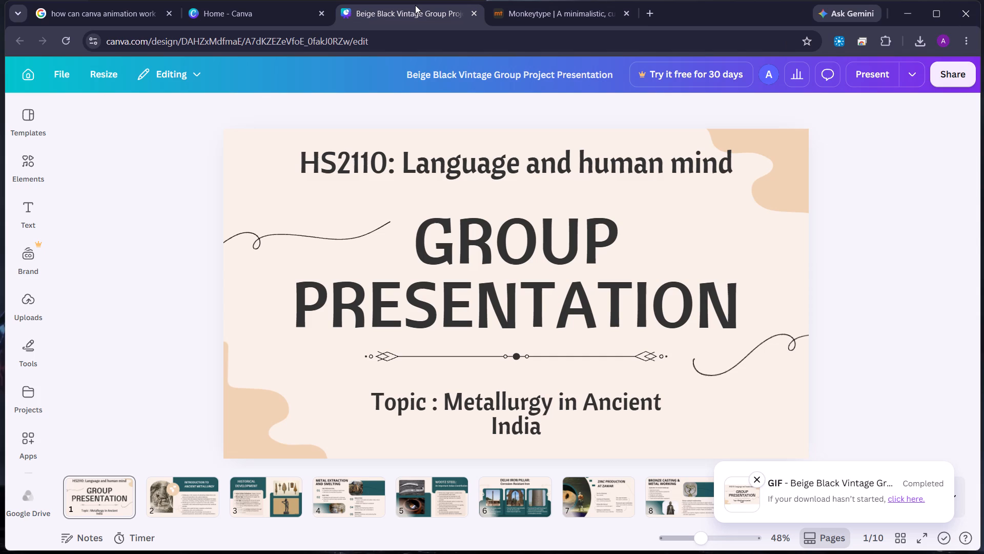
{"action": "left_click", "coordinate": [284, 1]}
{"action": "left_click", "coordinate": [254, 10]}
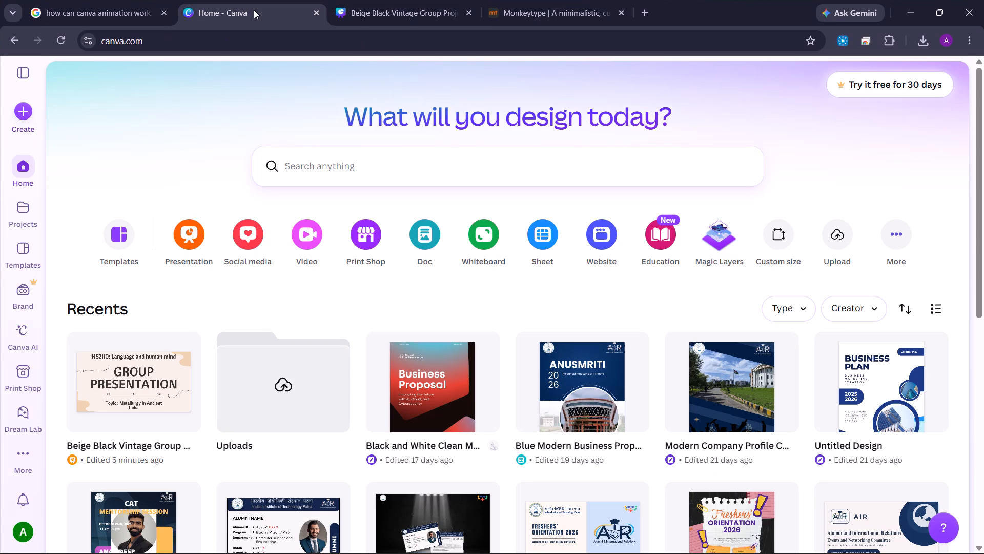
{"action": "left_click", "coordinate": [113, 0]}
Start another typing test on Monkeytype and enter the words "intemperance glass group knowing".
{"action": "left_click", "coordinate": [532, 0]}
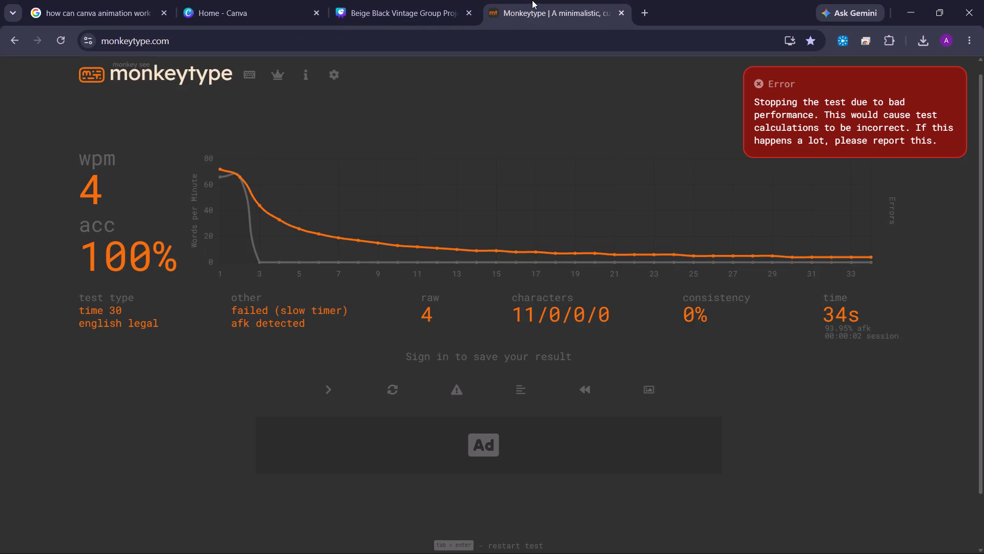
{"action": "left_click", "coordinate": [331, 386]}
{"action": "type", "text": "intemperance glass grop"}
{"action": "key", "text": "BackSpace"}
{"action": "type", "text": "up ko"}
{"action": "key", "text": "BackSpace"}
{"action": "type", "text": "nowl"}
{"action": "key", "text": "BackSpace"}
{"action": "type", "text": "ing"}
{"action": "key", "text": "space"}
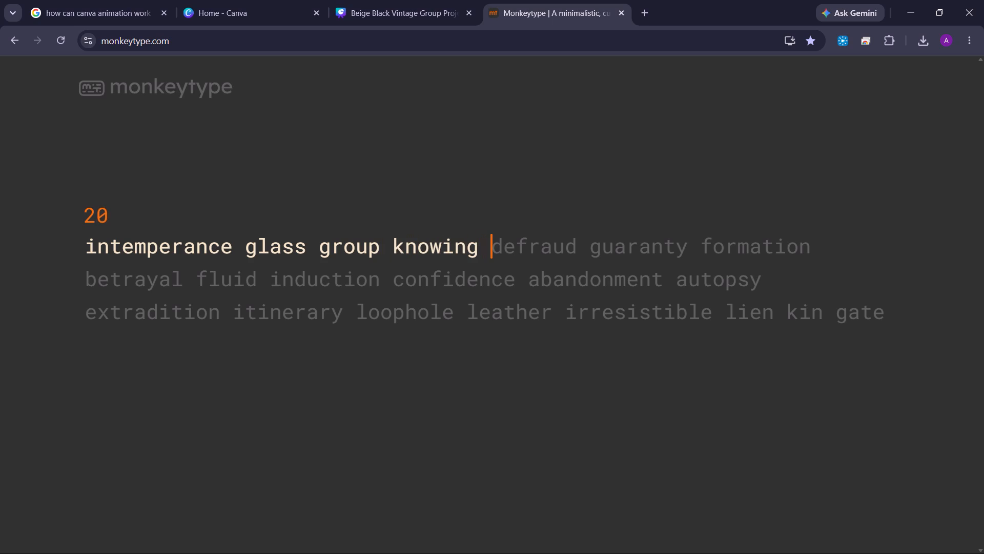
Switch back to the Canva group presentation, present it full screen and step through the slides up to Zinc Production at Zawar.
{"action": "left_click", "coordinate": [368, 0]}
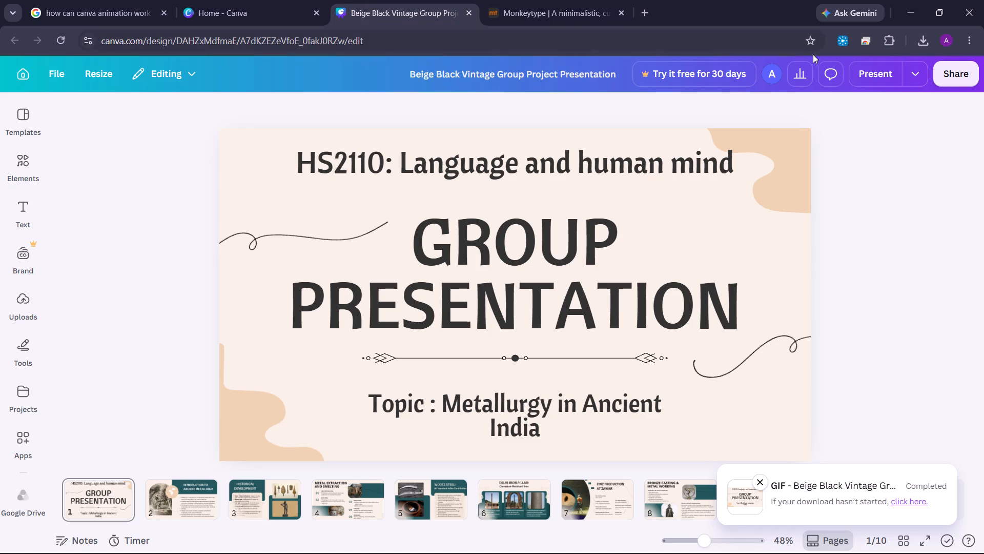
{"action": "left_click", "coordinate": [879, 76]}
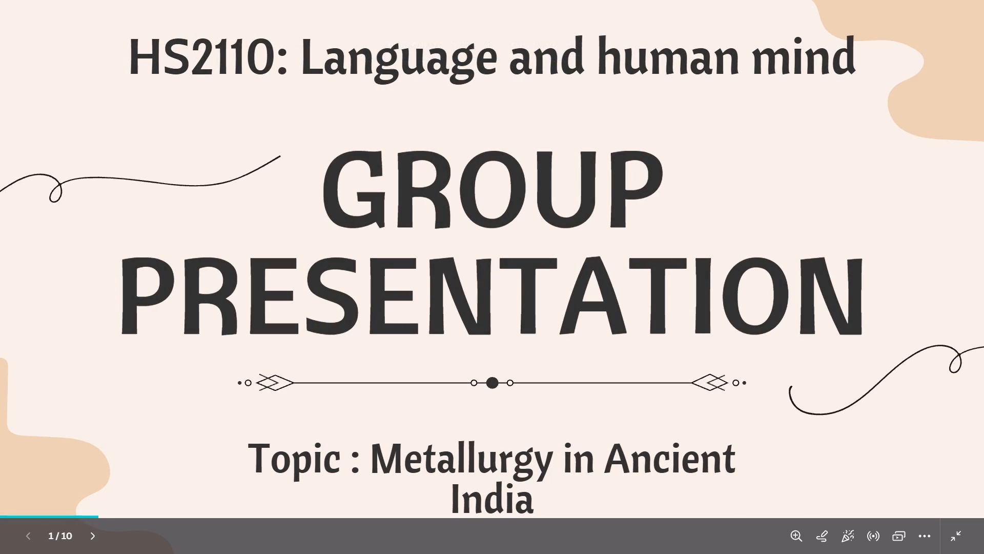
{"action": "key", "text": "Right"}
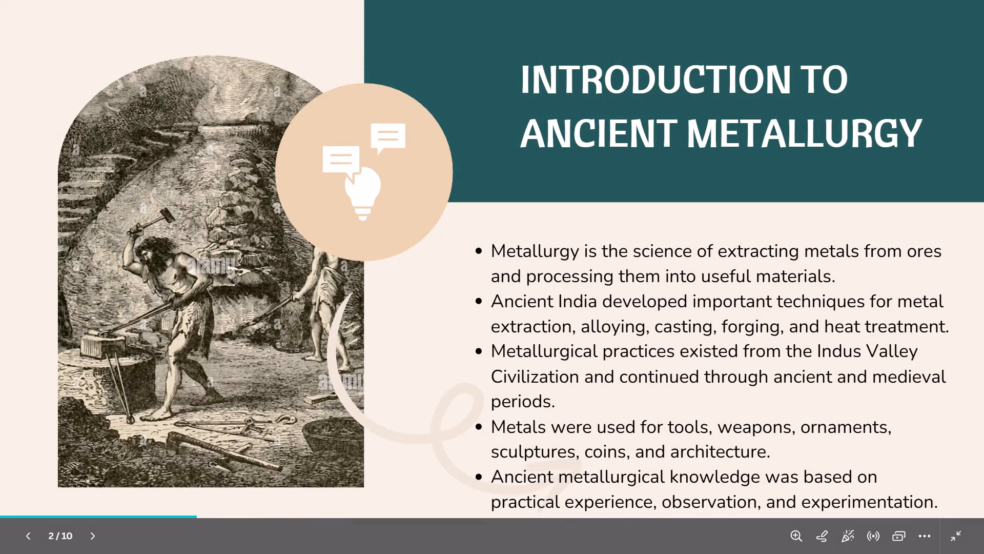
{"action": "key", "text": "Right"}
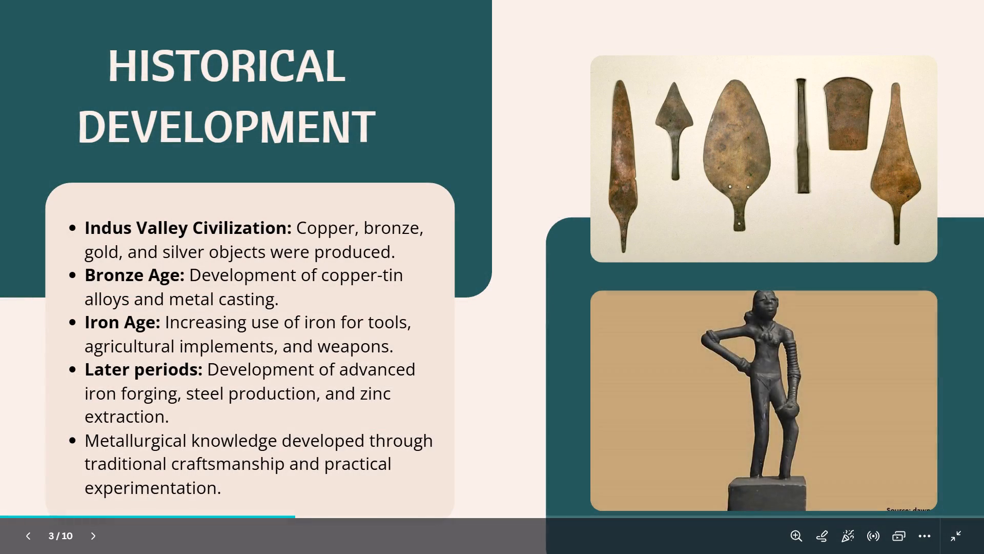
{"action": "key", "text": "Right"}
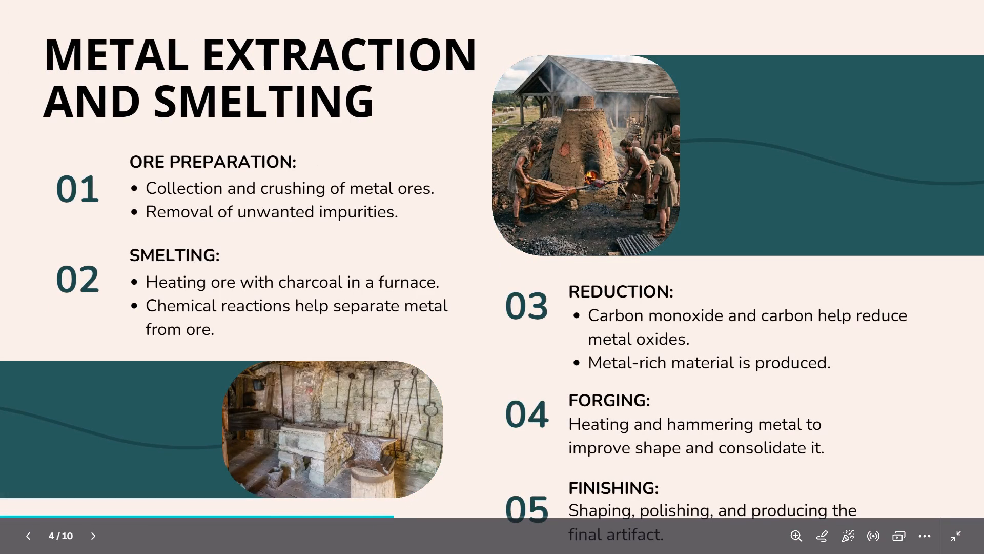
{"action": "key", "text": "Right"}
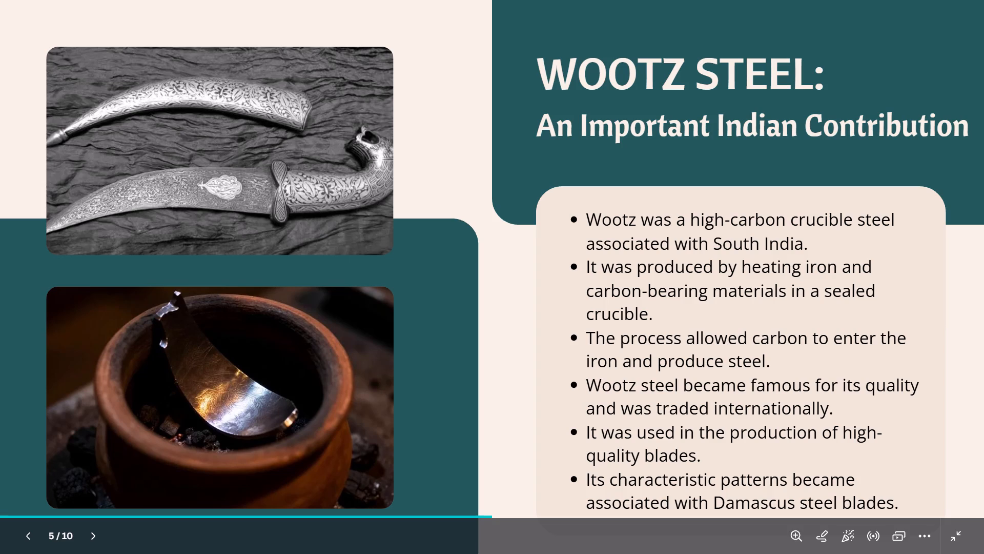
{"action": "key", "text": "Right"}
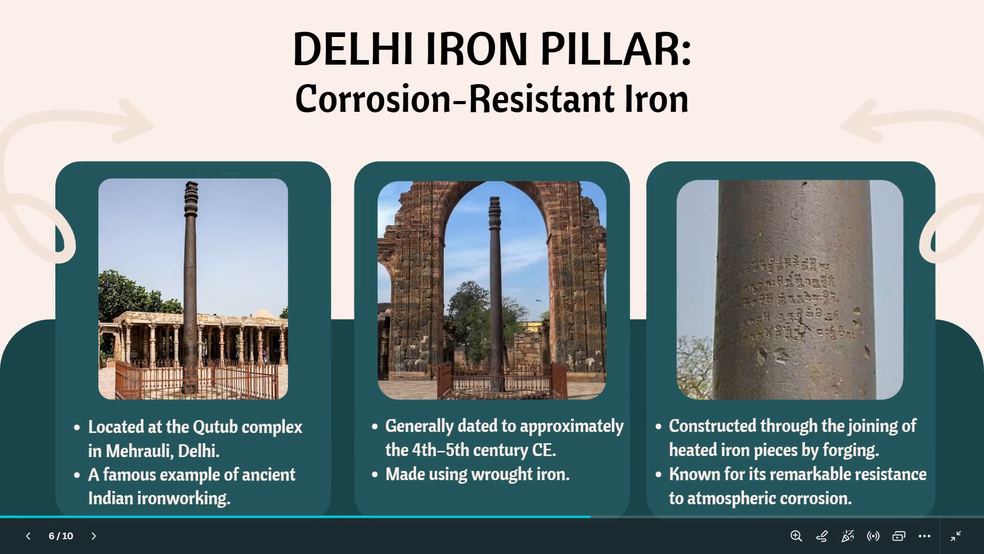
{"action": "key", "text": "Right"}
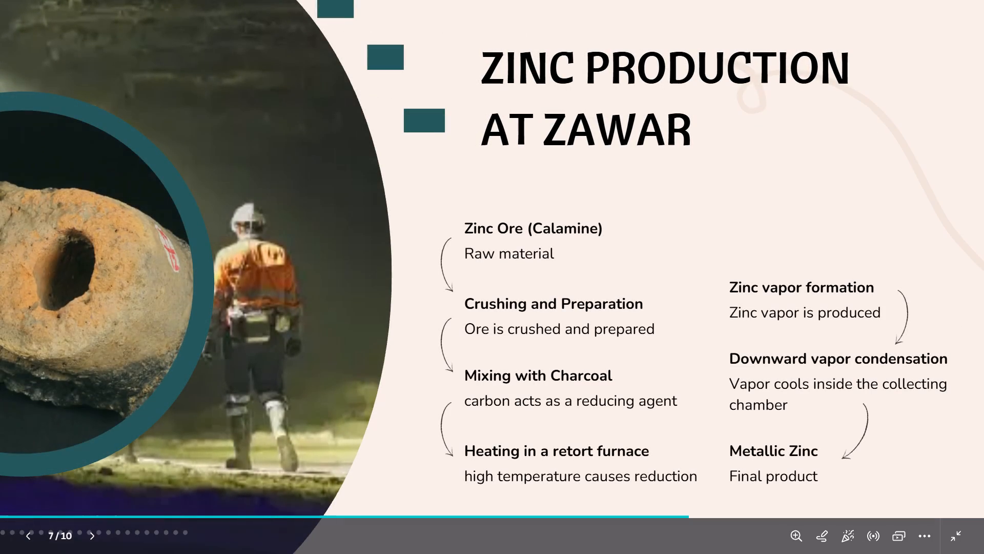
Go back to the Wootz Steel slide, review the remaining slides through to the Thank You slide, and exit the presentation.
{"action": "key", "text": "Left"}
{"action": "key", "text": "Left"}
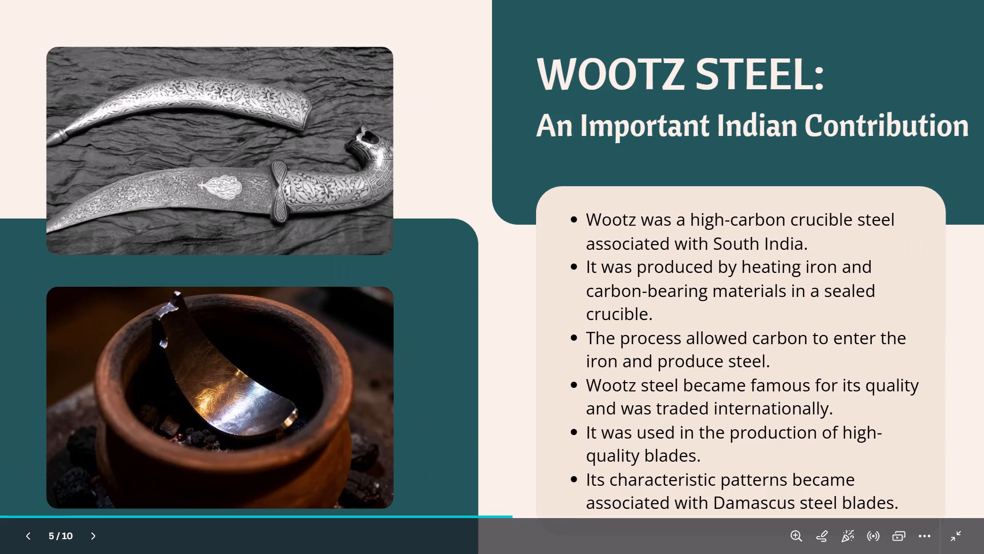
{"action": "key", "text": "Right"}
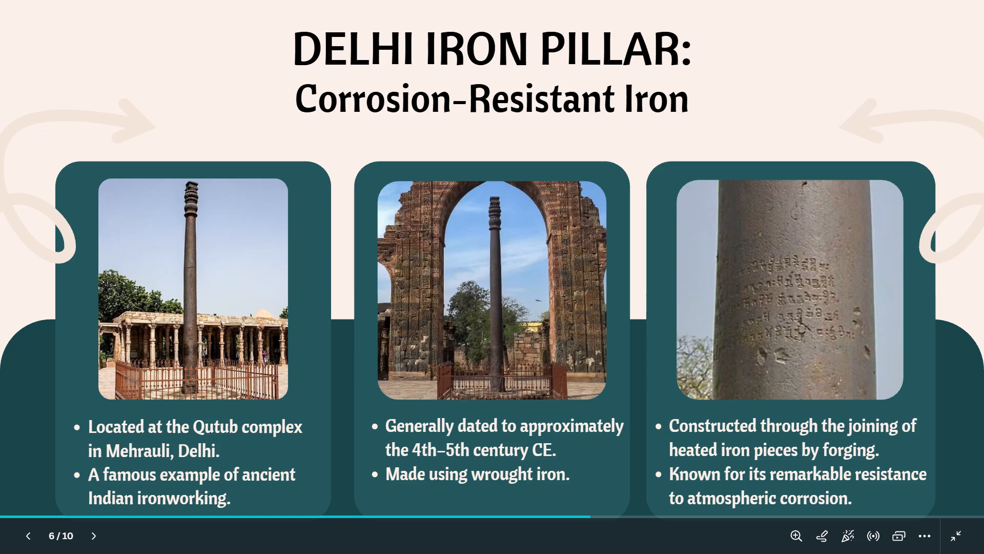
{"action": "key", "text": "Right"}
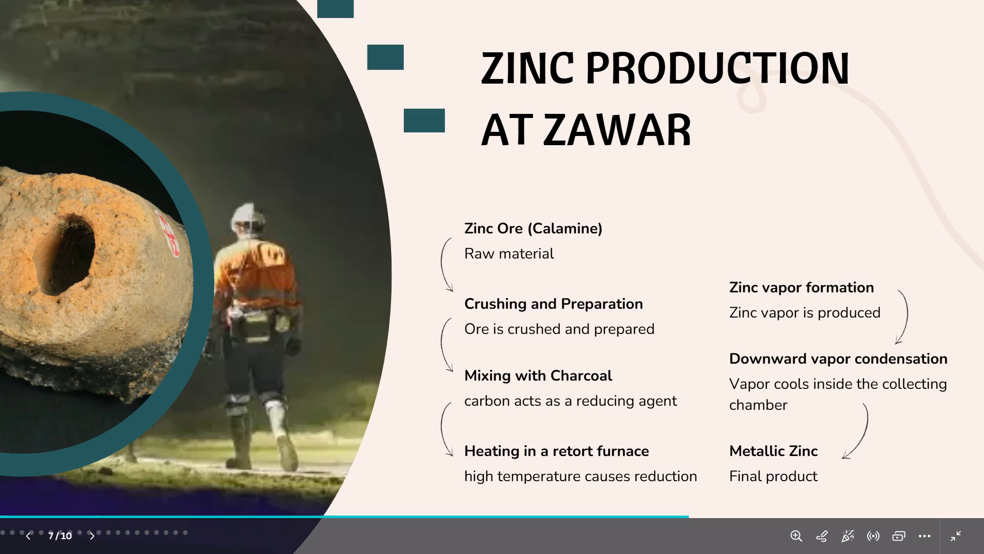
{"action": "key", "text": "Right"}
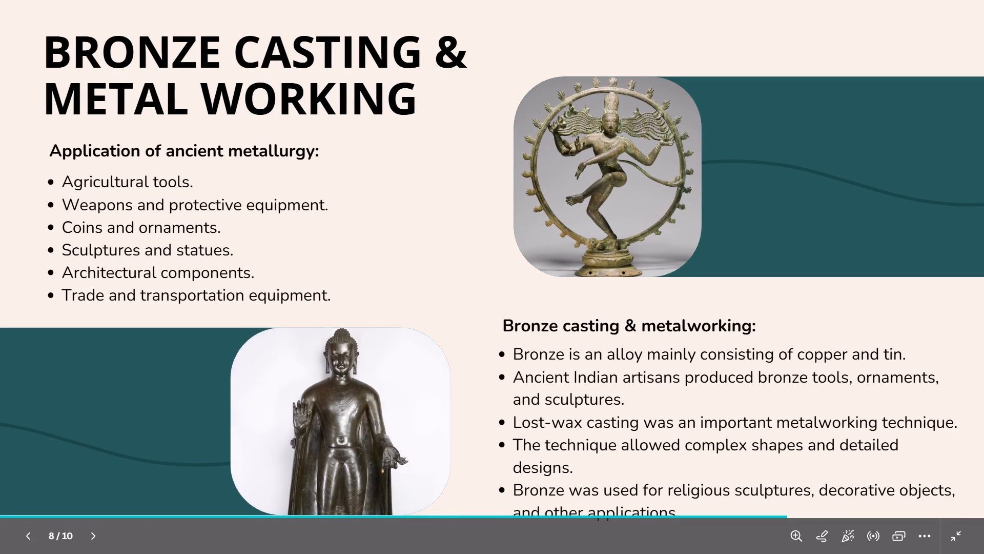
{"action": "key", "text": "Right"}
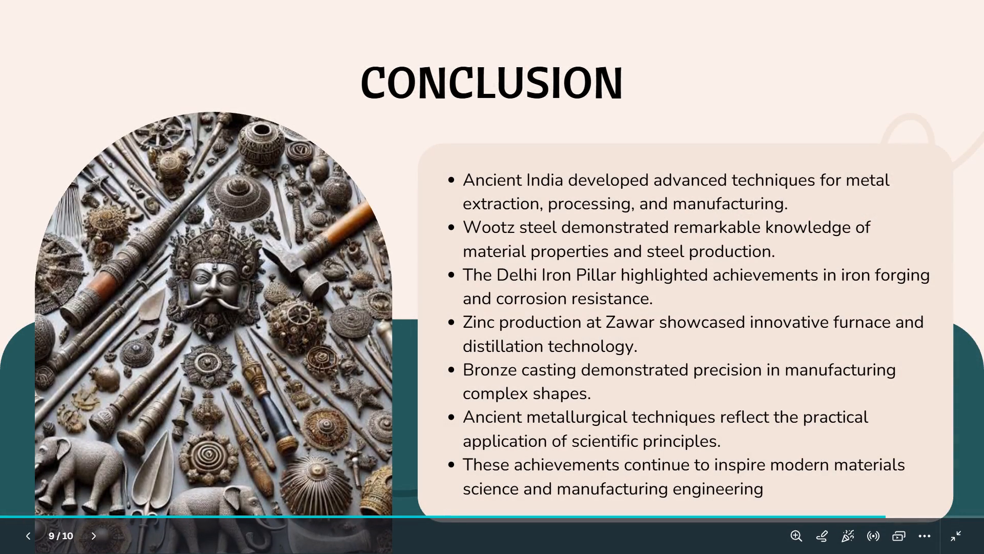
{"action": "key", "text": "Right"}
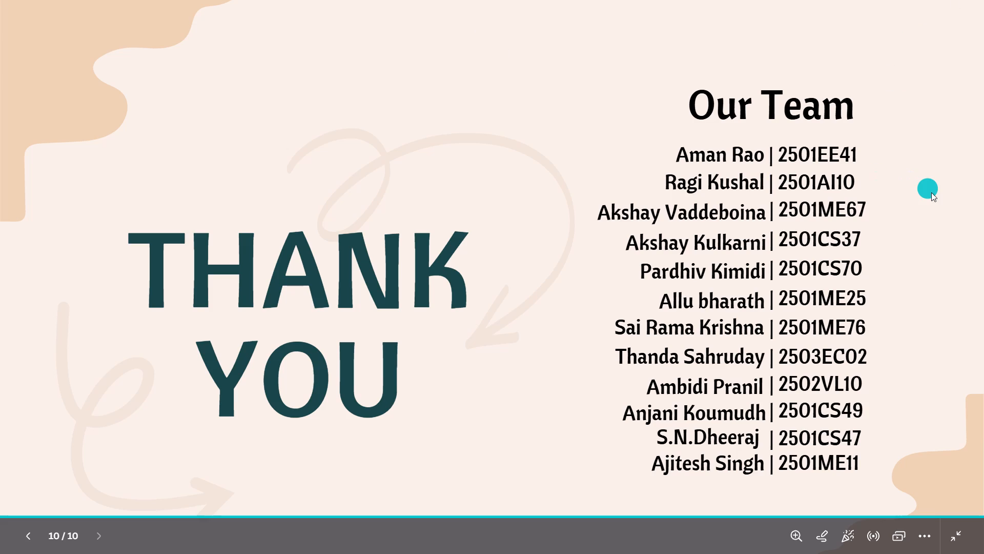
{"action": "key", "text": "Escape"}
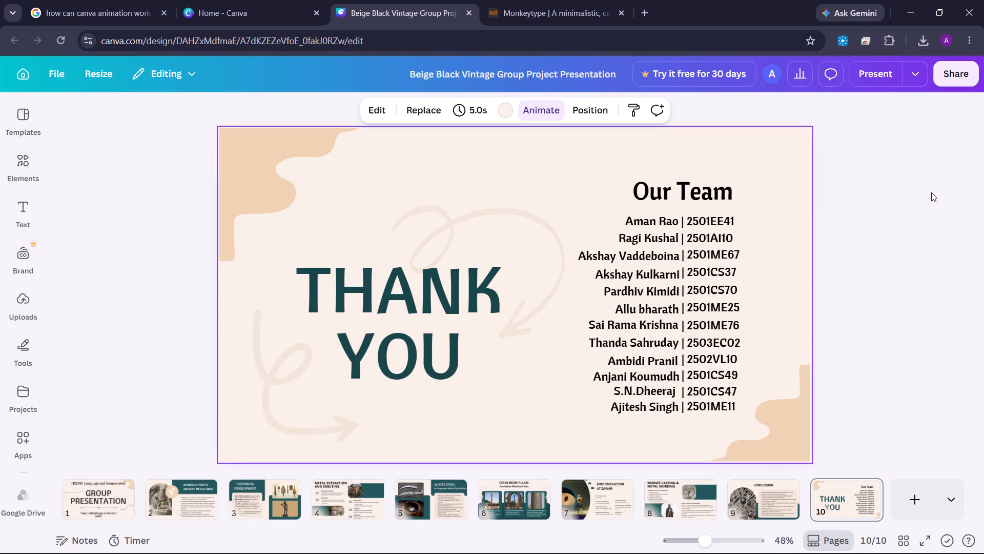
Correct the spelling of the second team member's name on the Thank You slide by adding an "h" after the K.
{"action": "double_click", "coordinate": [643, 236]}
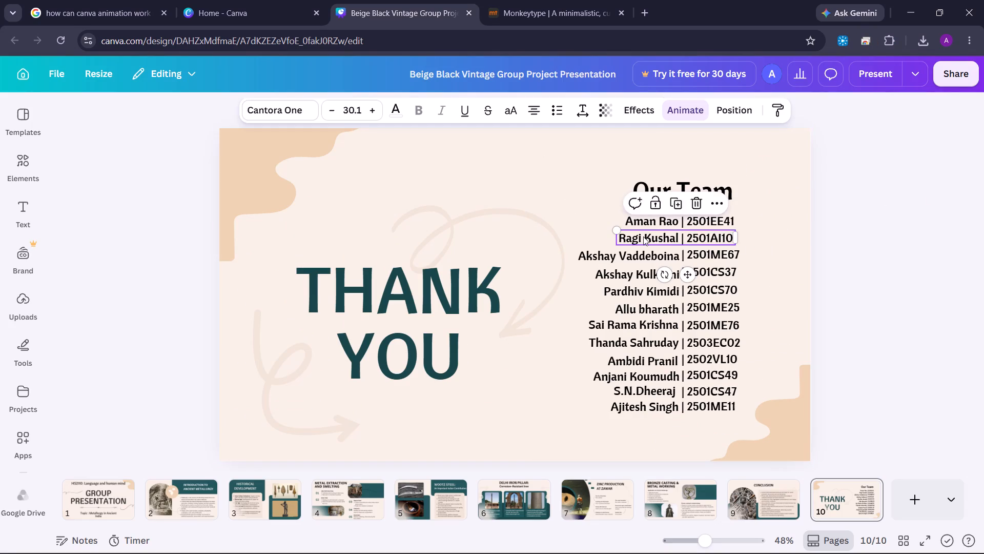
{"action": "left_click", "coordinate": [652, 236]}
{"action": "key", "text": "h"}
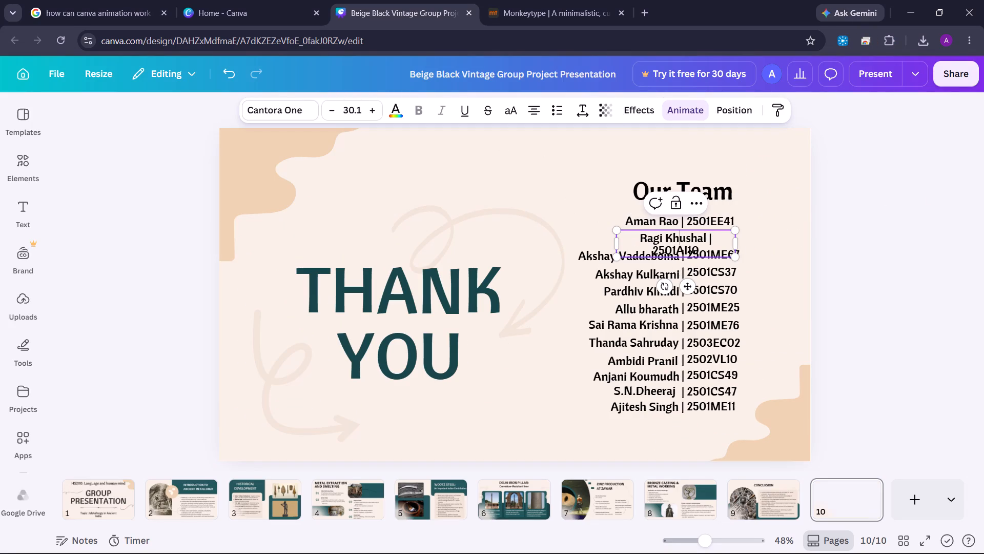
{"action": "left_click", "coordinate": [806, 235]}
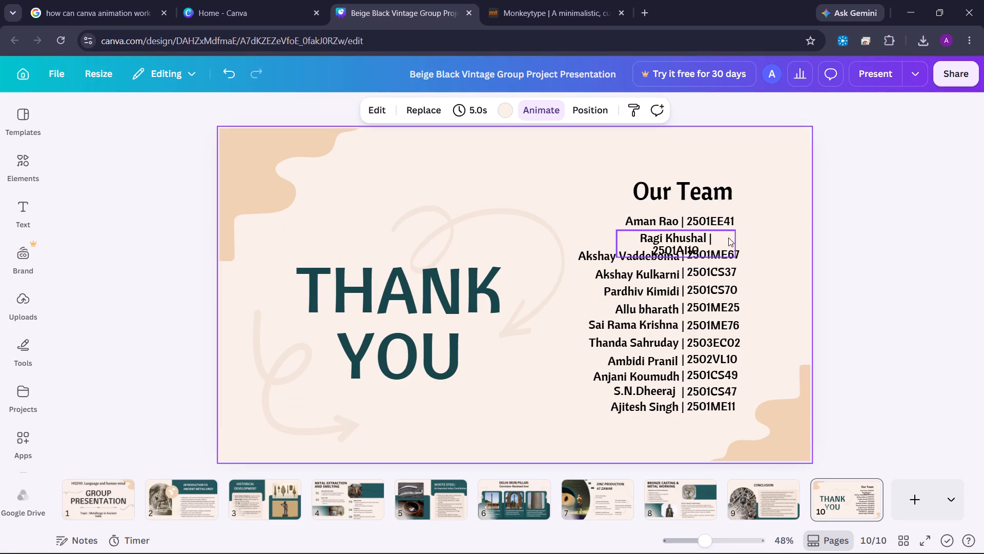
Widen the second team member's text box so it fits on one line, and align it with the other team entries.
{"action": "left_click", "coordinate": [707, 239]}
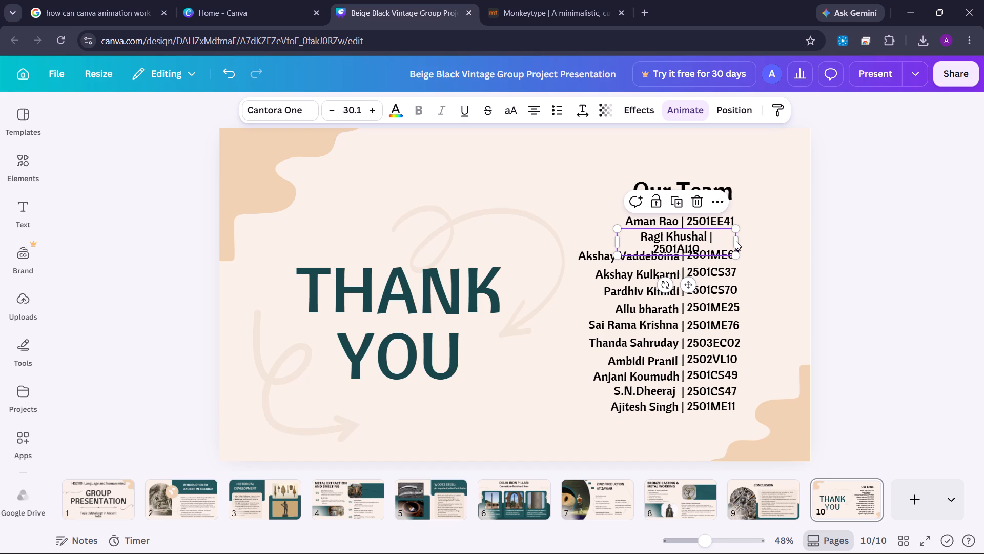
{"action": "left_click_drag", "start_coordinate": [740, 240], "coordinate": [748, 239]}
{"action": "left_click_drag", "start_coordinate": [716, 238], "coordinate": [709, 240]}
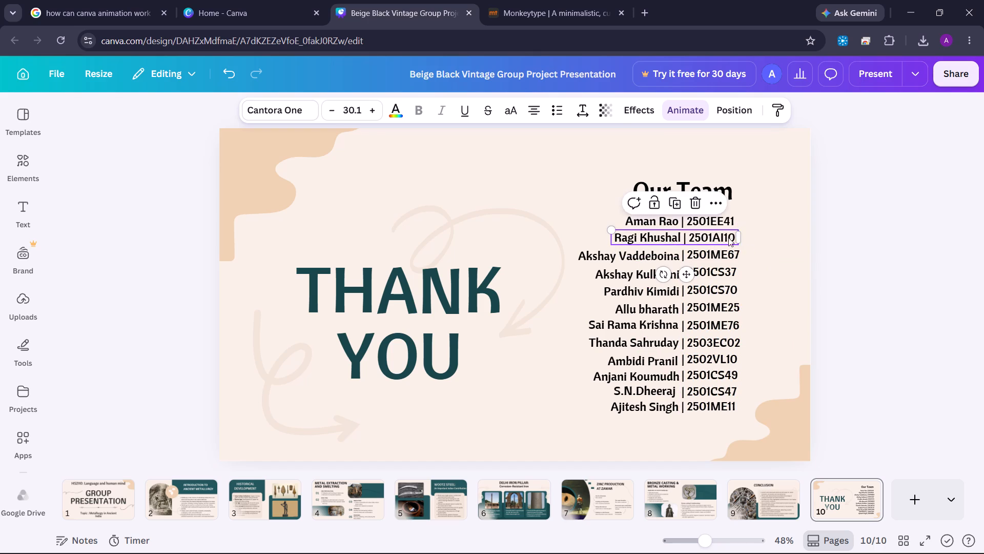
{"action": "left_click", "coordinate": [777, 238]}
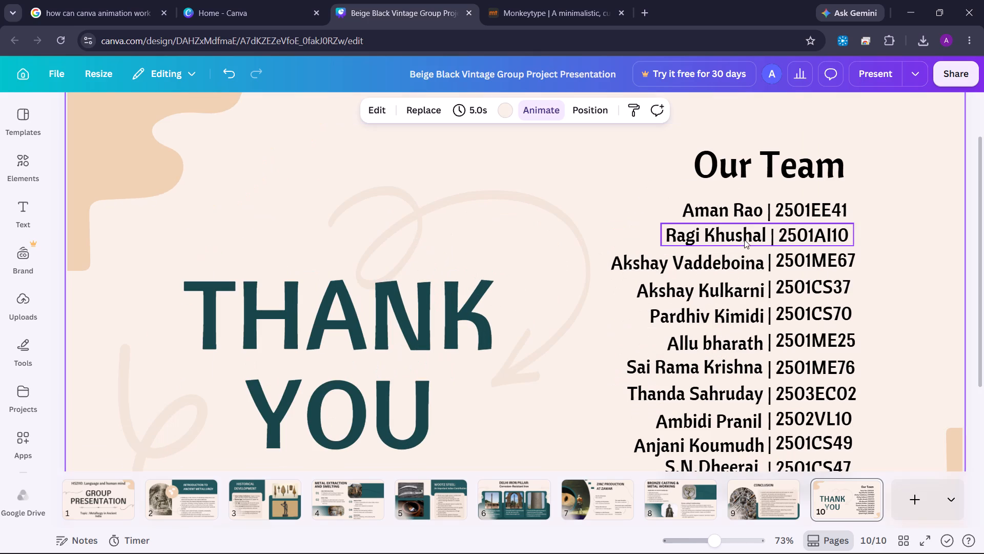
{"action": "left_click_drag", "start_coordinate": [744, 239], "coordinate": [739, 238]}
{"action": "left_click", "coordinate": [601, 223]}
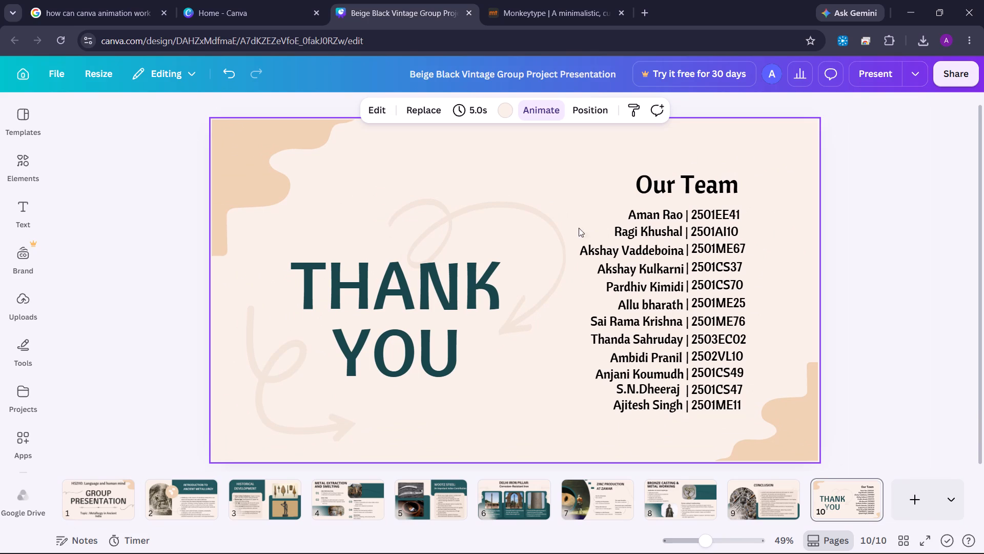
{"action": "left_click", "coordinate": [491, 406]}
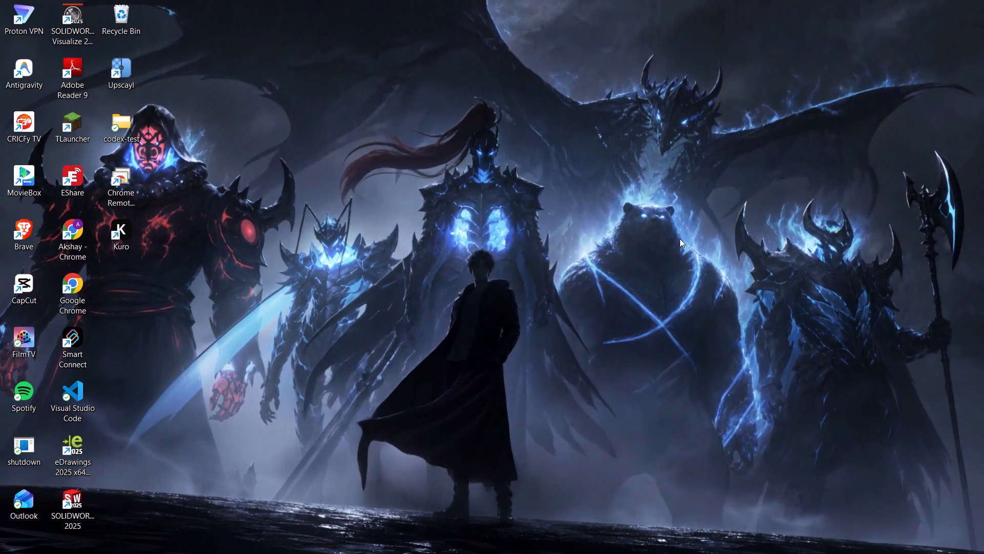